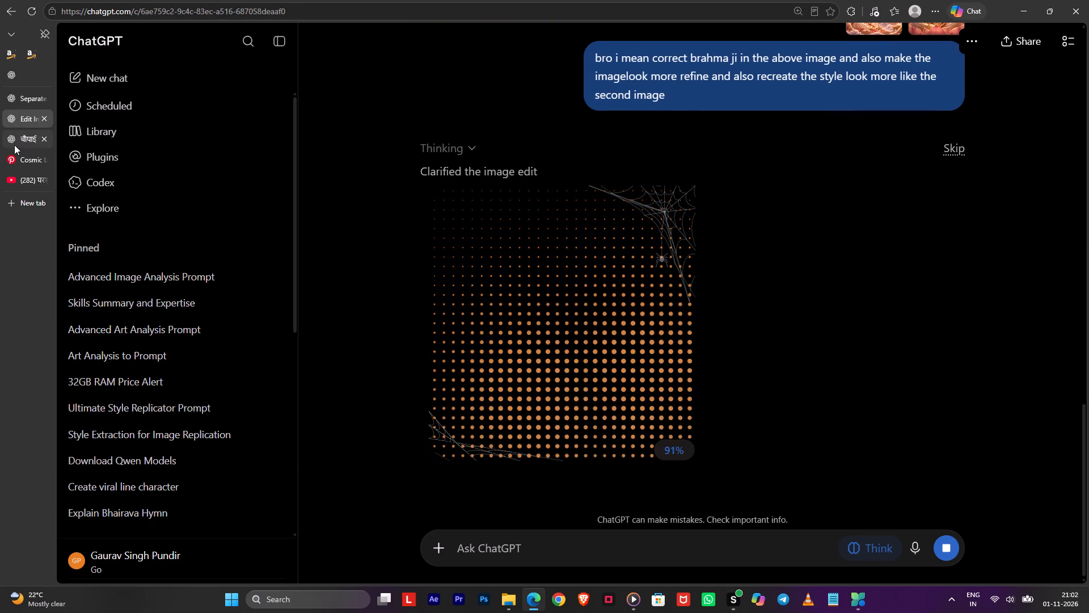
Switch to the YouTube page and play the Parshuram music video by Rapperiya Baalam.
left_click(15, 139)
left_click(15, 178)
left_click(533, 266)
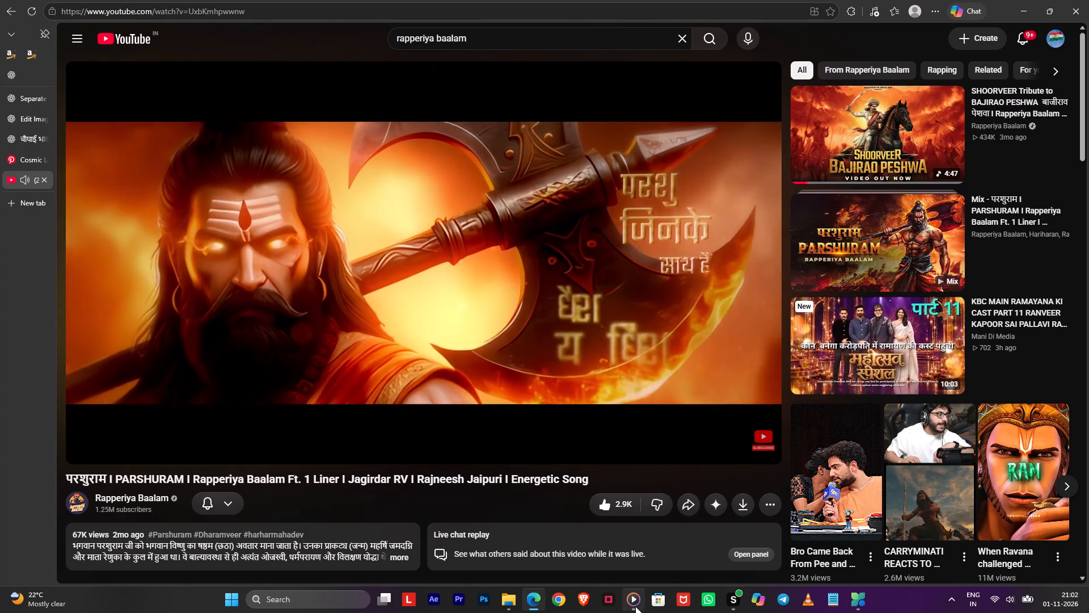
Switch to Media Player, pause the current song and minimise the player.
left_click(634, 606)
left_click(552, 560)
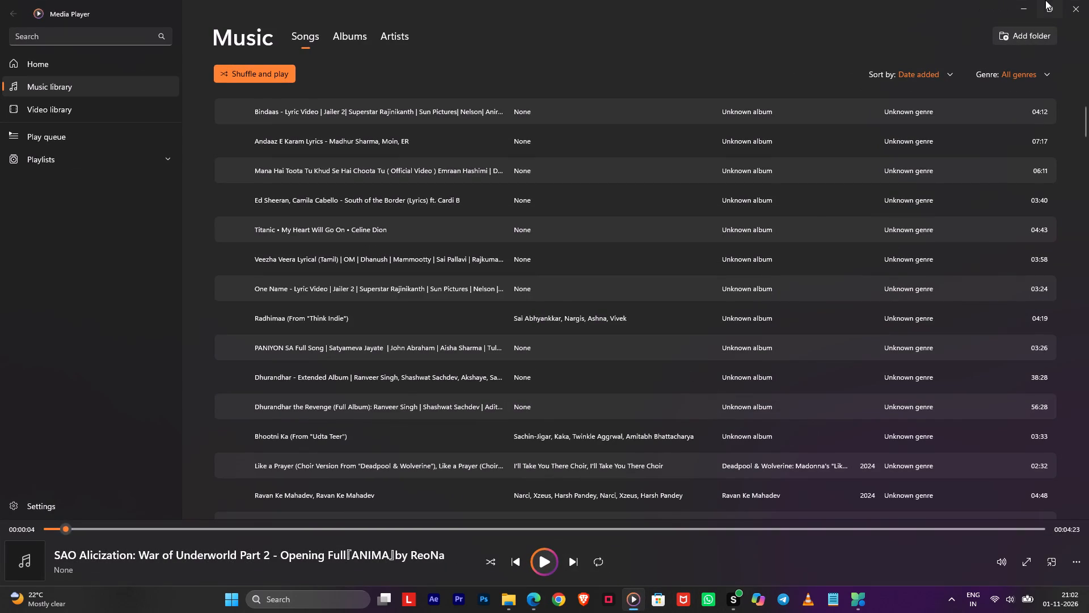
left_click(1033, 3)
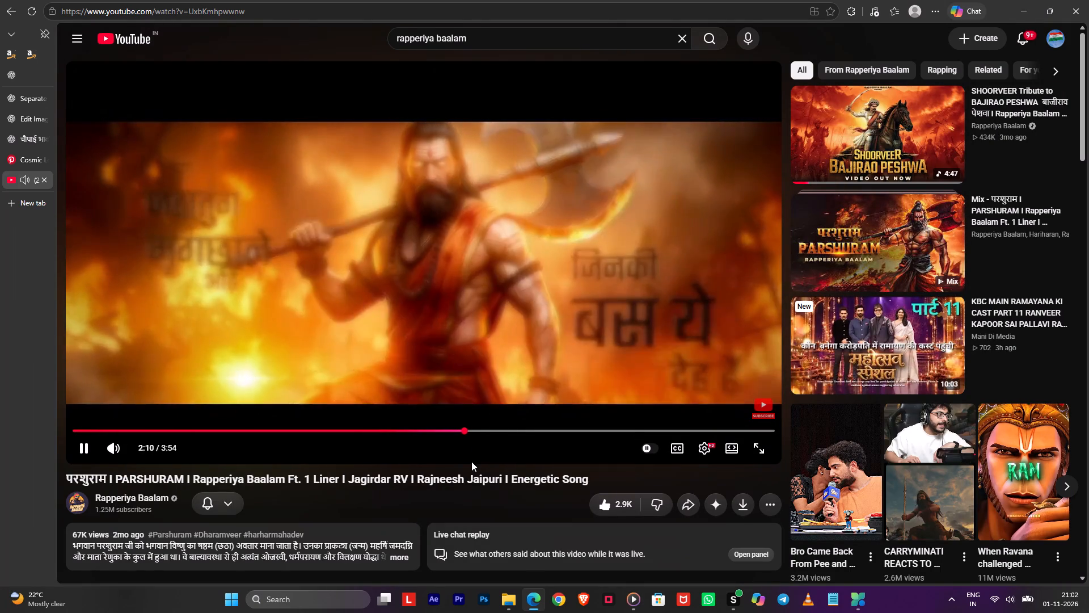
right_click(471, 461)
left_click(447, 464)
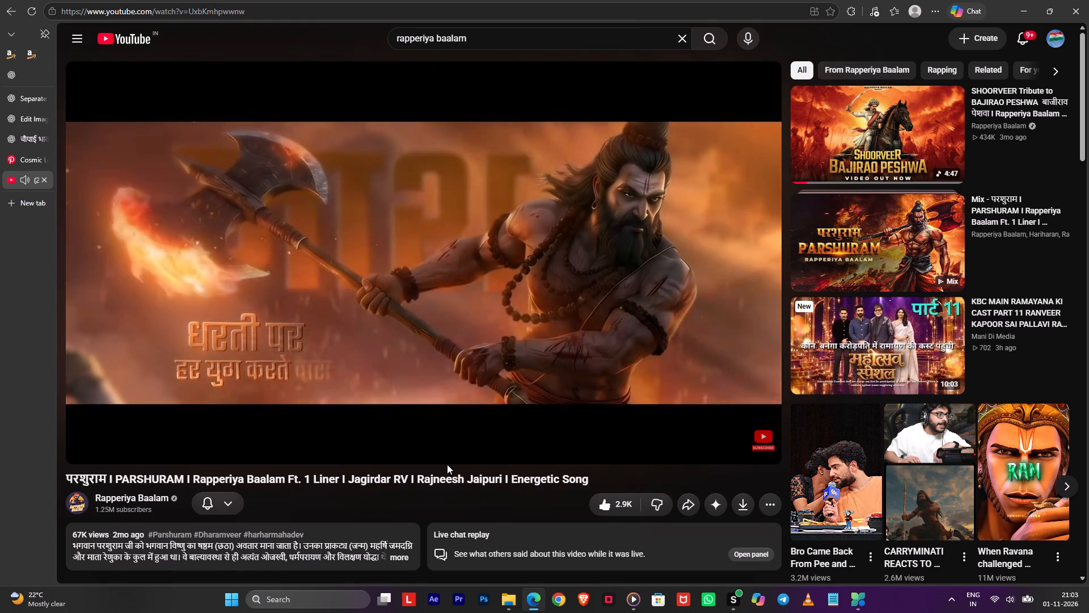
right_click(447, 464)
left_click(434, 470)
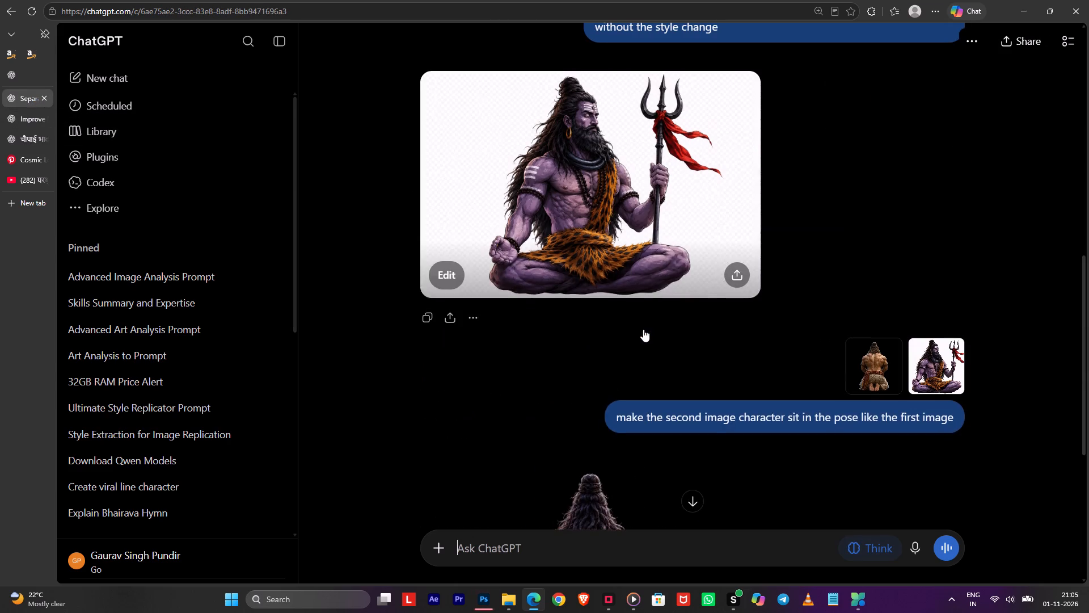
Refresh the Downloads folder and open the 2x upscaled Purple Ascetic in Reverent Kneeling Pose image in Photoshop.
left_click(477, 599)
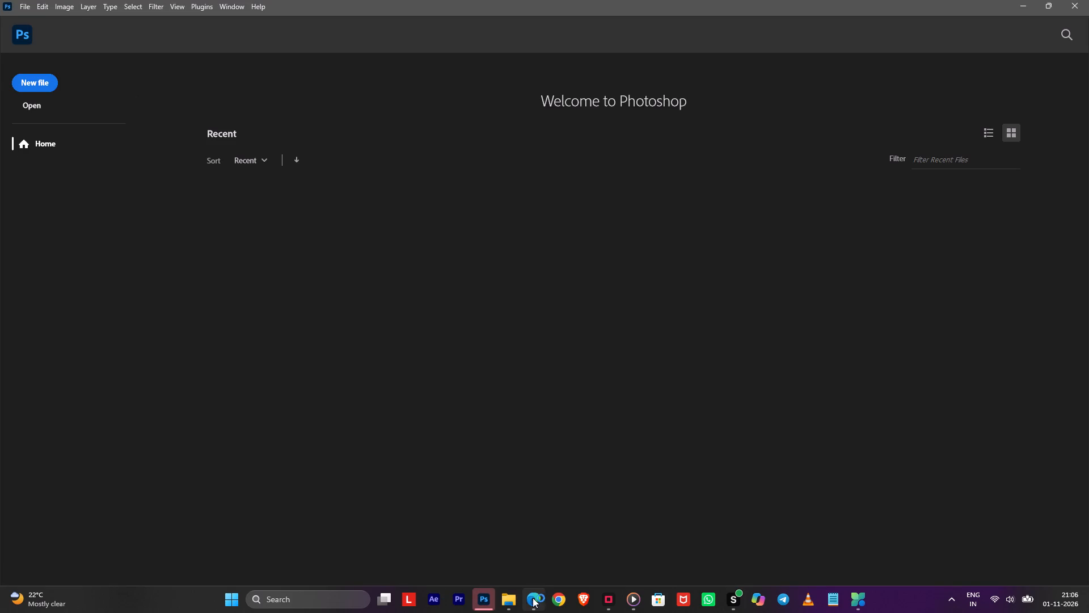
left_click(516, 598)
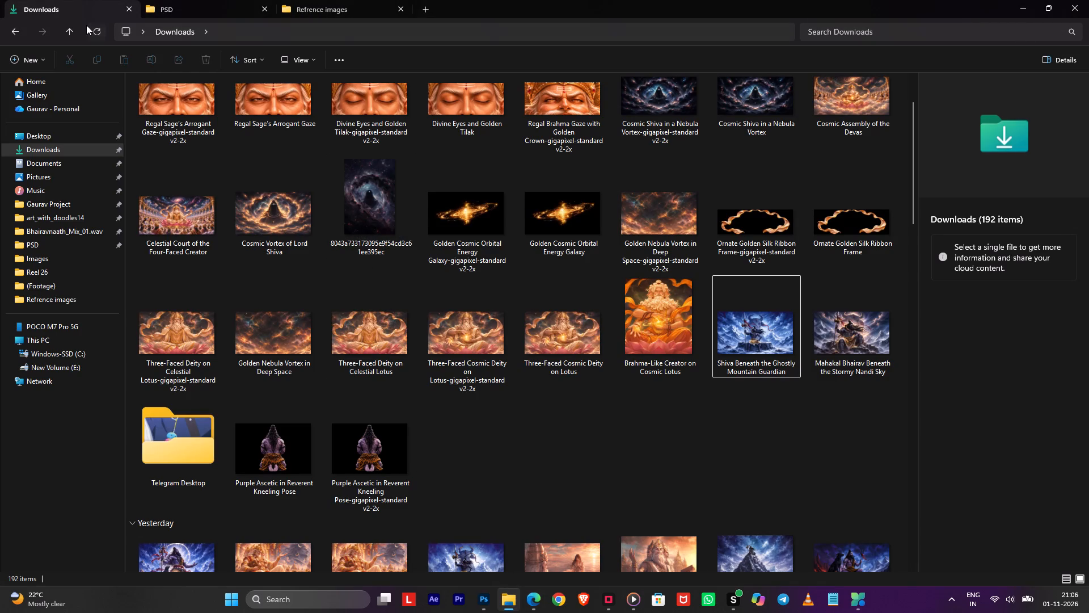
double_click(87, 31)
double_click(96, 29)
scroll(200, 159, "up", 5)
scroll(200, 159, "down", 1)
scroll(200, 159, "up", 1)
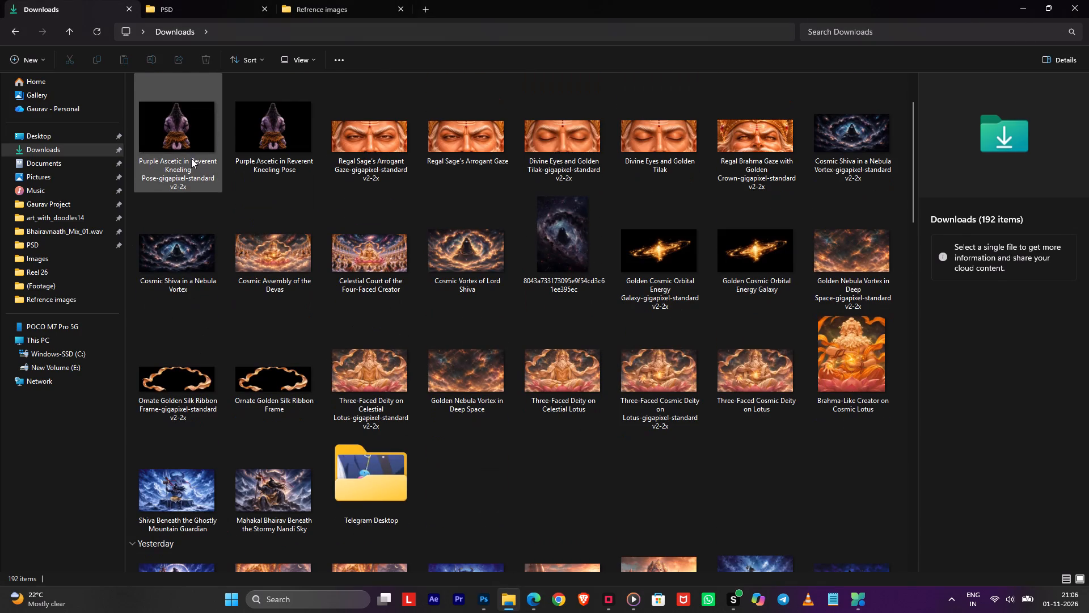
left_click(191, 158)
left_click_drag(181, 139, 430, 332)
key("alt+Tab")
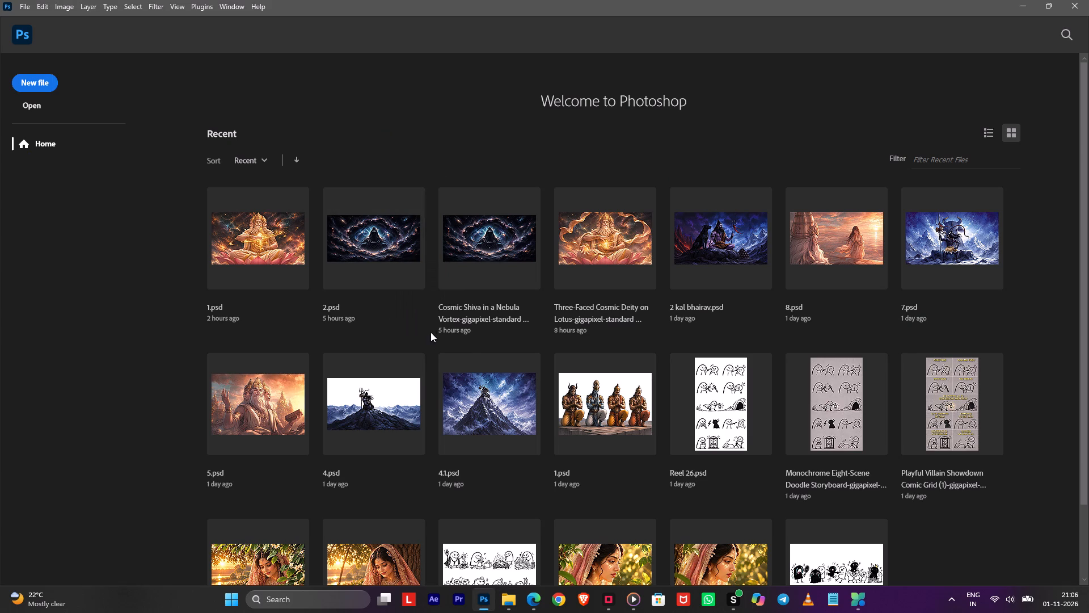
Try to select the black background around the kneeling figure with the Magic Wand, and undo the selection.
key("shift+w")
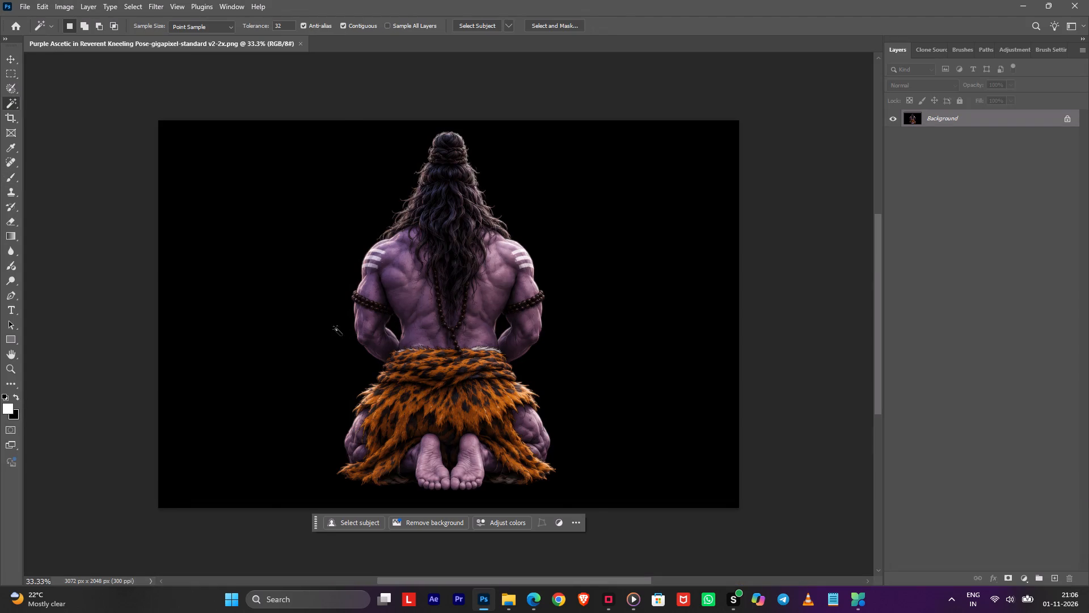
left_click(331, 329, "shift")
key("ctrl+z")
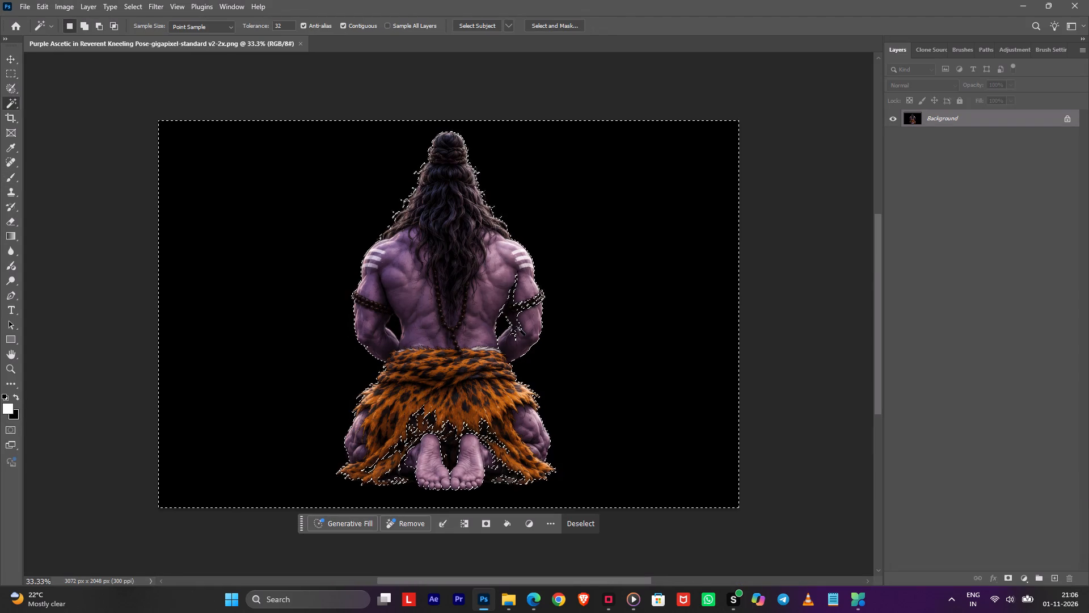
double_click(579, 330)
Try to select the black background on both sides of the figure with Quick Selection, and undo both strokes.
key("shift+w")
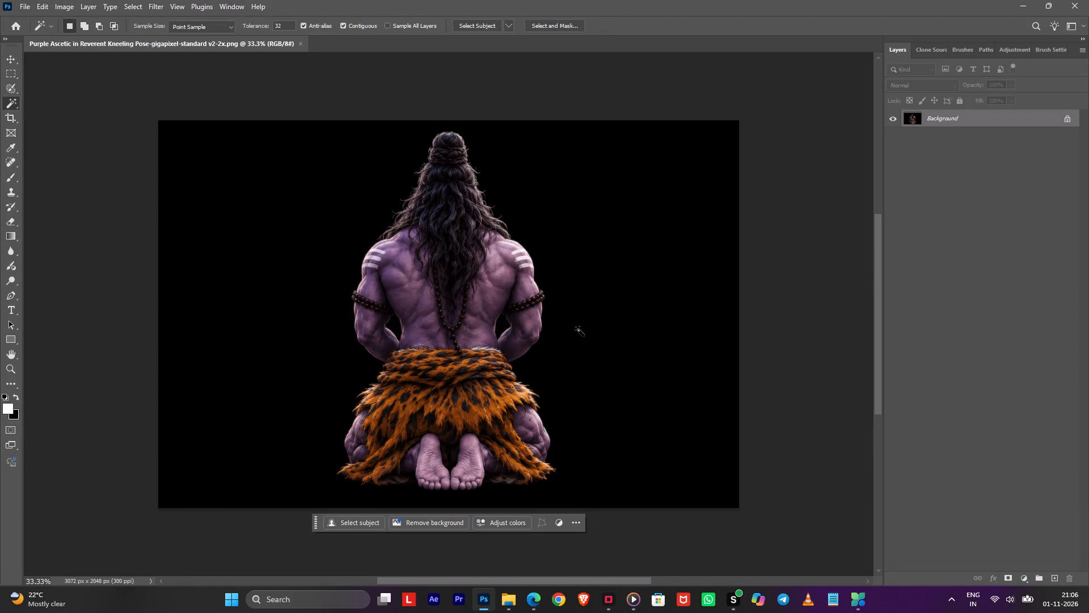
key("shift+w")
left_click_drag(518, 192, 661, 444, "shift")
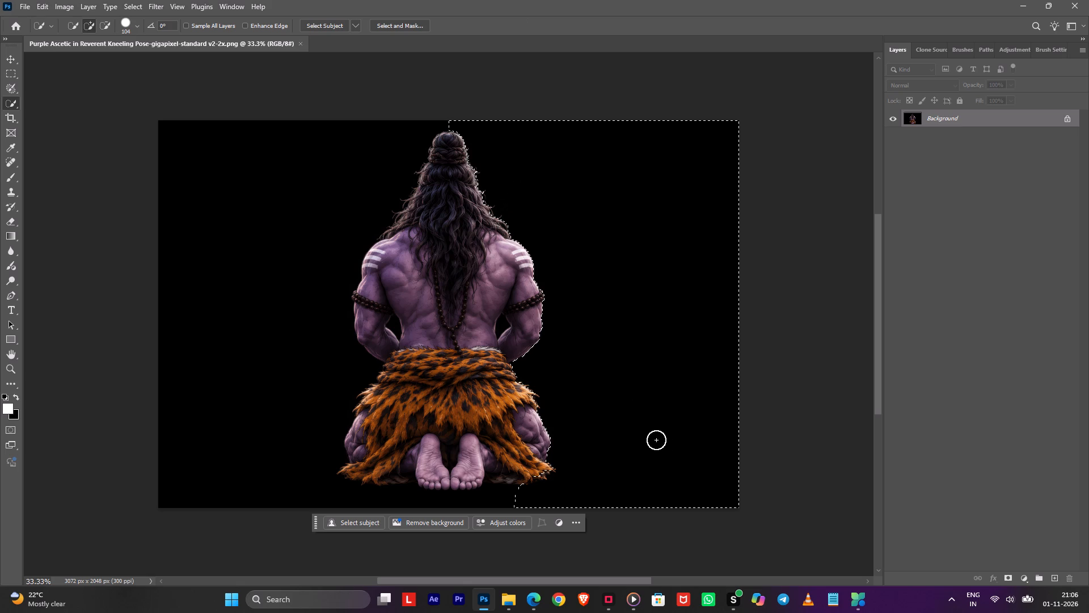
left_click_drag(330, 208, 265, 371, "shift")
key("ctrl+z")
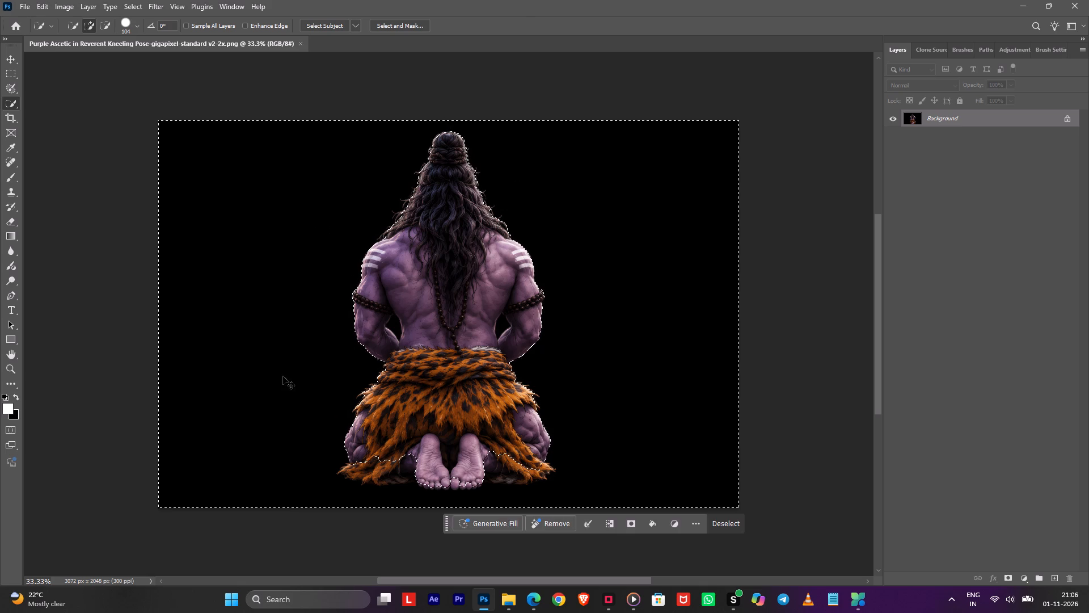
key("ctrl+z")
Unlock the Background to convert it into a regular layer.
left_click(1007, 111)
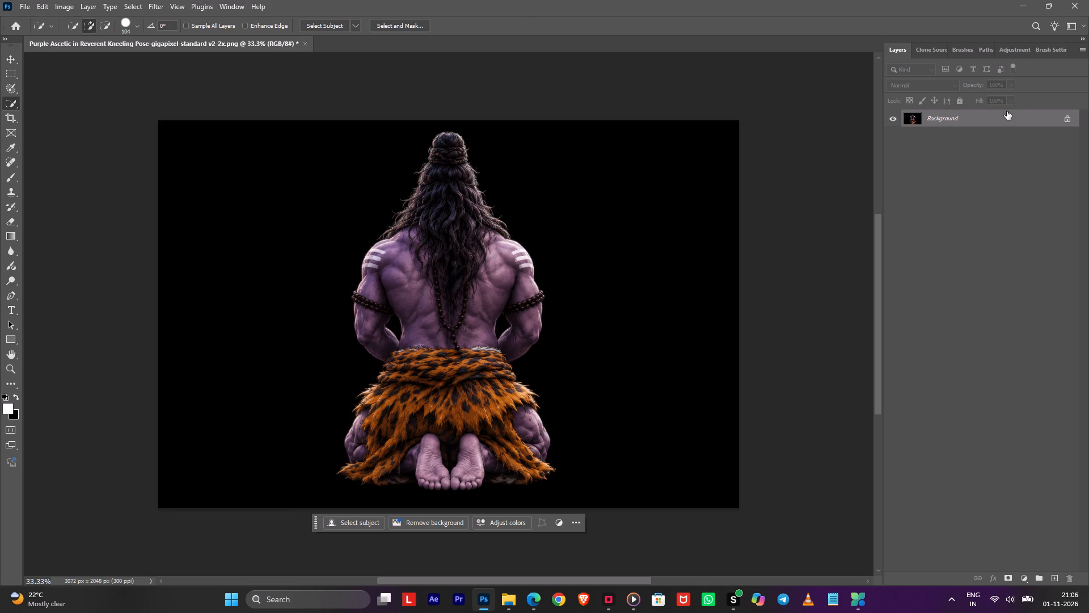
left_click(1073, 114)
left_click(1070, 116)
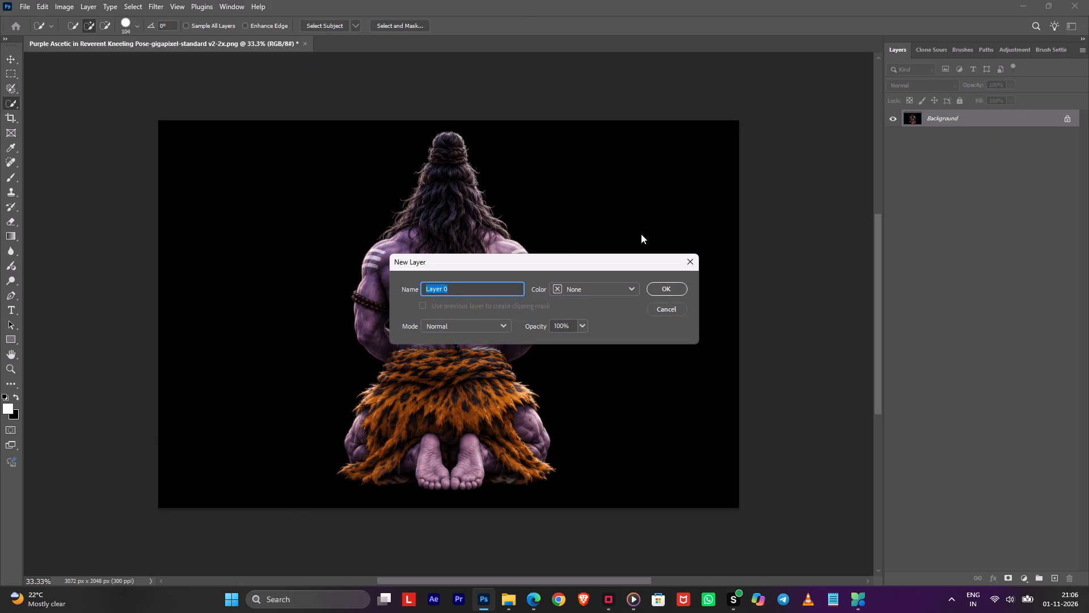
left_click(698, 270)
left_click(1072, 117)
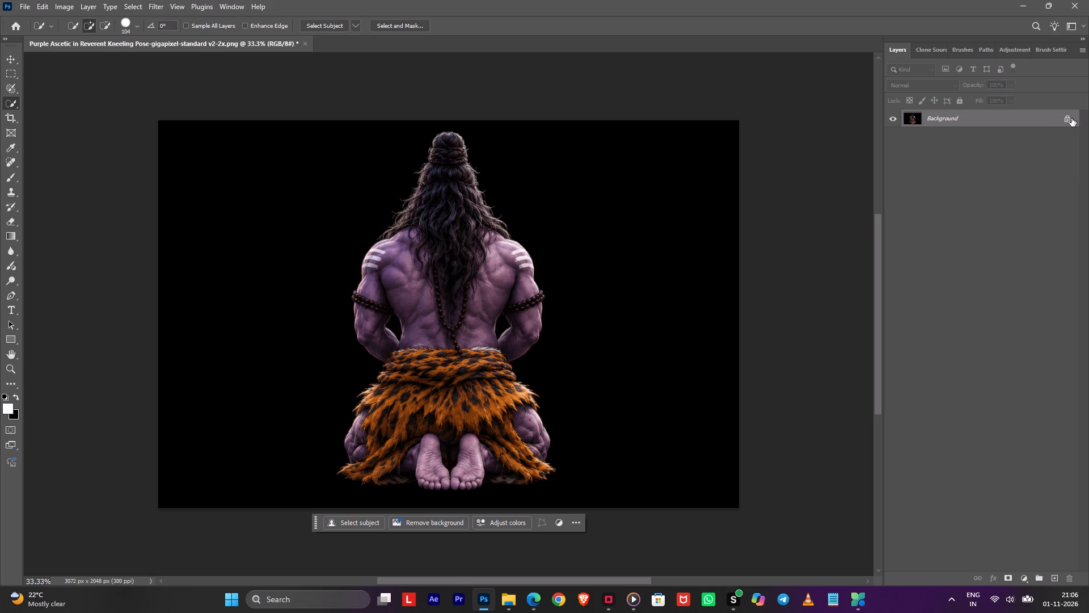
left_click(1070, 118)
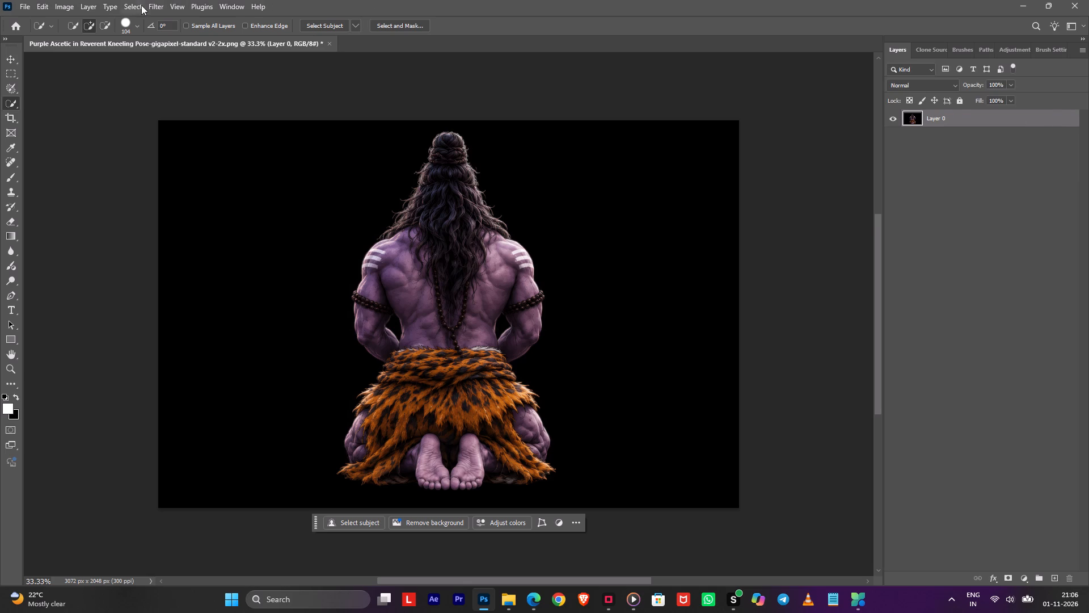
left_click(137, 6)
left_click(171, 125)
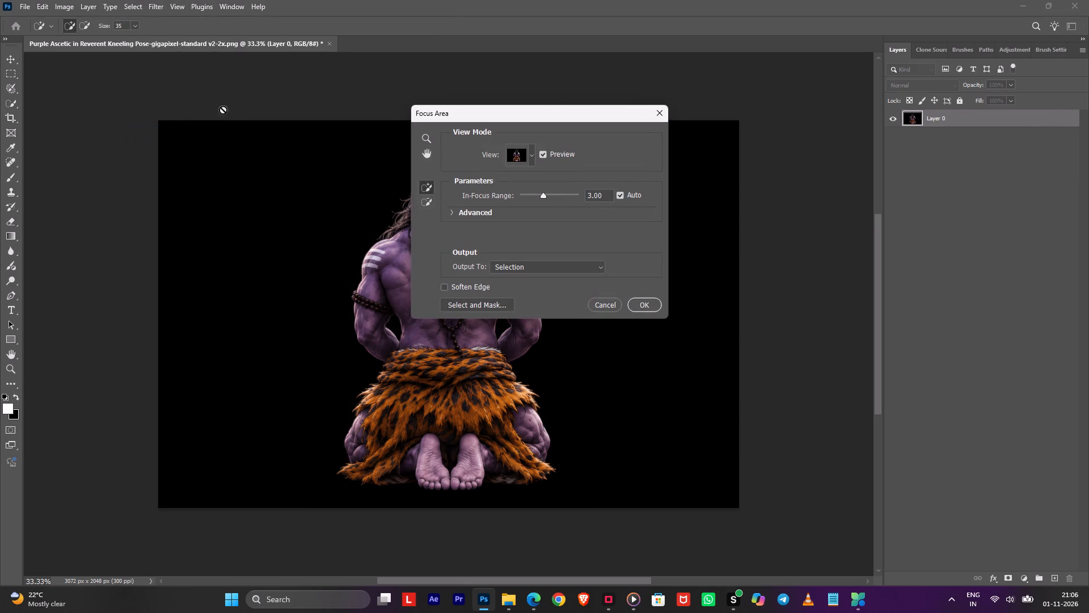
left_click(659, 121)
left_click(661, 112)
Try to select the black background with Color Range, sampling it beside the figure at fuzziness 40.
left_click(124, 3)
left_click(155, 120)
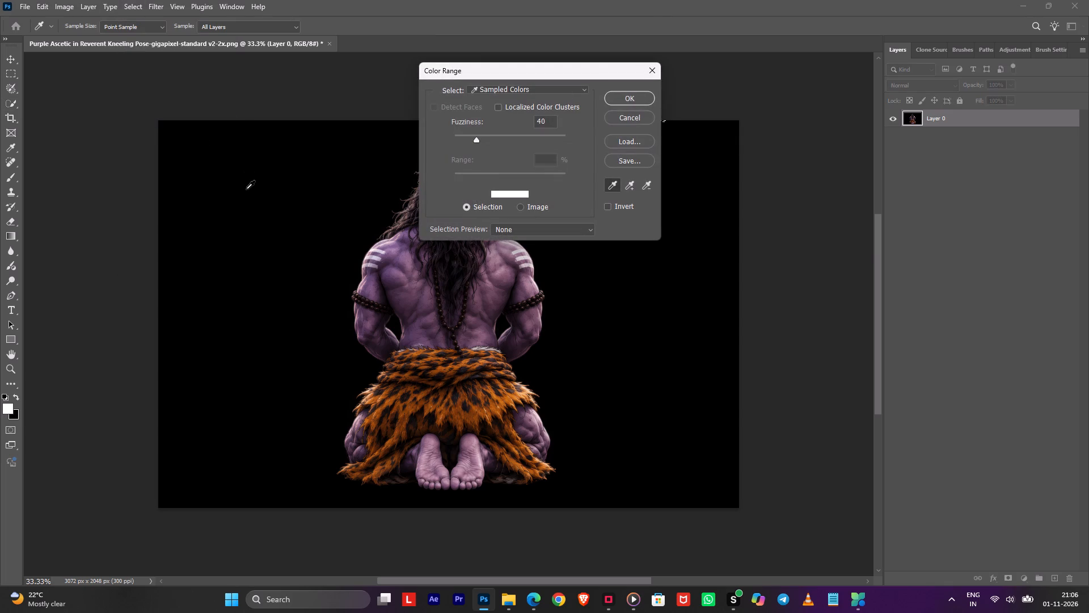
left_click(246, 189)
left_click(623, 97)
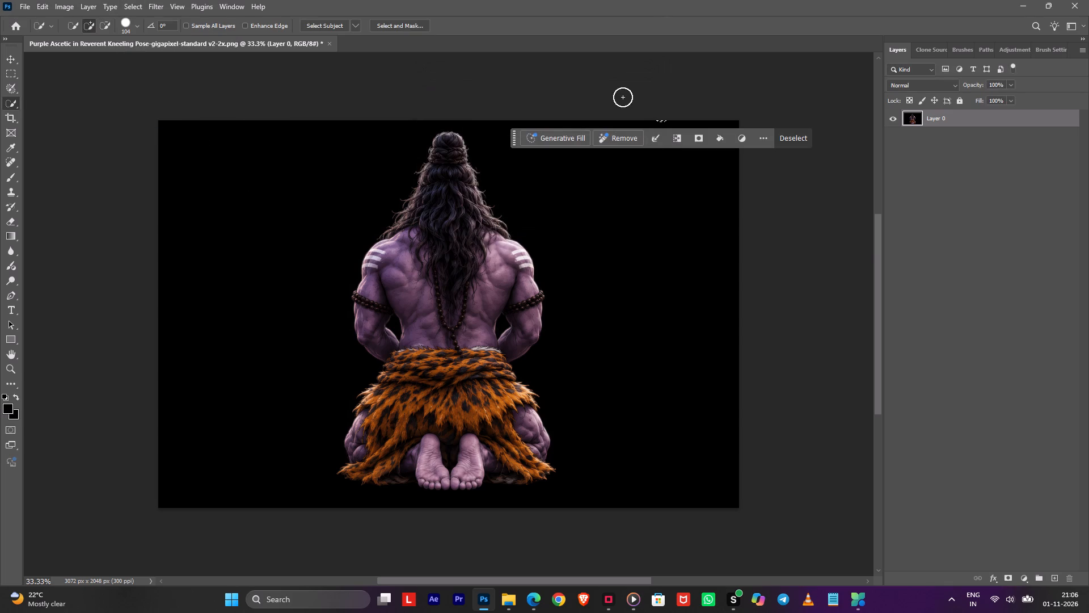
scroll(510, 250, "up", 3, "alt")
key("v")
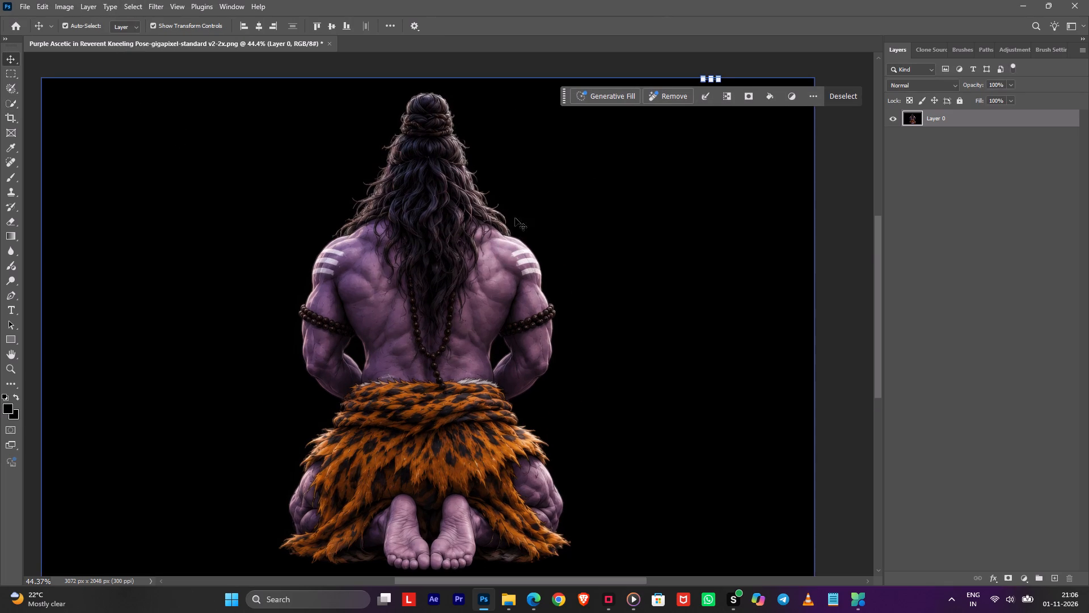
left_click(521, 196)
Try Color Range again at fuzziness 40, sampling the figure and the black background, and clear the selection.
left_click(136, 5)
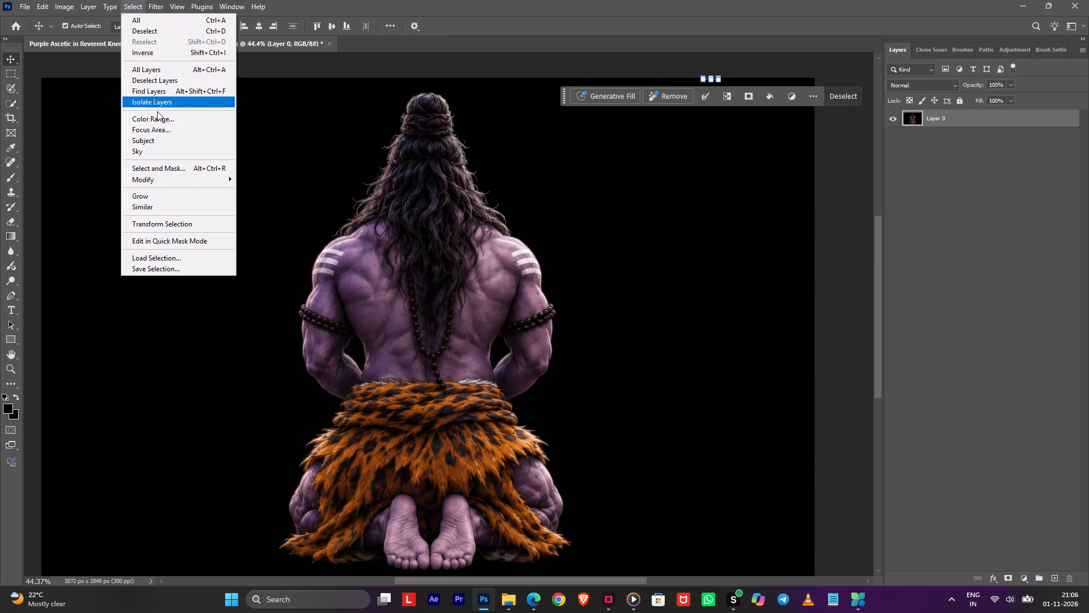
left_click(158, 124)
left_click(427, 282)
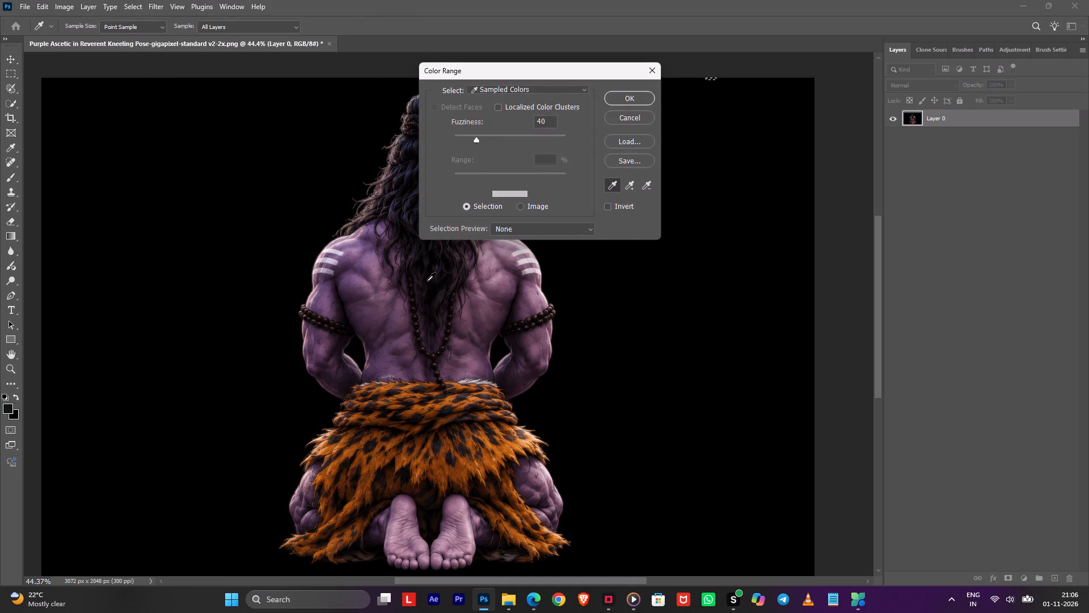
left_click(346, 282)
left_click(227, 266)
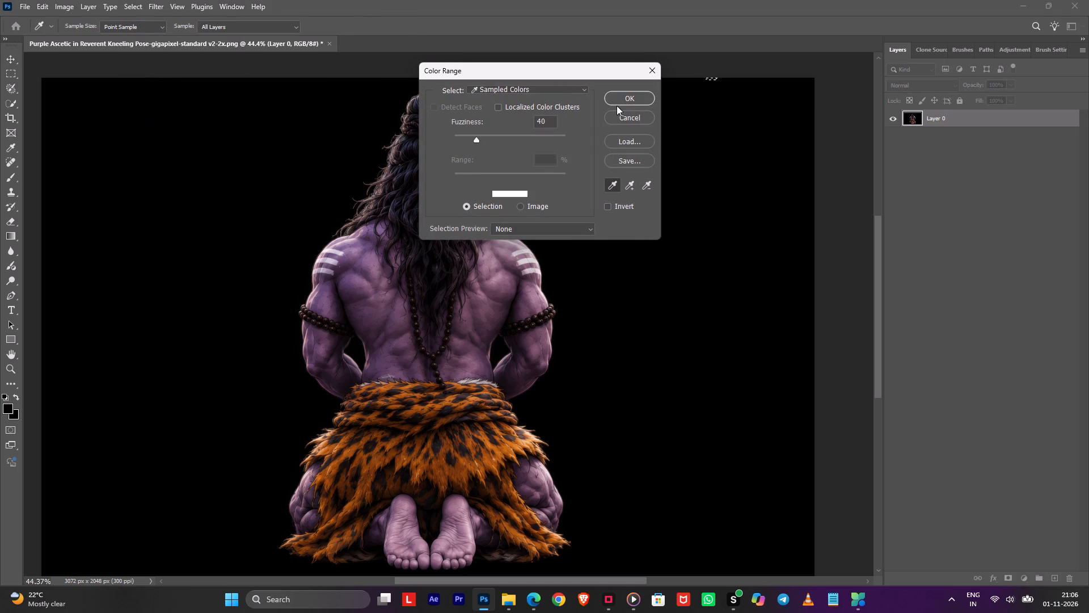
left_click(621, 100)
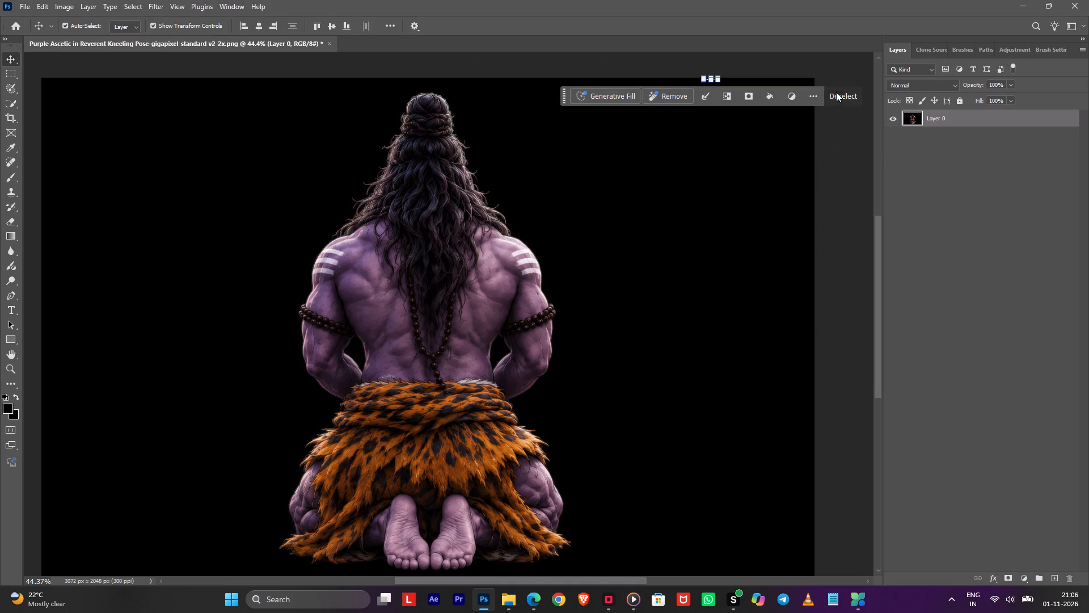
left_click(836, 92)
Select the black background around the figure with the Magic Wand at tolerance 32.
key("shift+w")
left_click(622, 180)
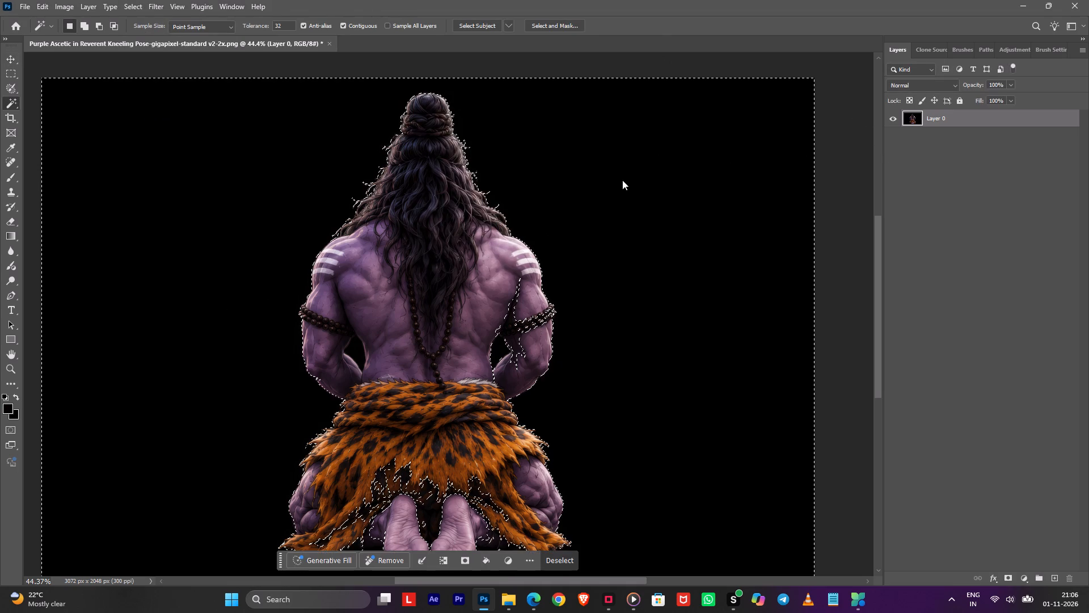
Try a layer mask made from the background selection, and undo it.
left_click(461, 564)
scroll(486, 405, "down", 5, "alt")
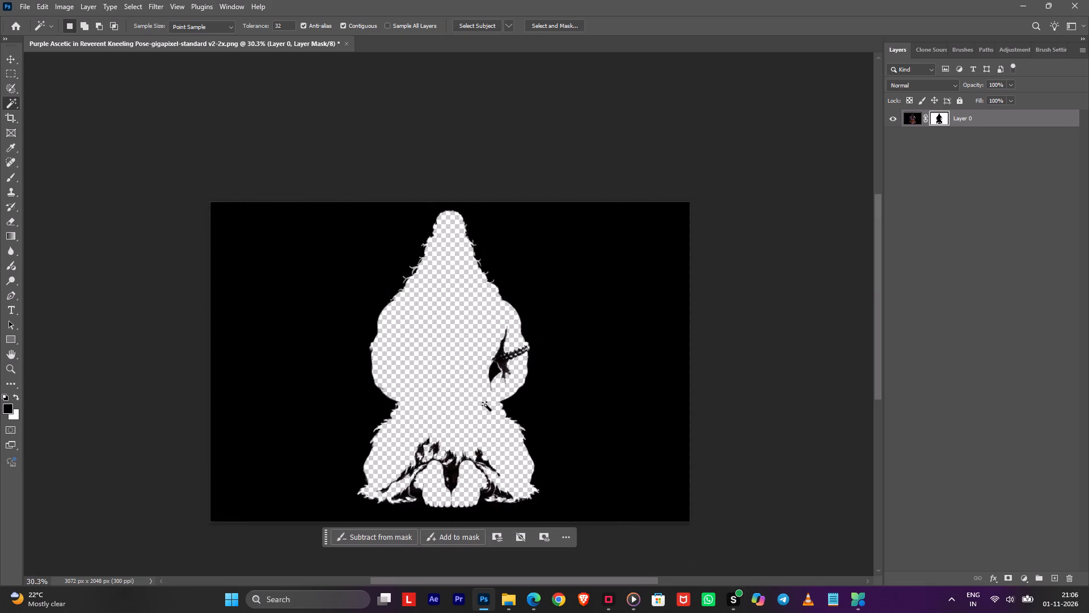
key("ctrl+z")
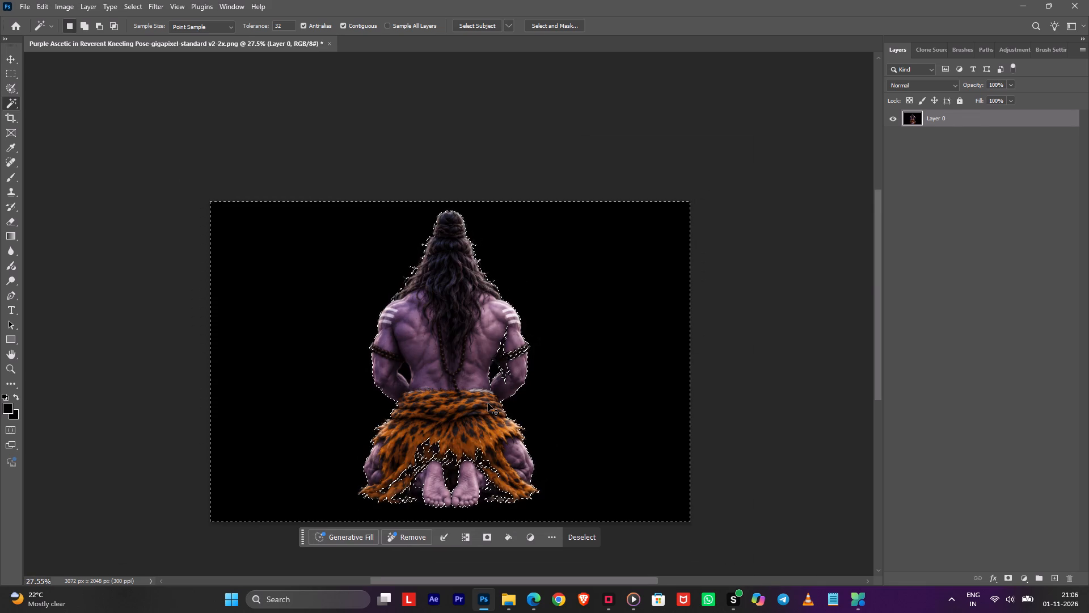
Invert the selection onto the figure and add its missed arm, tiger-skin skirt and leg areas with the Quick Selection tool.
key("ctrl+shift+i")
key("shift+w")
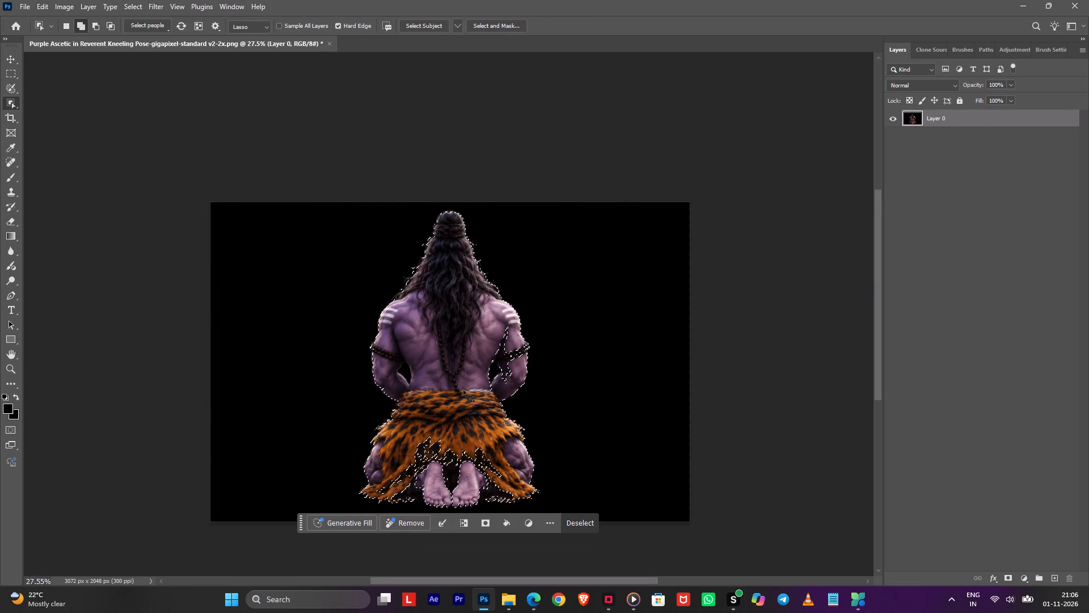
key("shift+w")
left_click_drag(504, 324, 479, 396, "shift")
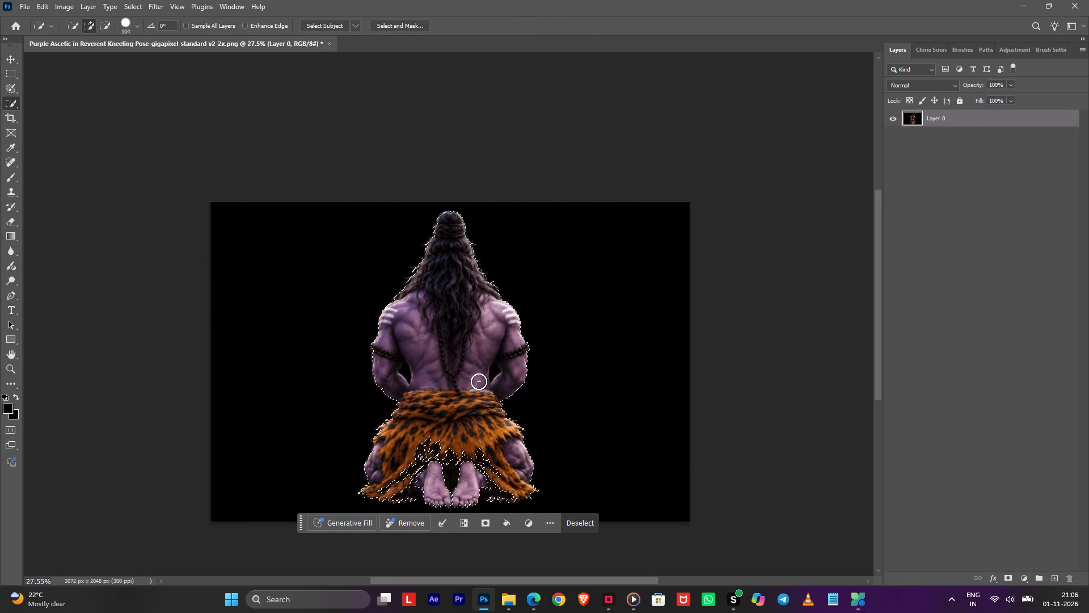
left_click_drag(478, 385, 448, 473, "shift")
left_click_drag(428, 452, 416, 476, "shift")
left_click_drag(394, 482, 475, 479, "shift")
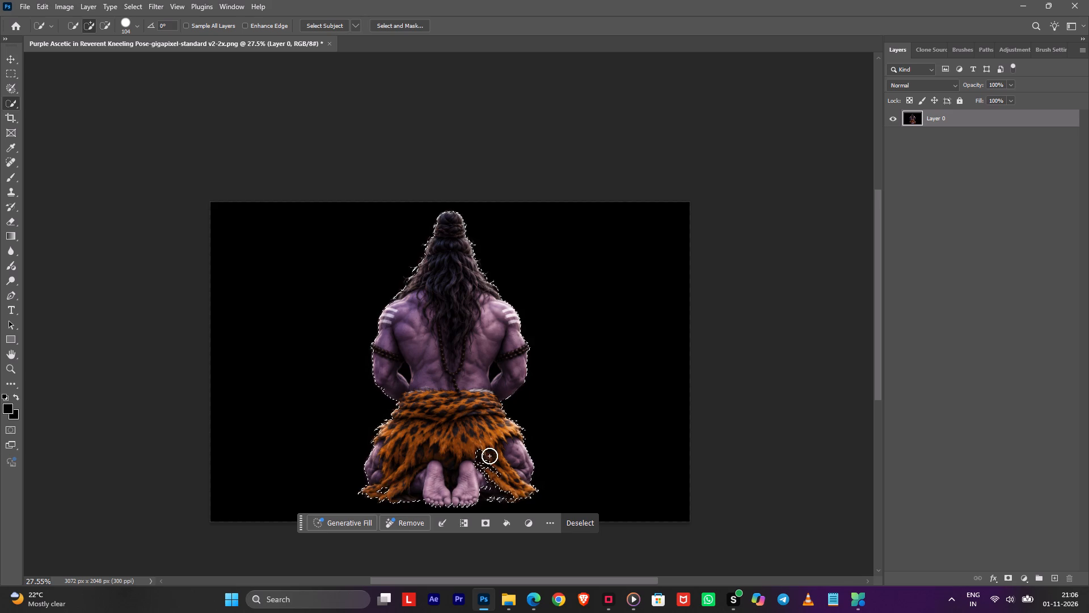
left_click_drag(489, 455, 503, 484, "shift")
left_click(384, 488, "shift")
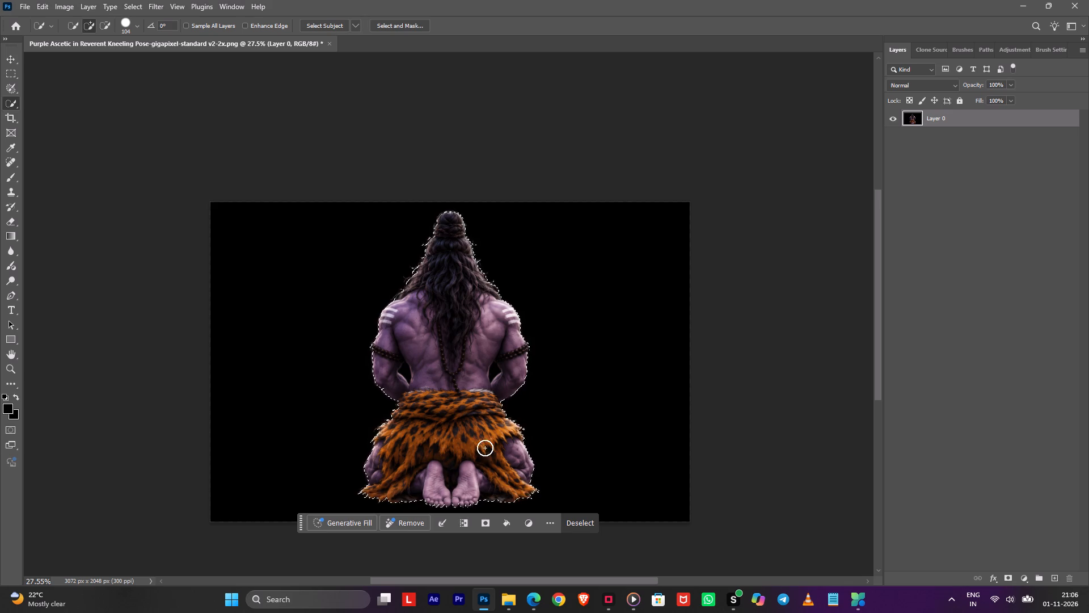
Hide the black background with a layer mask made from the figure selection.
left_click(490, 522)
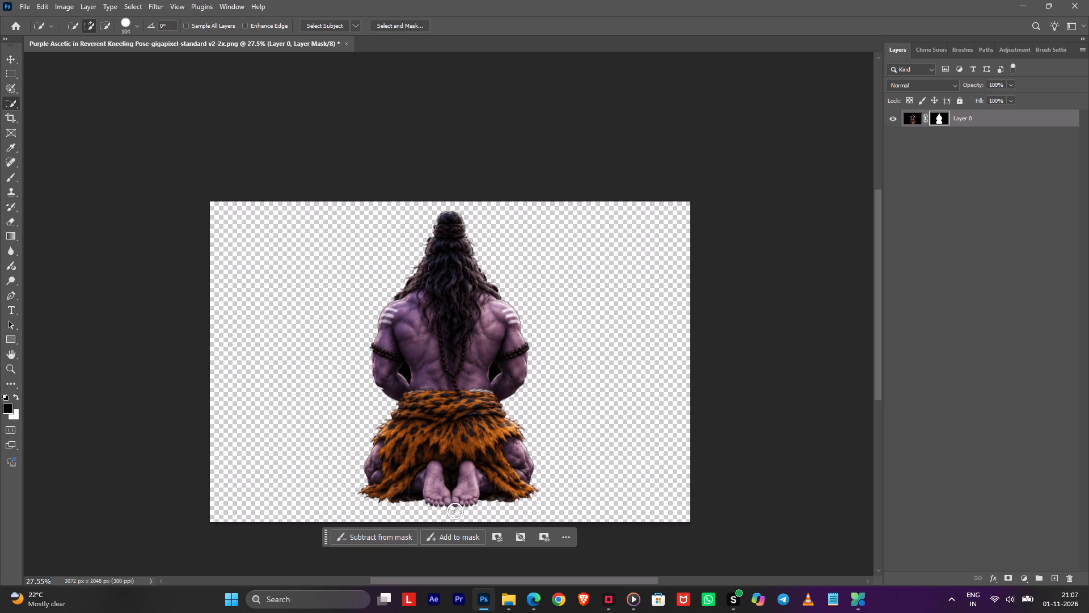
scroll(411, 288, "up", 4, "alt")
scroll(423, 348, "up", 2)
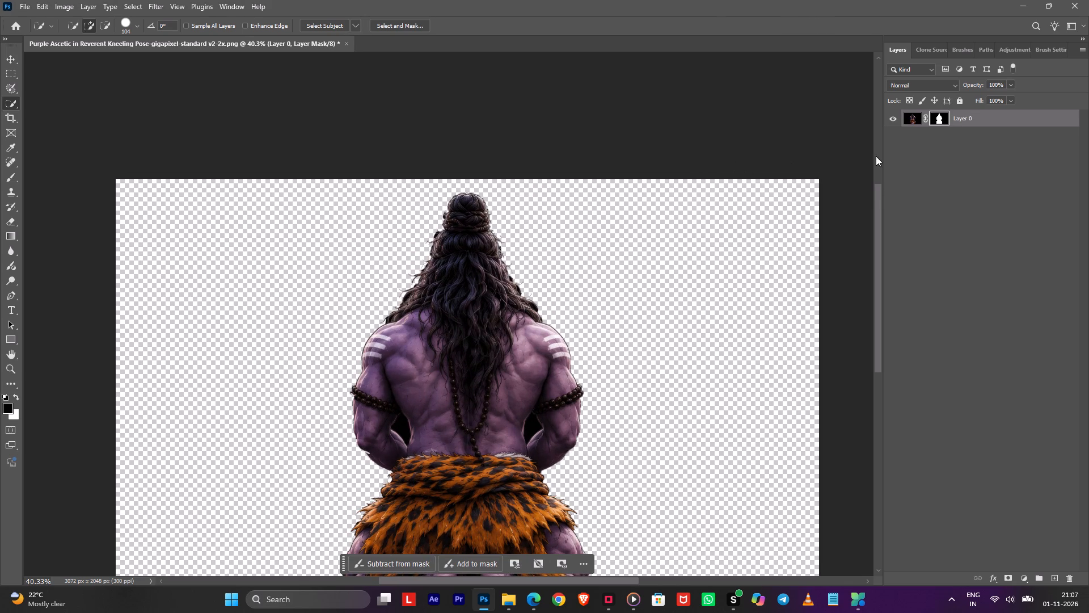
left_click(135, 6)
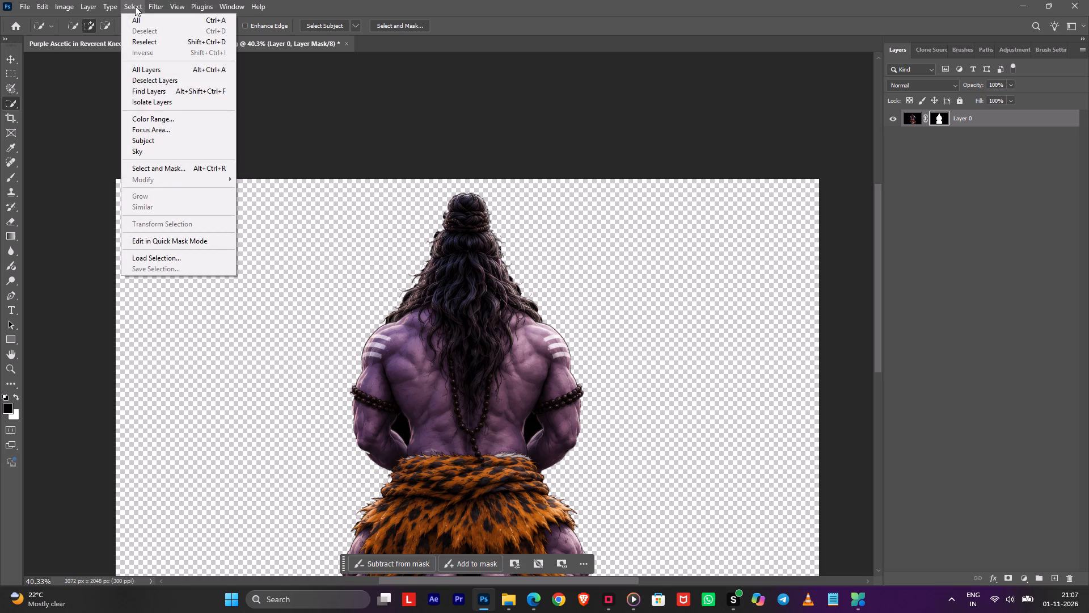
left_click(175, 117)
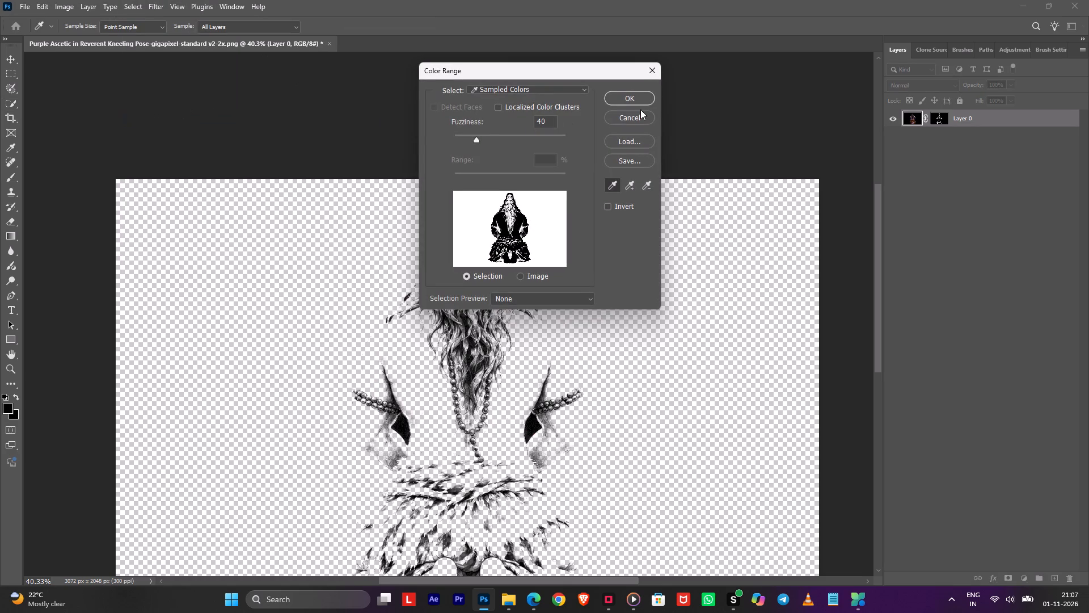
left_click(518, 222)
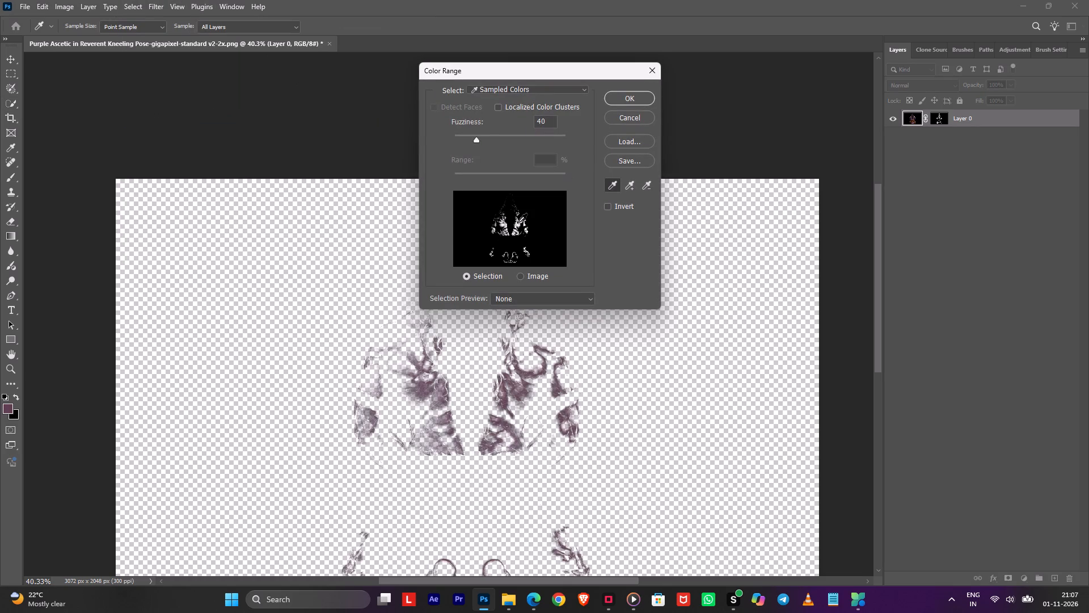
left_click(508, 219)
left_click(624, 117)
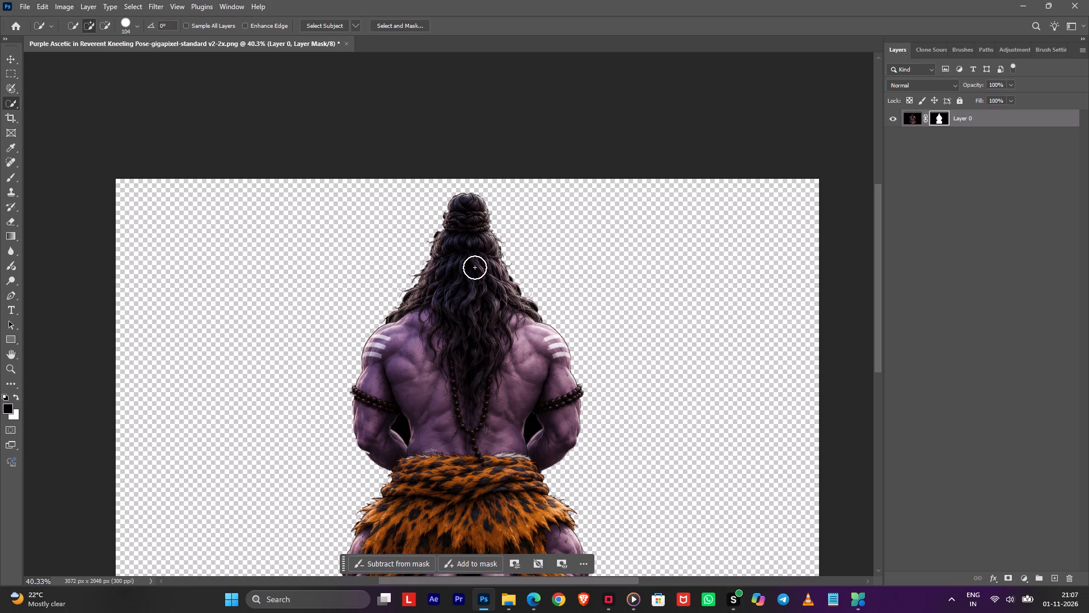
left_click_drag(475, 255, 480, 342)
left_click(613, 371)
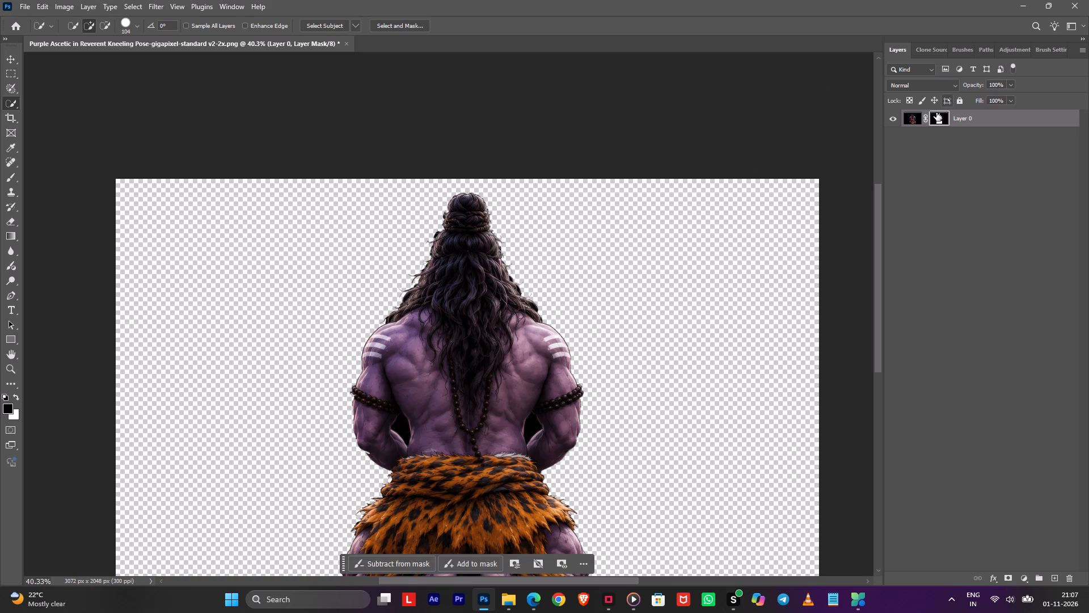
Open the layer mask in Select and Mask and refine the hair edges on both sides with the Refine Edge brush.
double_click(936, 114)
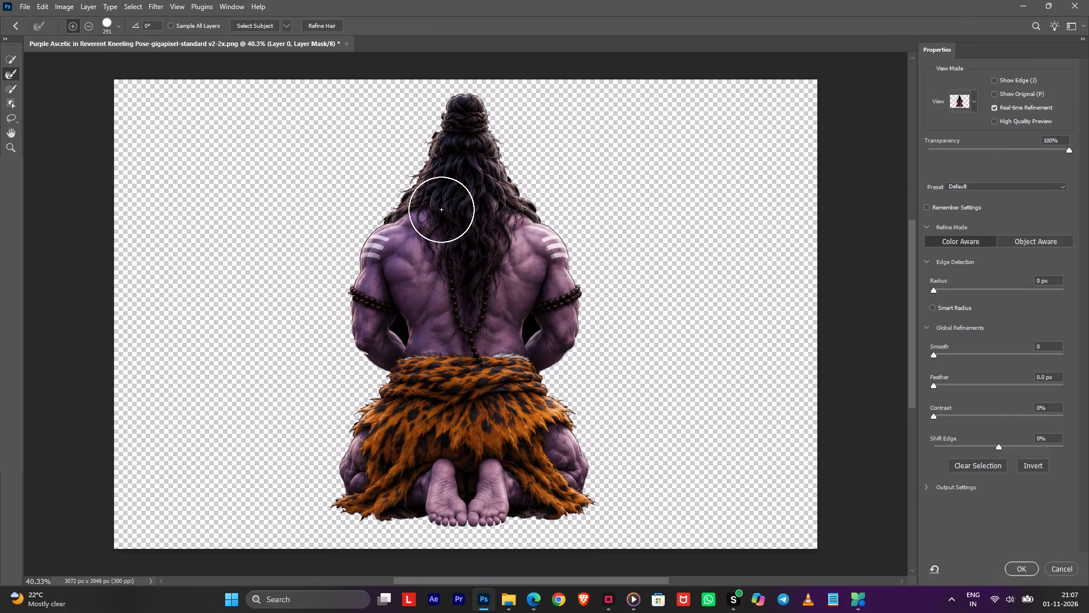
left_click_drag(408, 109, 370, 169)
left_click_drag(415, 111, 391, 144)
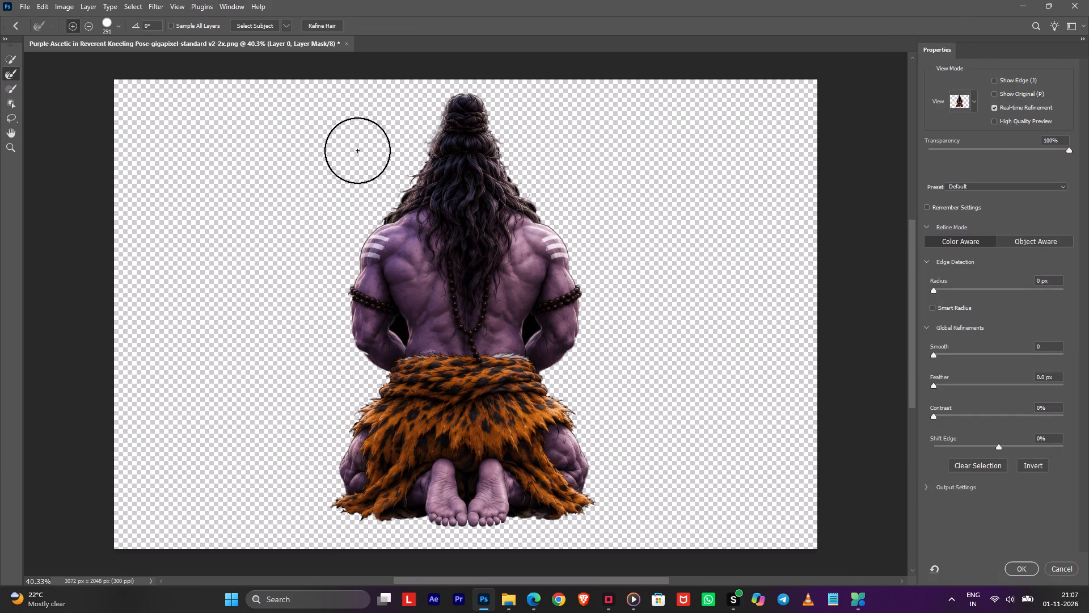
left_click_drag(545, 175, 557, 185)
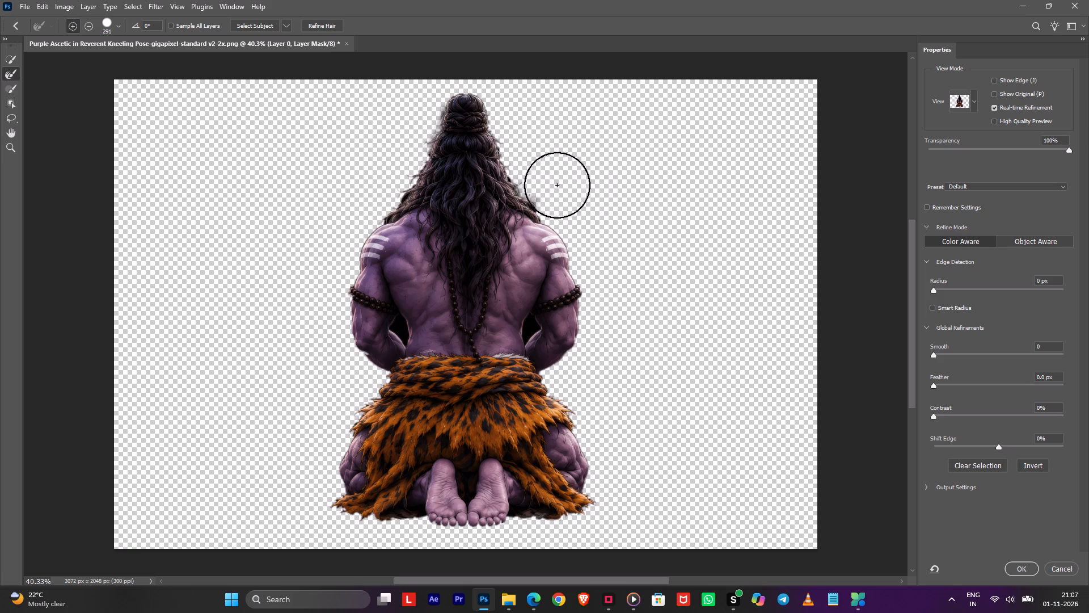
left_click_drag(557, 185, 580, 189)
Clear the black gap between the figure's right arm and torso using a smaller Refine Edge brush.
right_click_drag(457, 192, 426, 201, "alt")
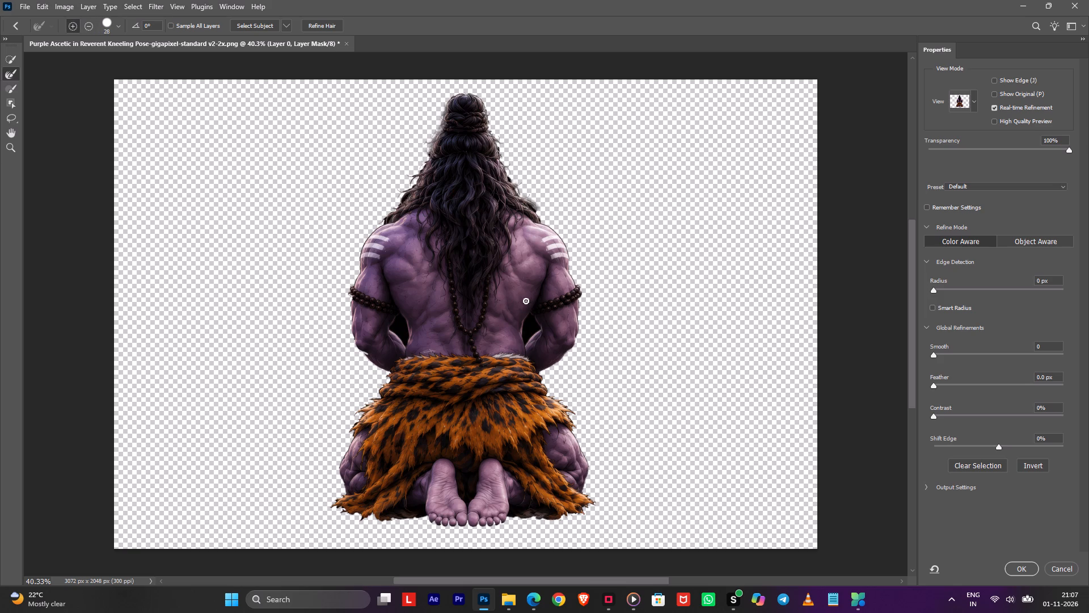
left_click_drag(531, 310, 537, 335)
scroll(535, 349, "up", 7, "alt")
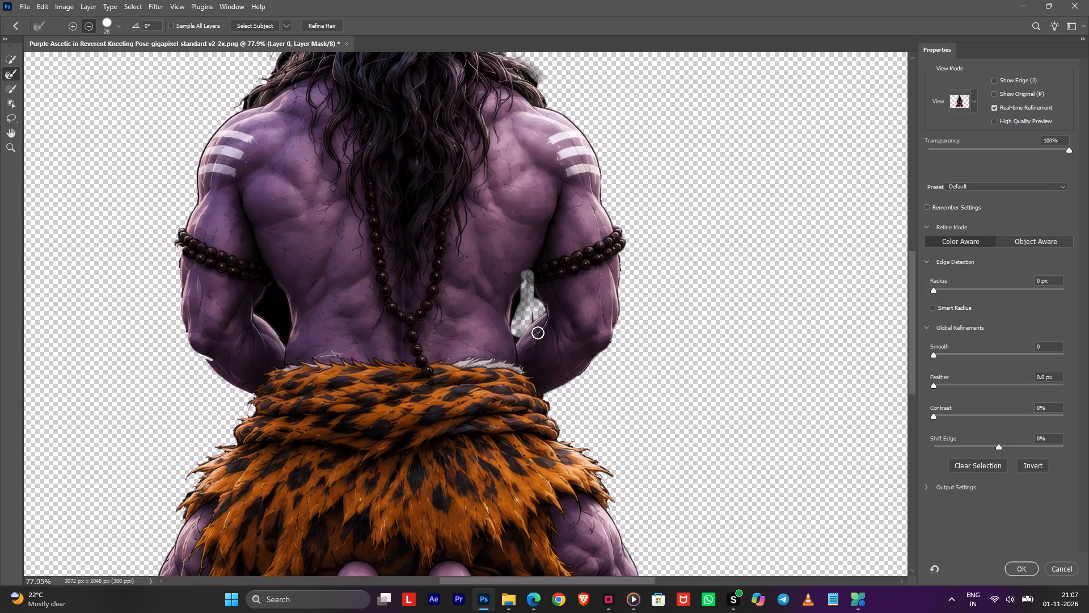
scroll(538, 333, "up", 5, "alt")
key("ctrl+z")
left_click_drag(517, 263, 505, 323)
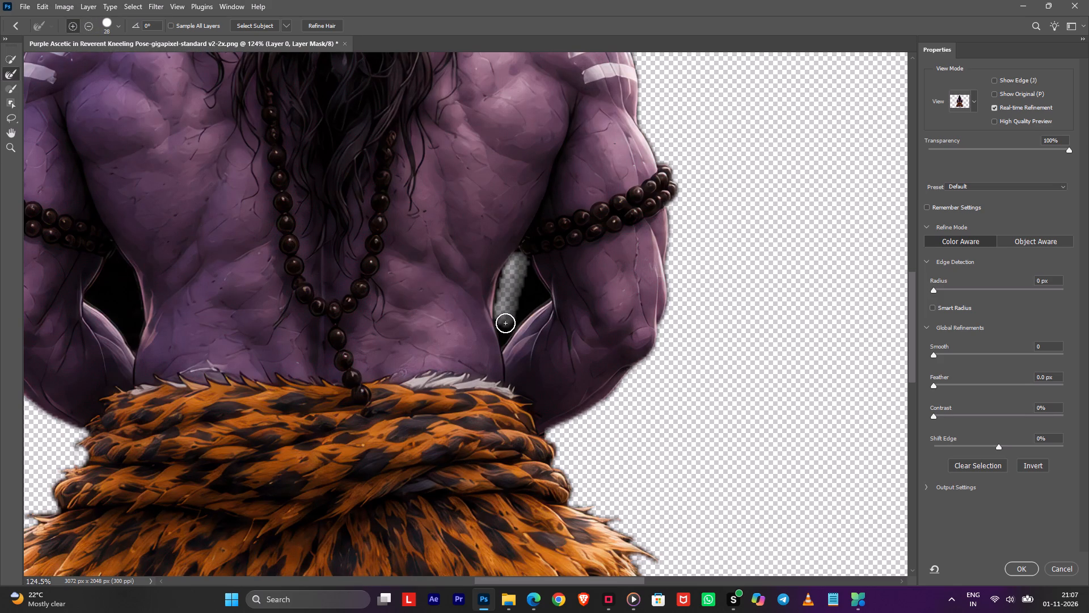
left_click_drag(505, 323, 524, 274)
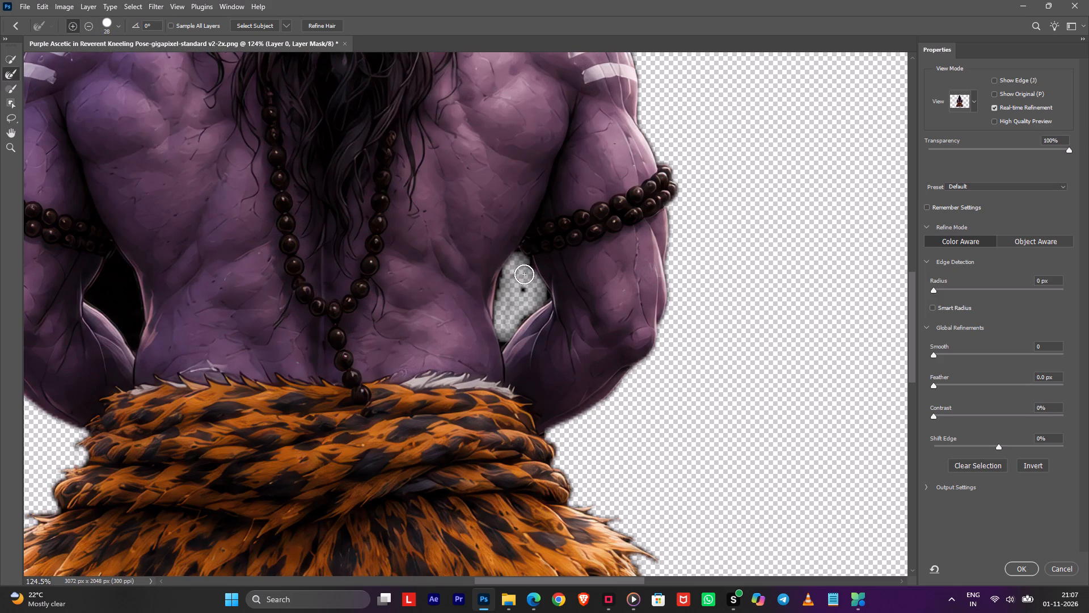
left_click_drag(524, 274, 504, 300)
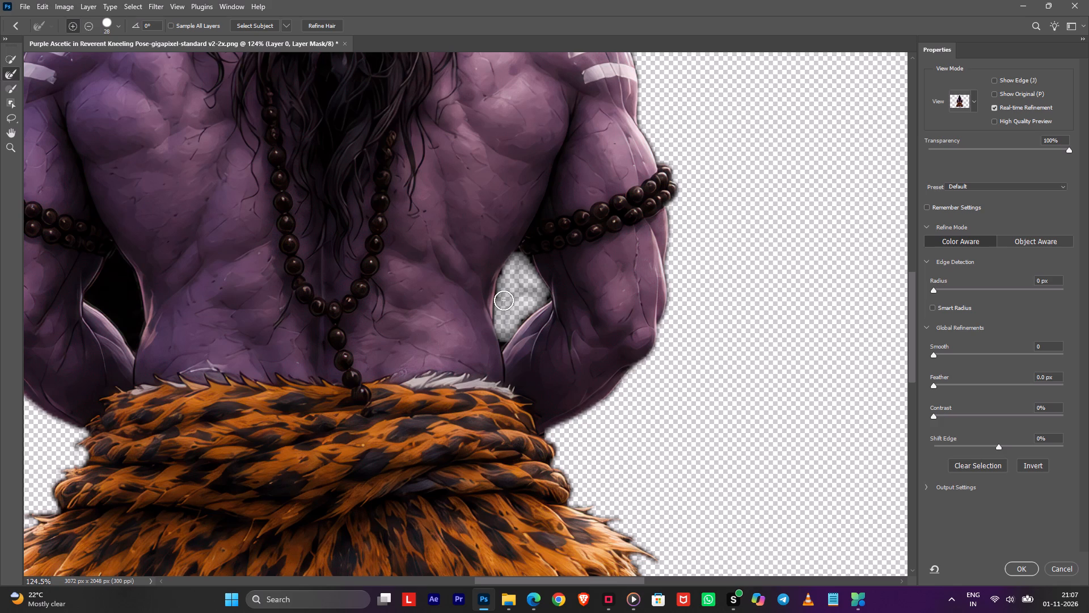
left_click_drag(504, 300, 517, 272)
left_click_drag(526, 298, 512, 320)
left_click_drag(512, 320, 532, 300)
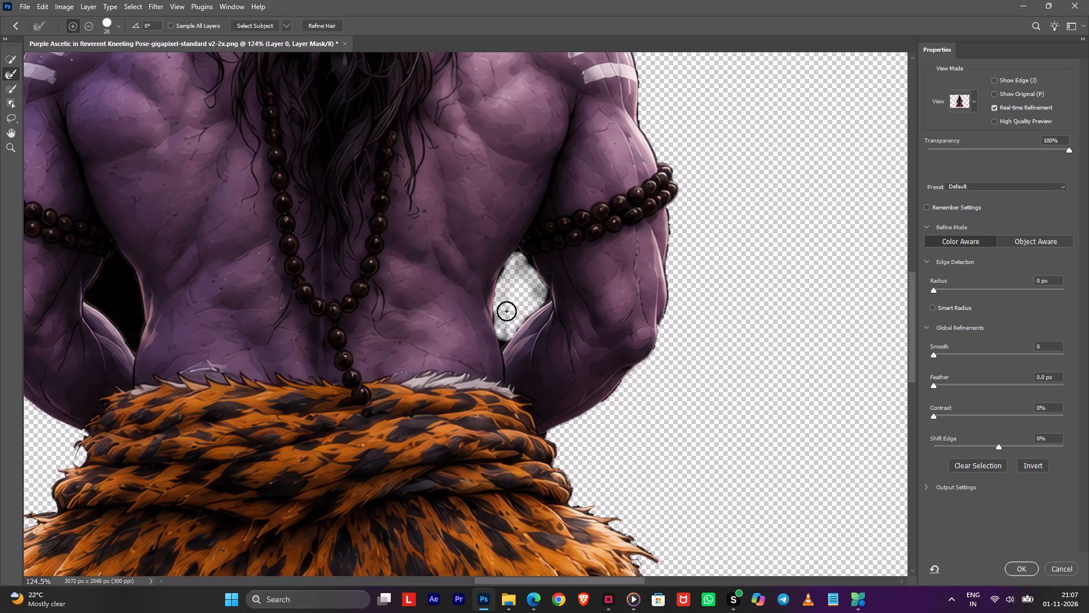
left_click_drag(505, 313, 505, 325)
left_click(513, 273)
Clear the black gap between the figure's left arm and torso with the Refine Edge brush.
key("space")
key("space")
key("space")
key("space")
key("space")
key("space")
key("space")
left_click_drag(315, 332, 539, 316)
left_click_drag(340, 251, 352, 289)
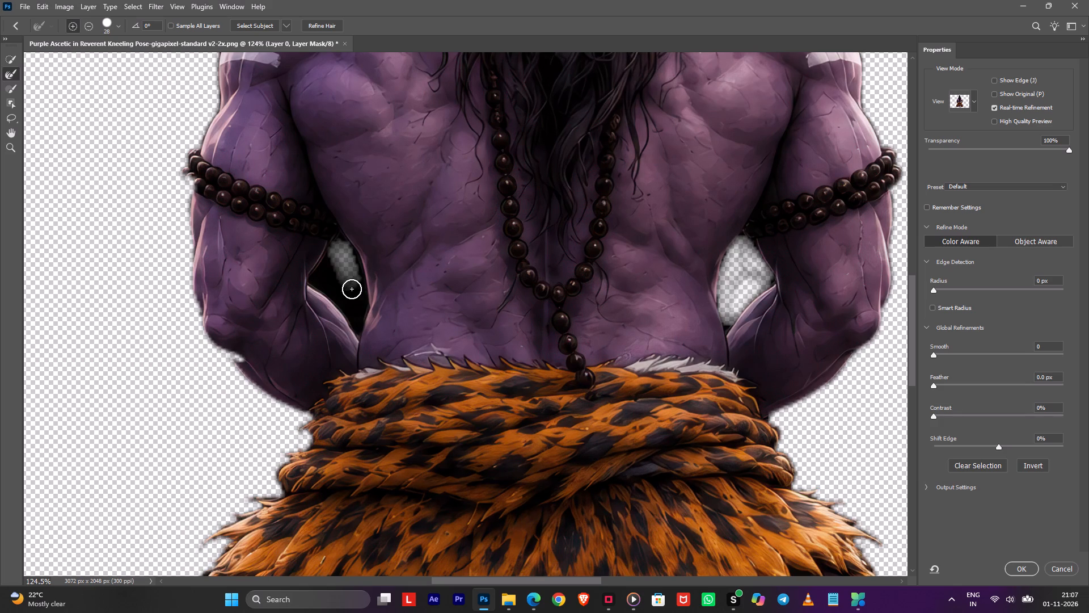
left_click_drag(352, 289, 338, 260)
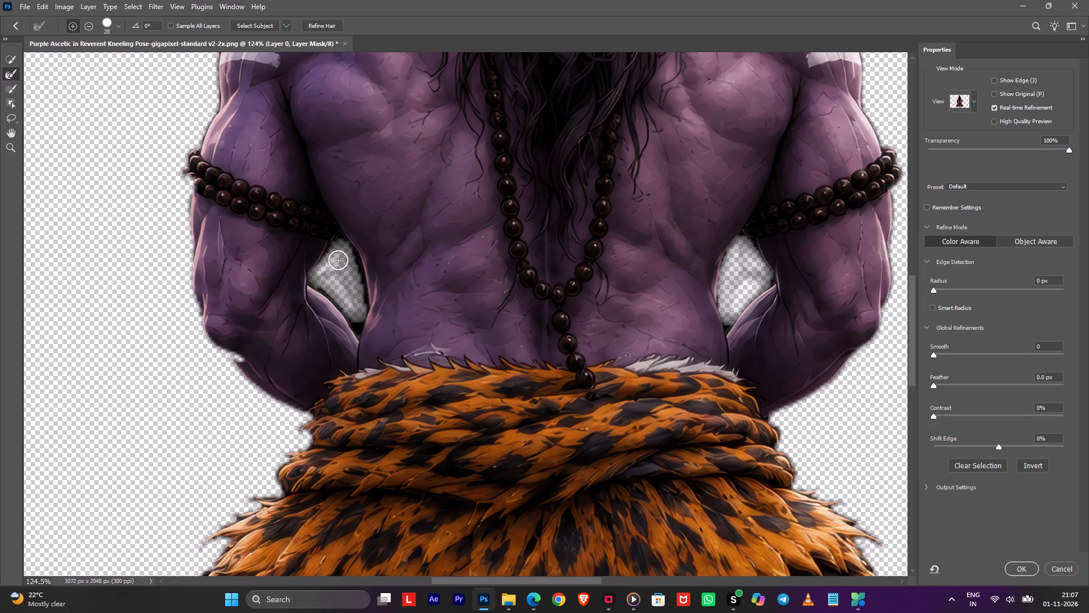
left_click_drag(338, 260, 352, 305)
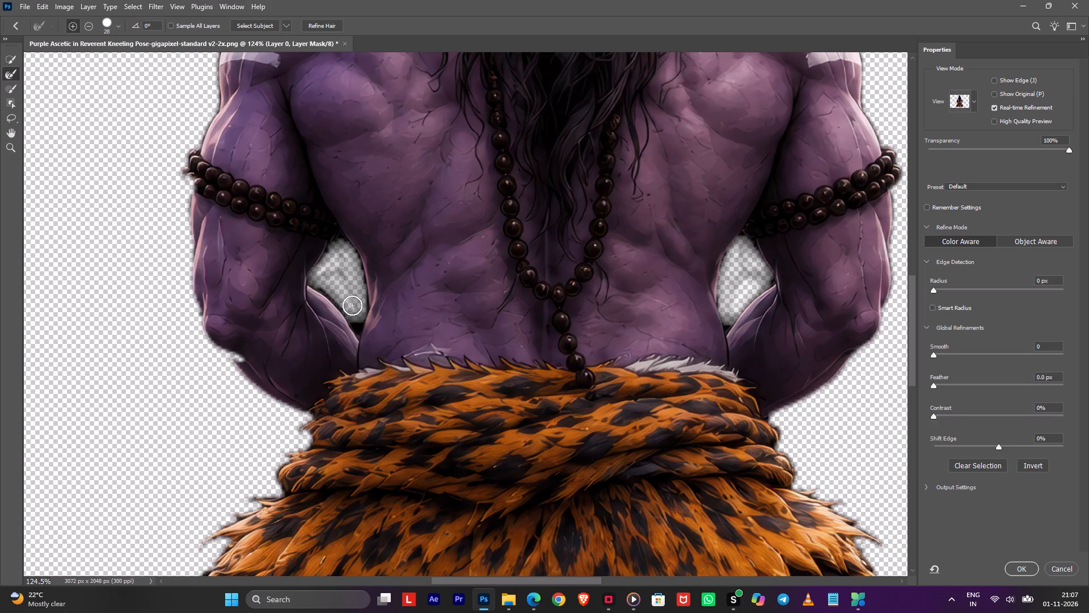
left_click_drag(352, 305, 320, 282)
left_click_drag(337, 253, 331, 267)
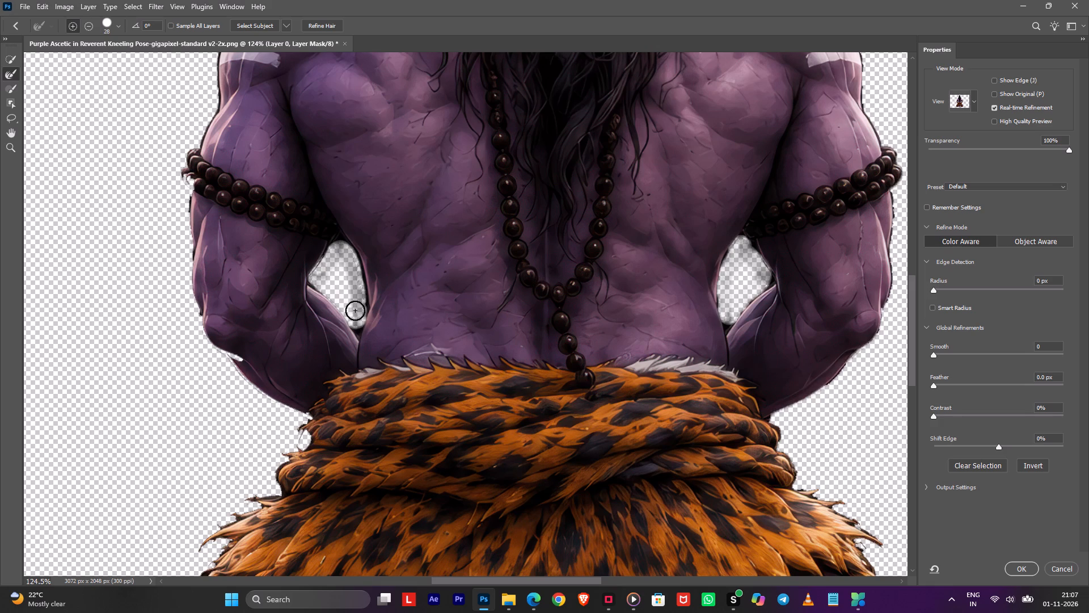
left_click_drag(357, 320, 354, 268)
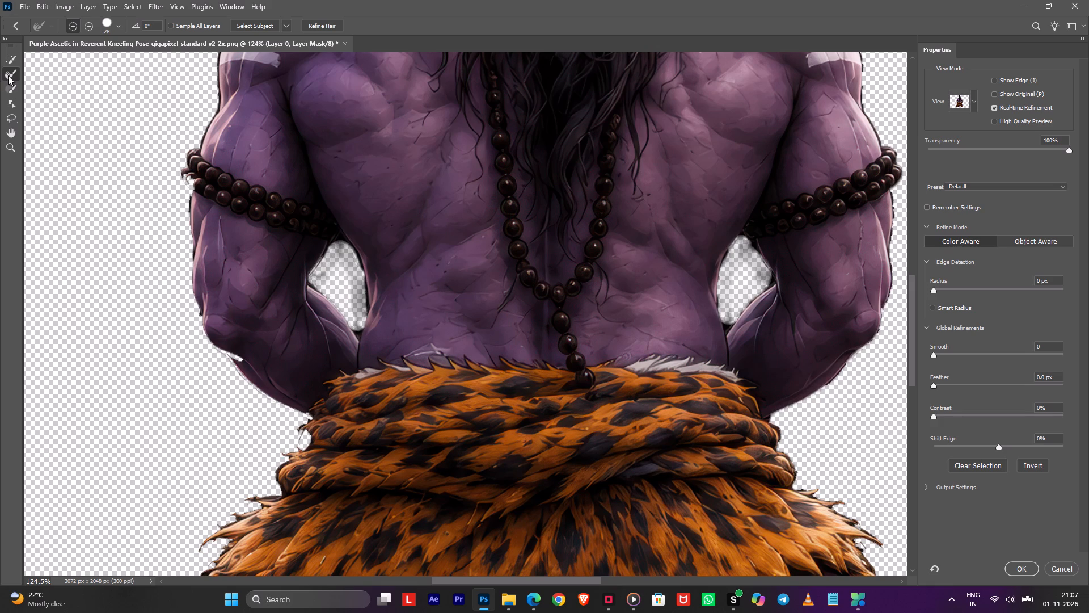
Restore the missing edge of the figure's left elbow and forearm with the Brush tool, undoing strokes that spill onto the background.
left_click(9, 89)
right_click_drag(337, 324, 217, 337, "alt")
left_click_drag(236, 329, 295, 377)
key("ctrl+z")
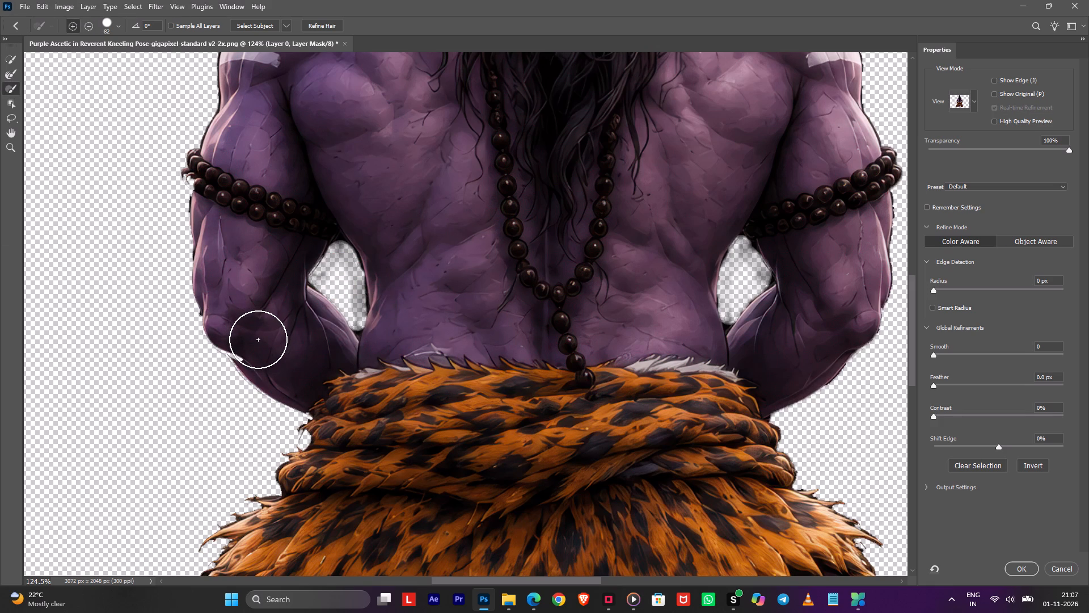
left_click_drag(258, 339, 244, 334)
left_click(245, 334)
left_click_drag(234, 326, 230, 317)
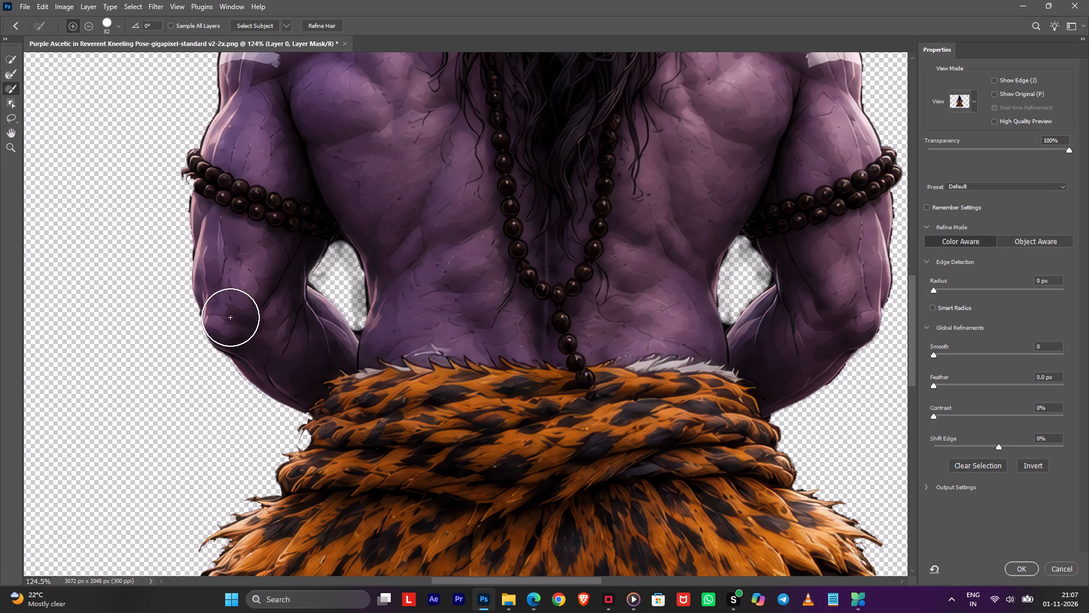
left_click_drag(230, 317, 233, 283)
left_click_drag(227, 299, 261, 343)
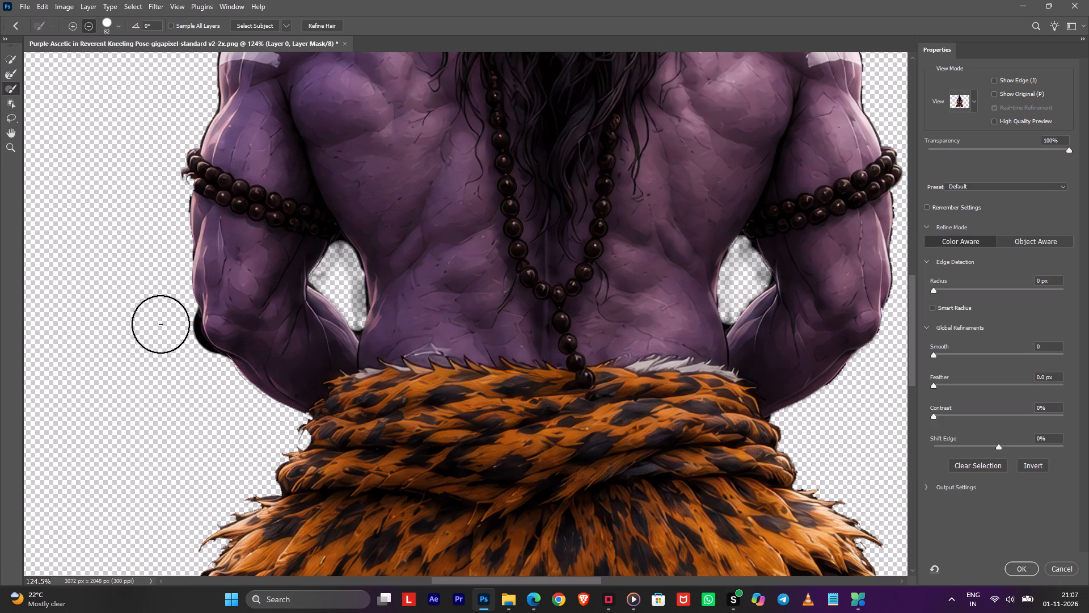
key("ctrl+z")
key("ctrl+z")
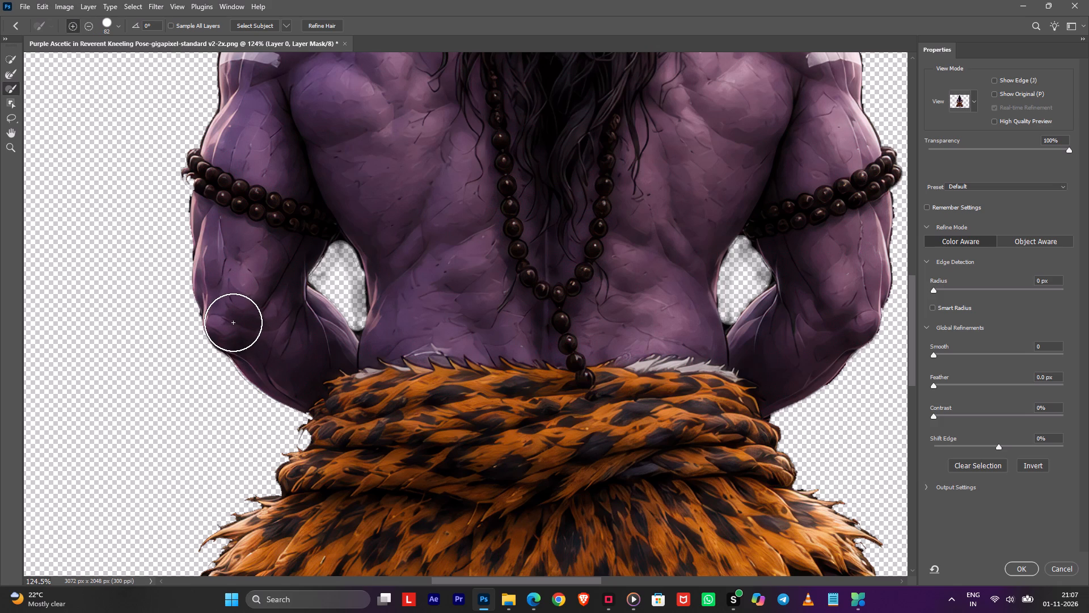
left_click(231, 326)
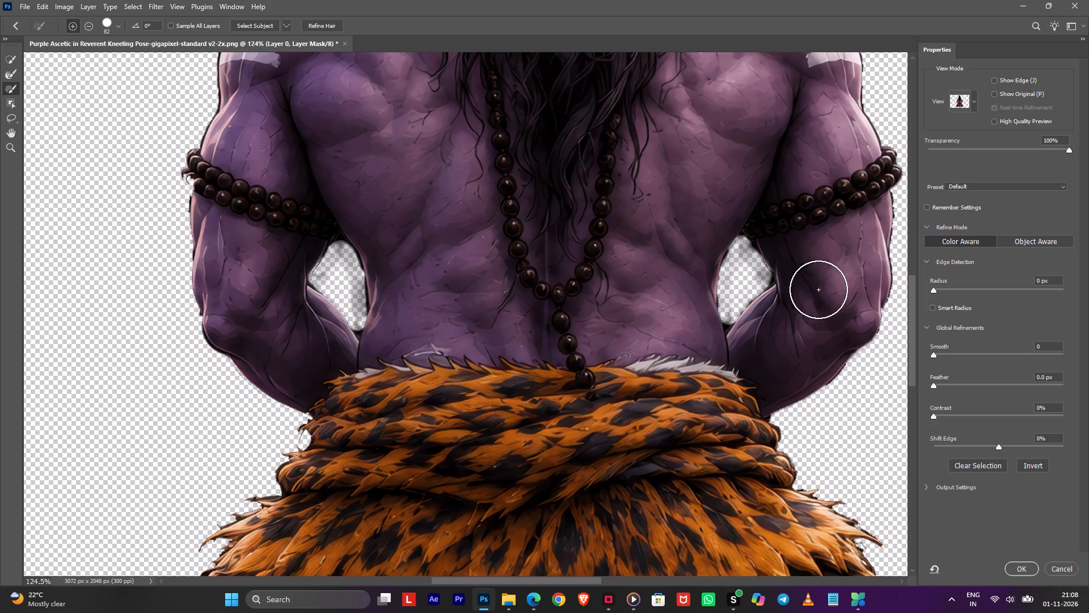
Apply the Select and Mask refinements to the layer mask.
key("space")
key("space")
key("space")
key("space")
key("space")
key("space")
key("space")
key("space")
key("space")
left_click_drag(838, 252, 760, 436)
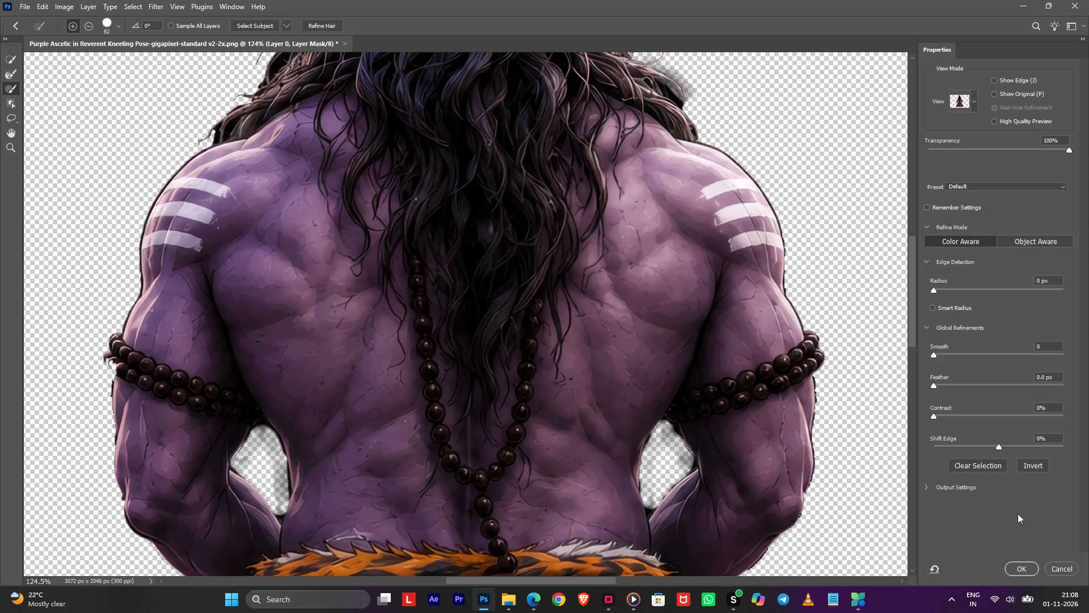
left_click(1024, 570)
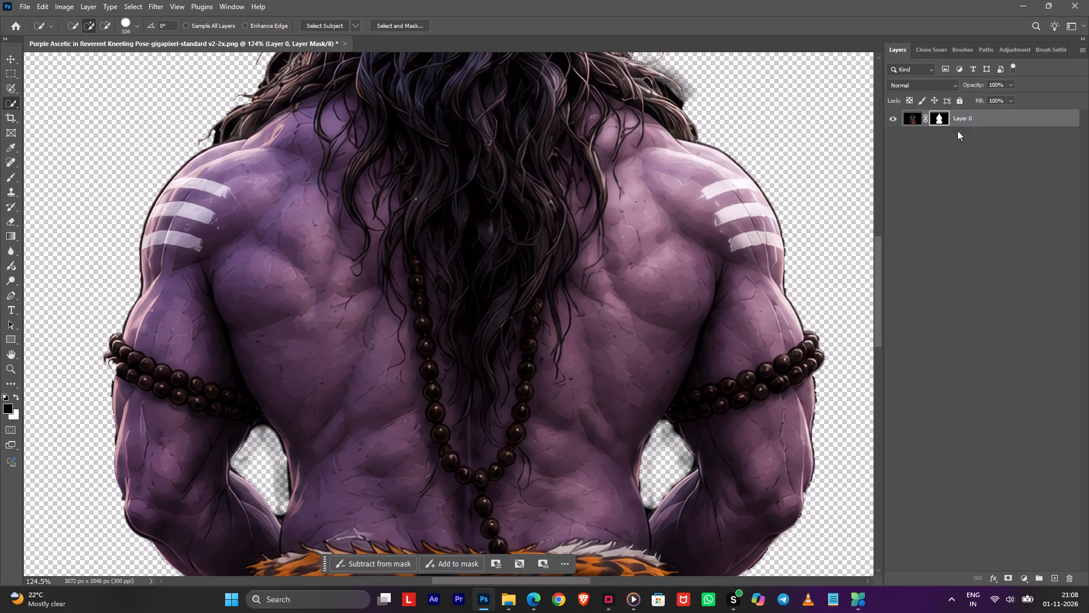
Load the figure's layer mask as a selection and contract it.
left_click(940, 114, "ctrl")
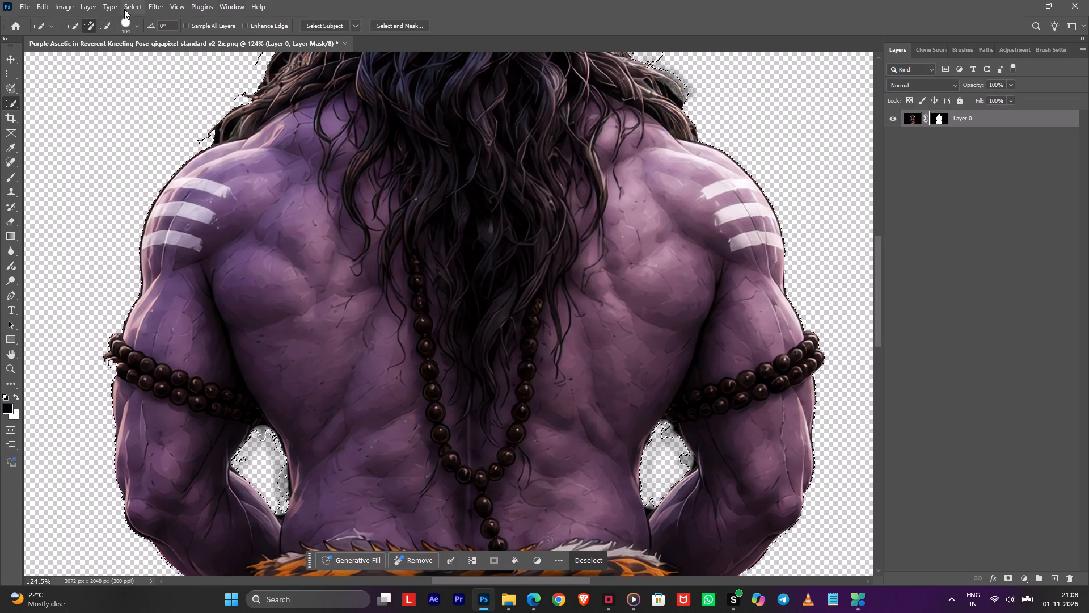
left_click(124, 9)
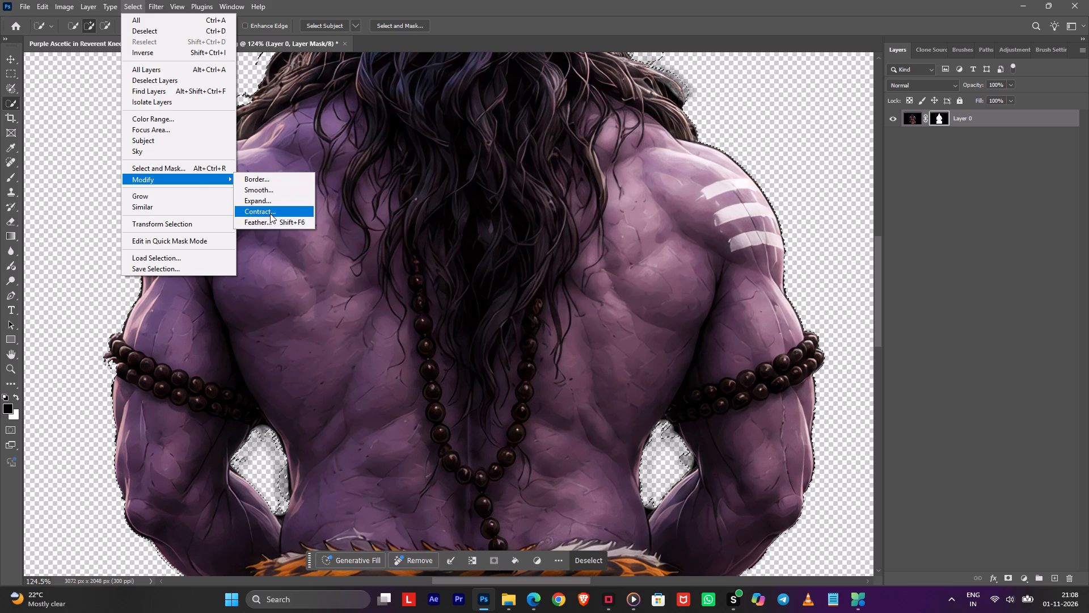
left_click(270, 213)
left_click(605, 293)
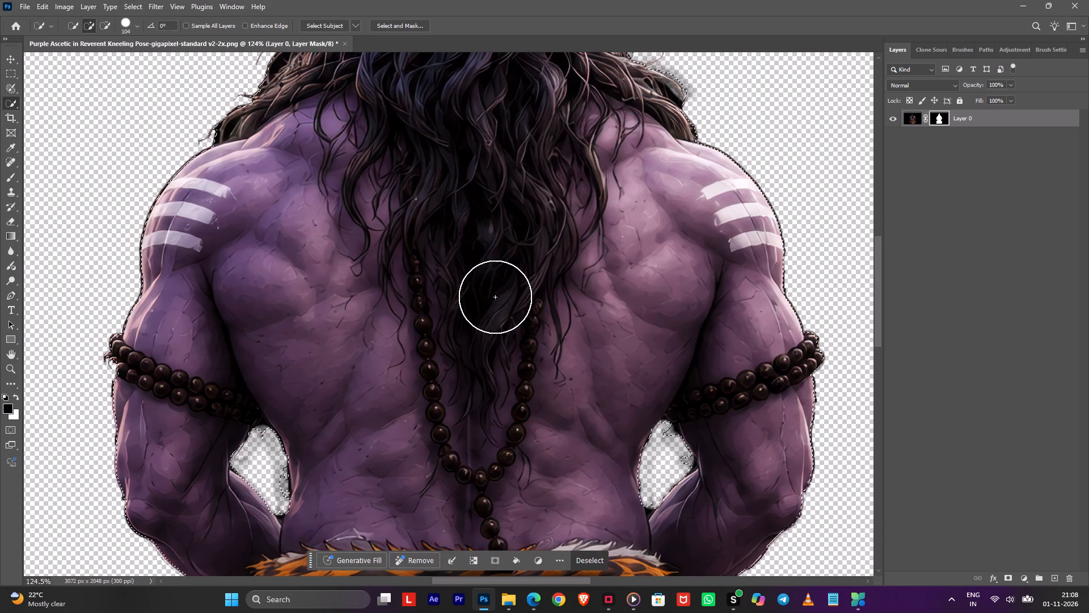
Invert the selection and paint black over the mask around the figure with a very large brush to trim its edge, and deselect.
scroll(358, 246, "down", 2, "alt")
scroll(358, 246, "up", 1, "alt")
scroll(358, 246, "down", 5, "alt")
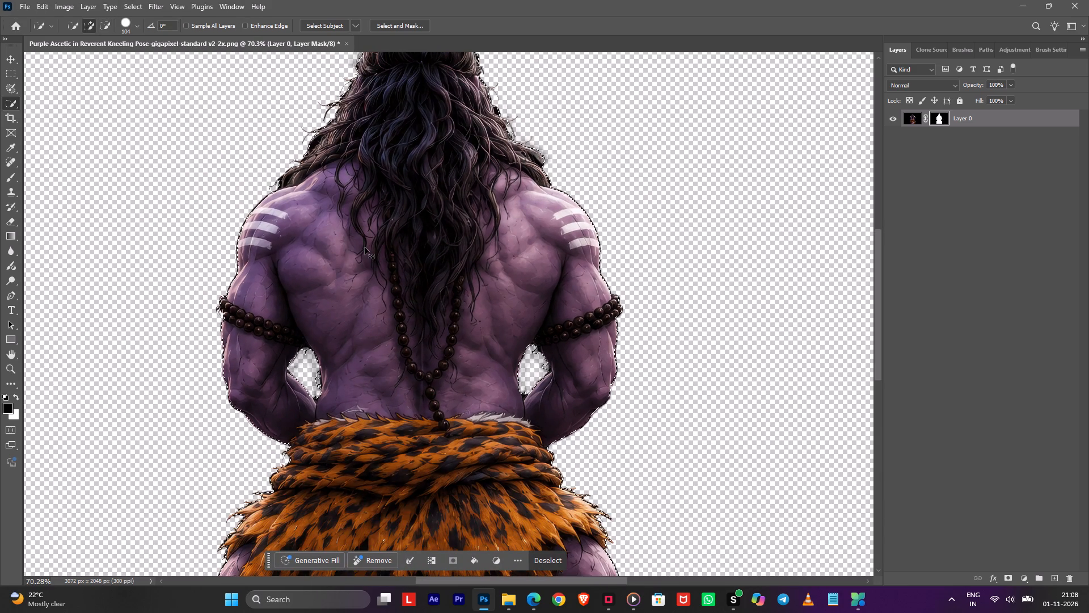
key("ctrl+shift+i")
scroll(365, 247, "down", 6, "alt")
right_click_drag(359, 250, 403, 266, "alt")
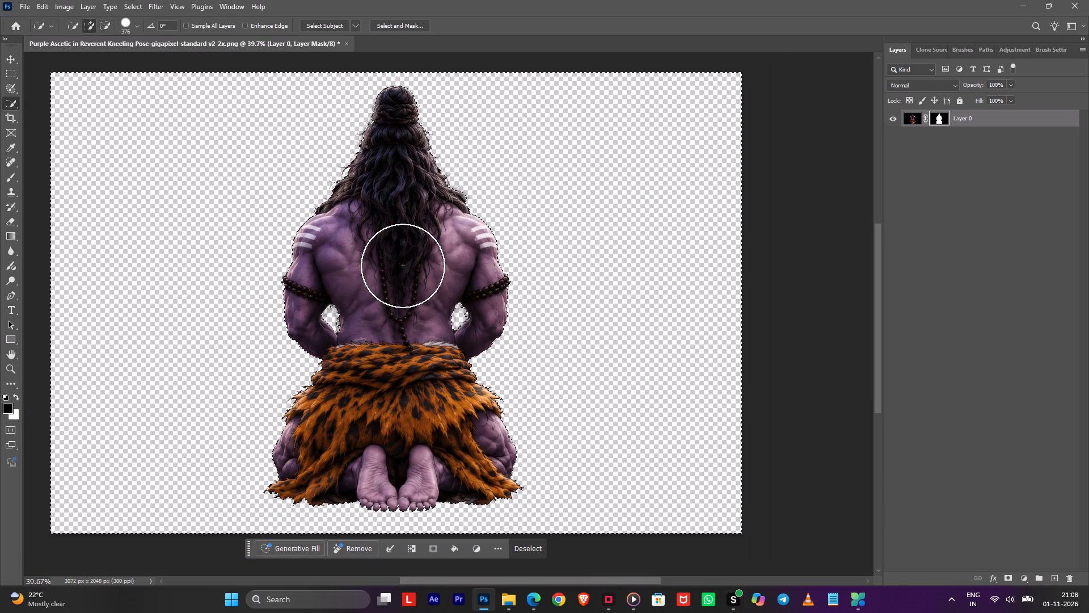
key("b")
right_click_drag(360, 262, 474, 266, "alt")
left_click_drag(422, 149, 330, 351)
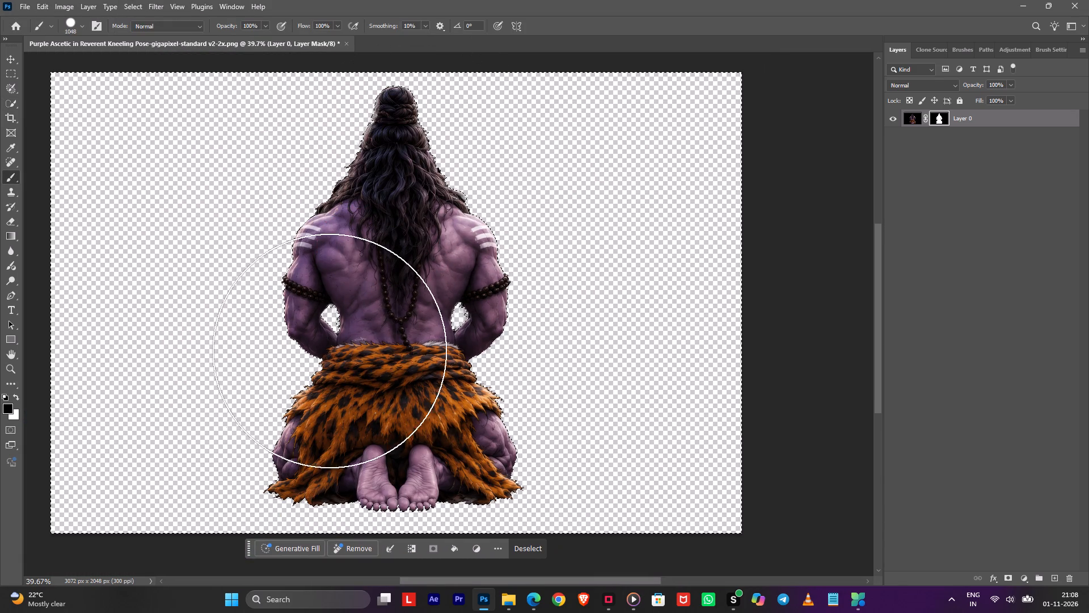
left_click_drag(330, 351, 486, 284)
left_click_drag(438, 242, 670, 453)
left_click(530, 547)
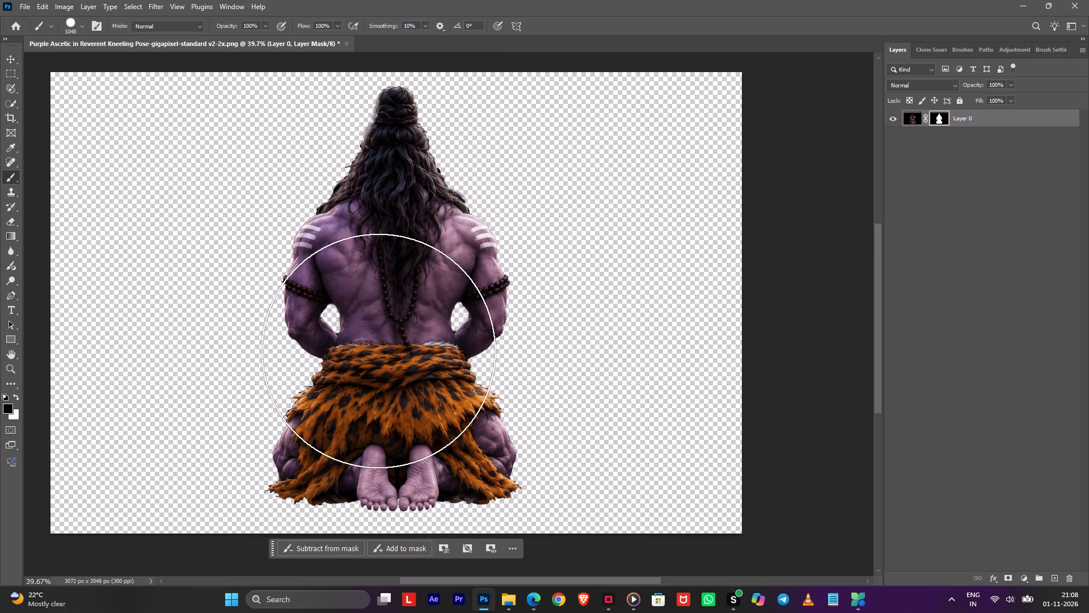
Save the cutout as a Photoshop document named 3 in the project's PSD folder.
key("ctrl+shift+s")
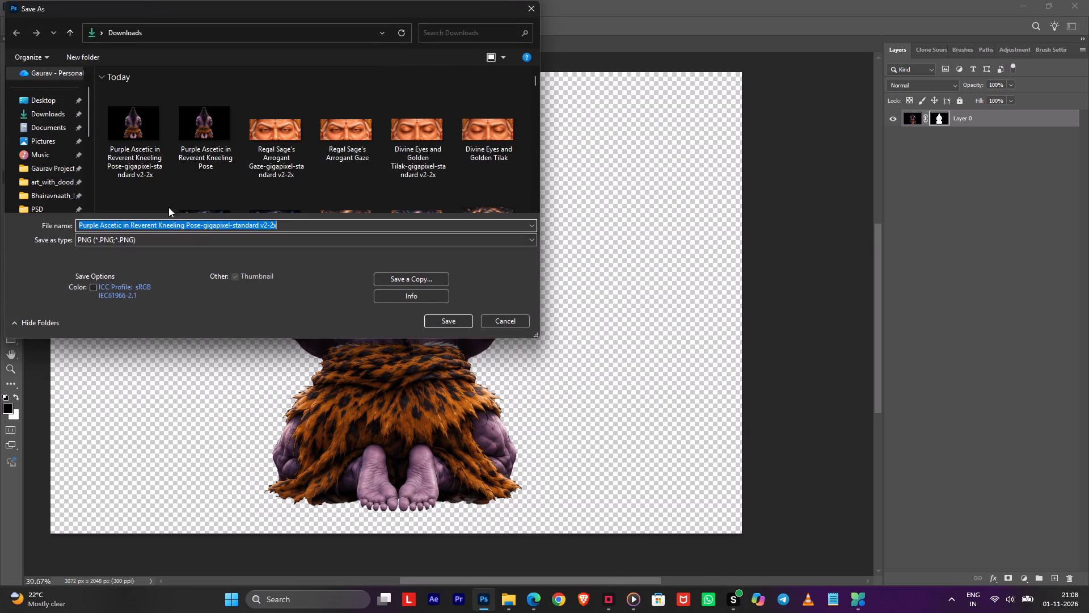
scroll(21, 97, "down", 5)
scroll(56, 85, "up", 1)
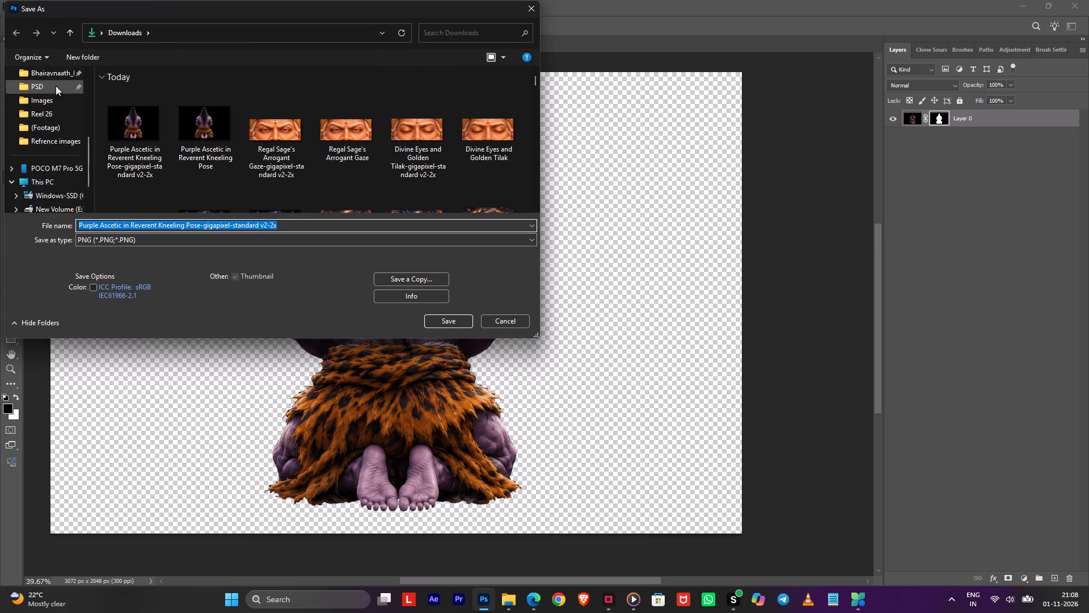
scroll(56, 86, "up", 1)
left_click(48, 125)
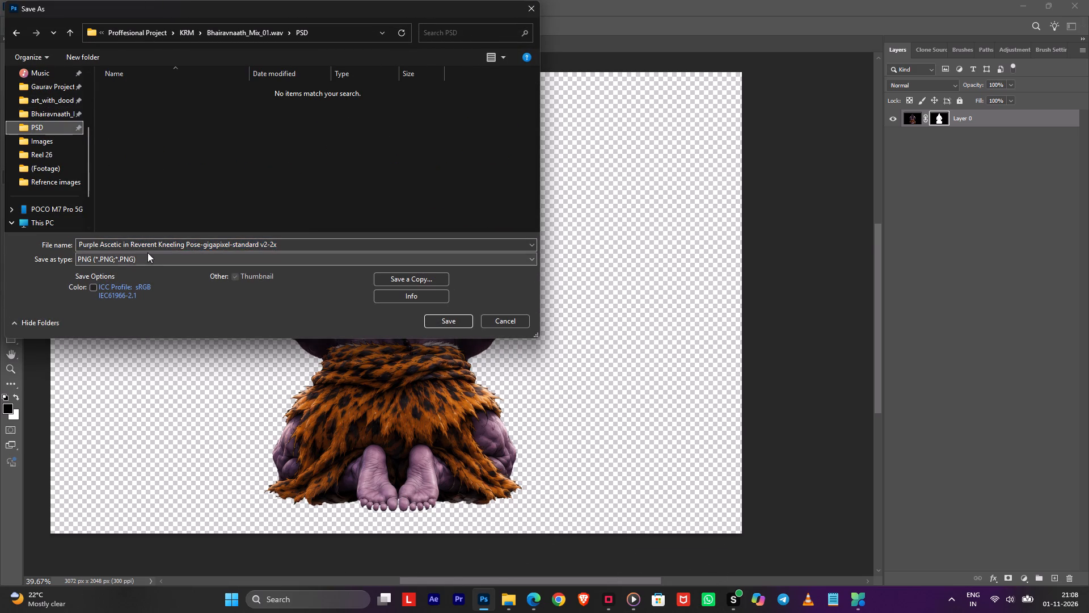
left_click(151, 243)
key("3")
left_click(142, 256)
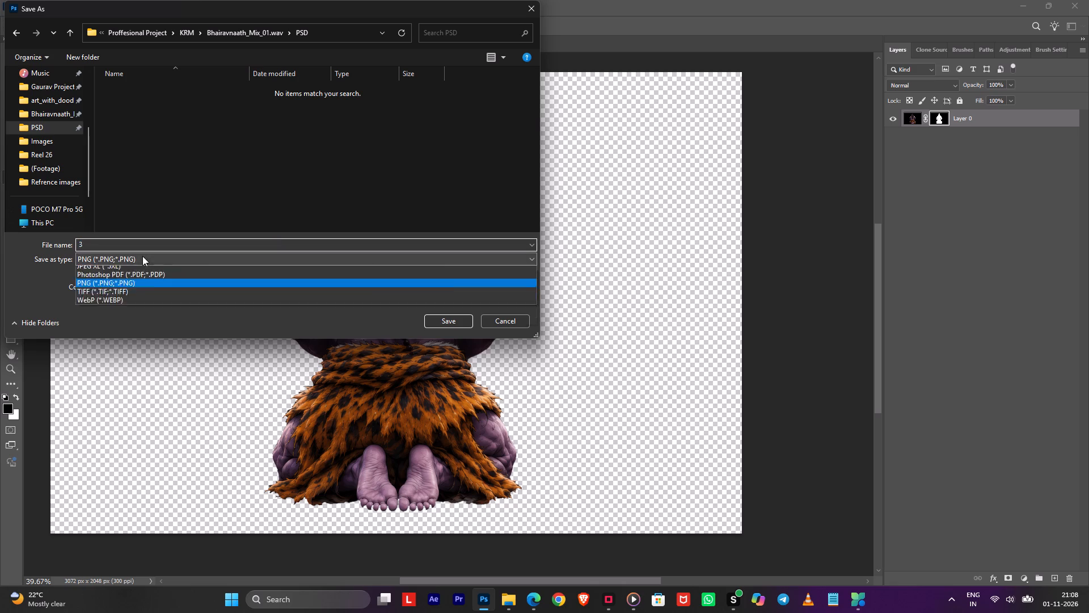
left_click(138, 271)
left_click(433, 324)
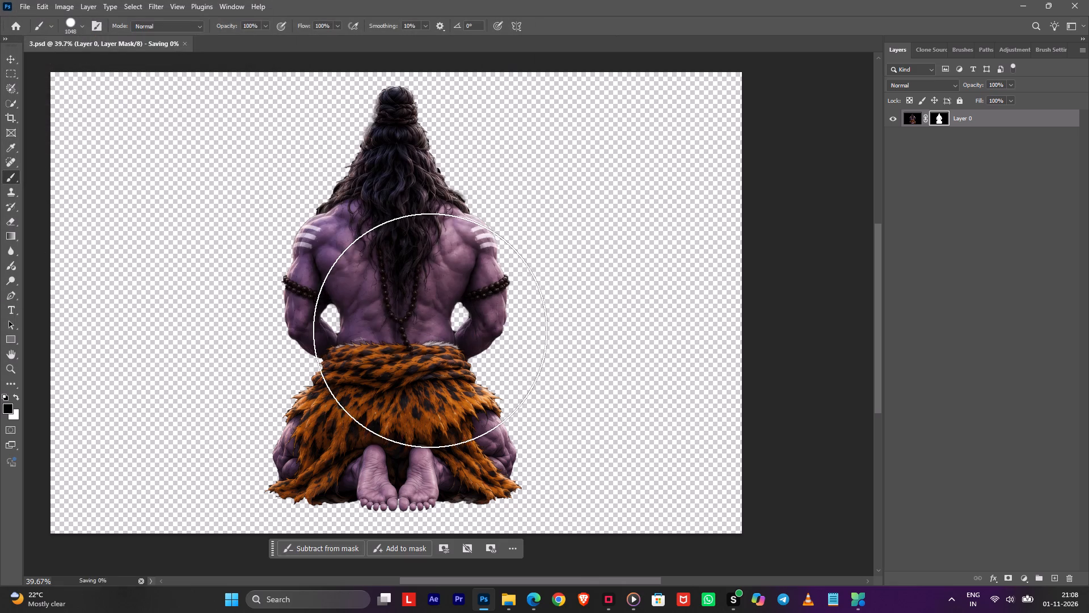
left_click(478, 600)
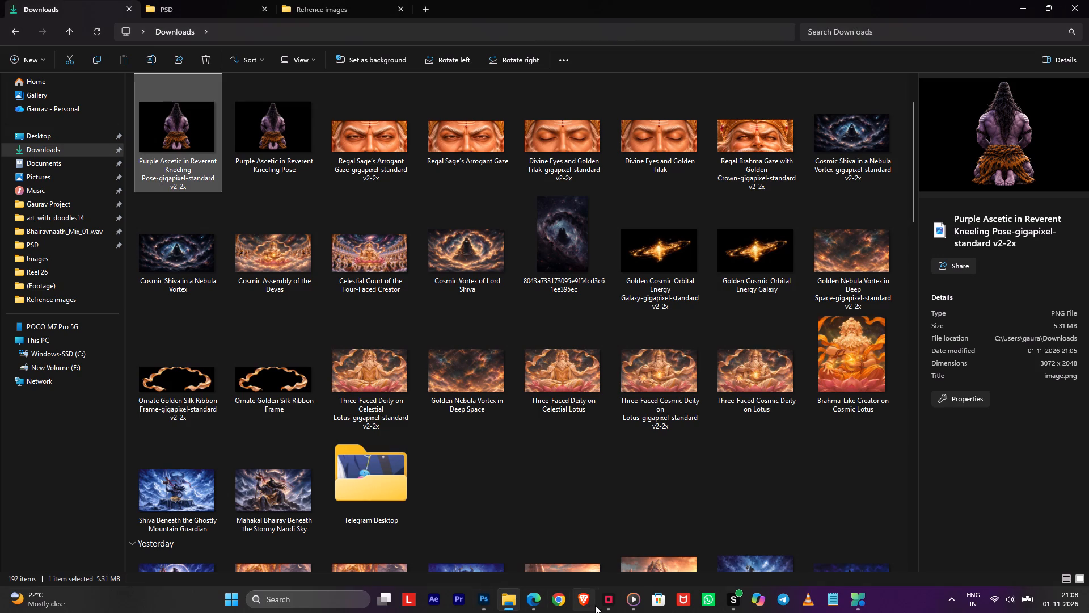
left_click(626, 610)
left_click(551, 562)
left_click_drag(579, 522, 619, 513)
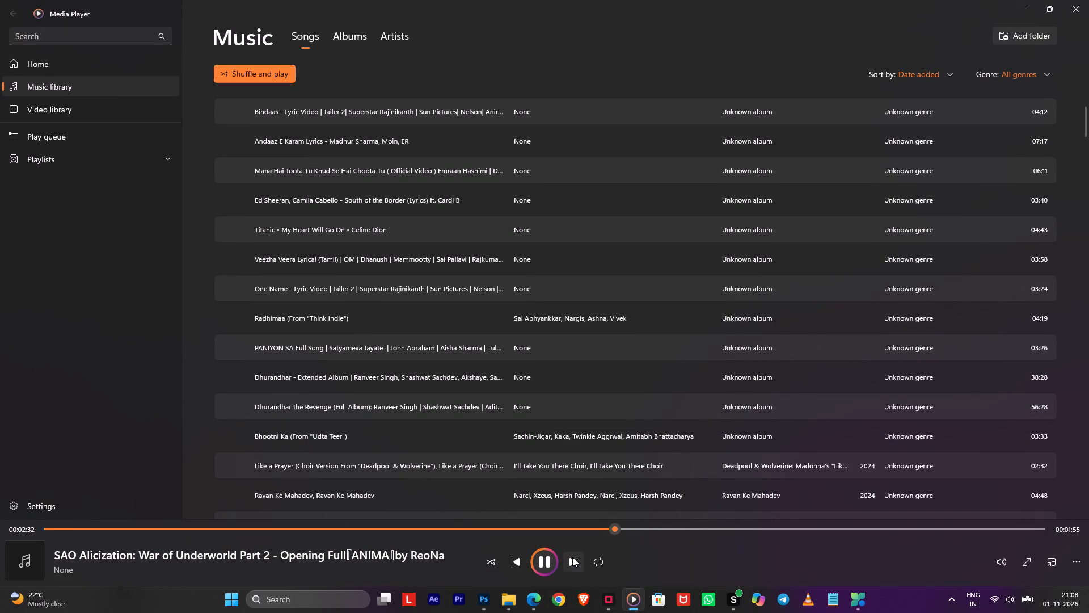
left_click(572, 557)
left_click_drag(588, 529, 627, 523)
left_click(536, 520)
left_click_drag(496, 530, 0, 519)
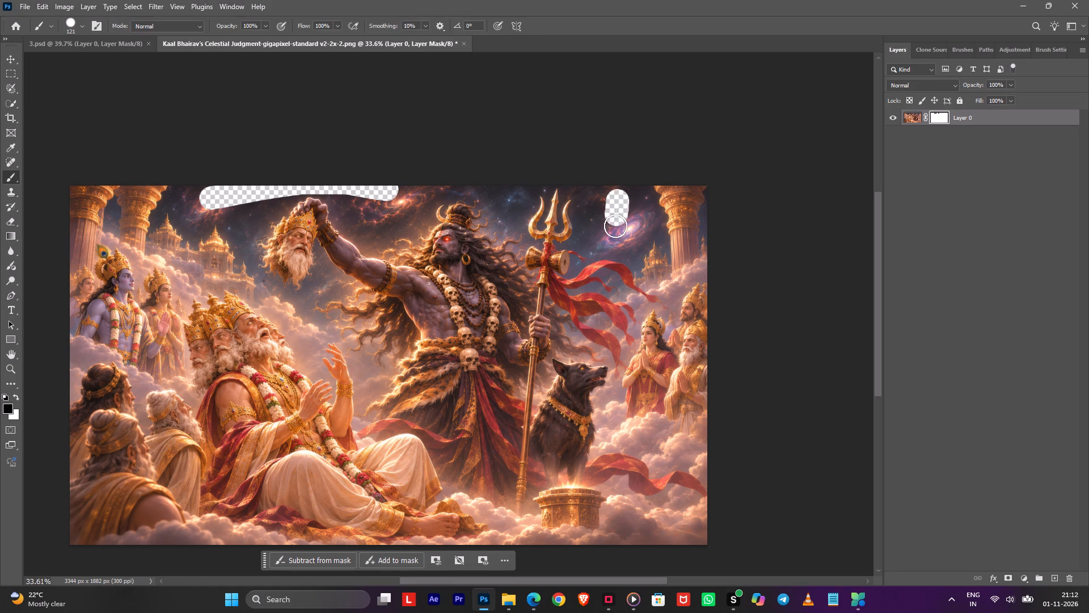
left_click_drag(615, 226, 613, 172)
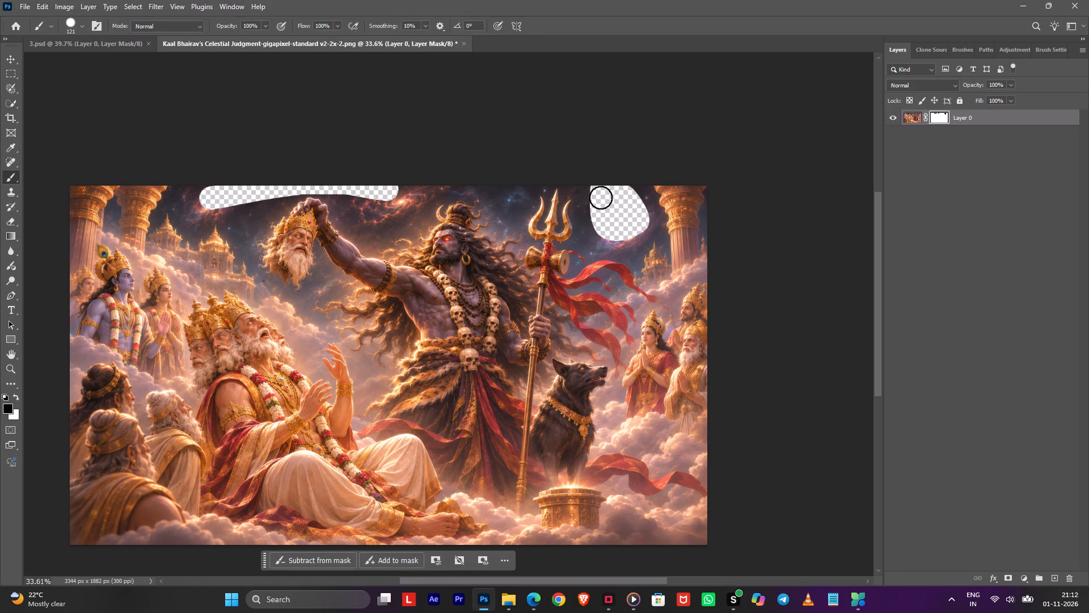
left_click_drag(601, 198, 609, 229)
left_click_drag(514, 202, 509, 203)
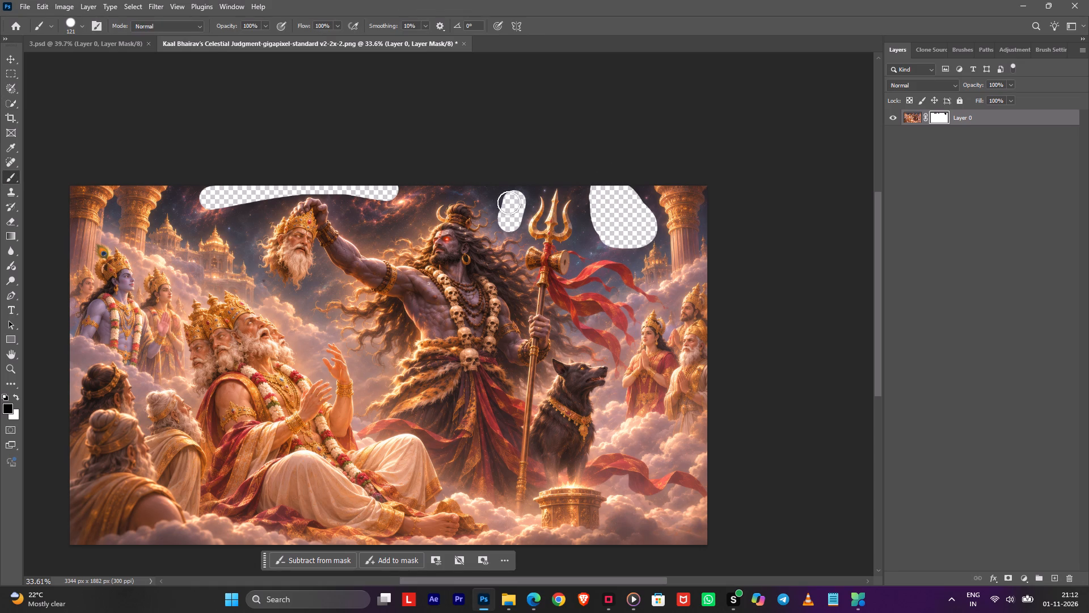
left_click_drag(509, 203, 507, 183)
left_click_drag(248, 231, 202, 215)
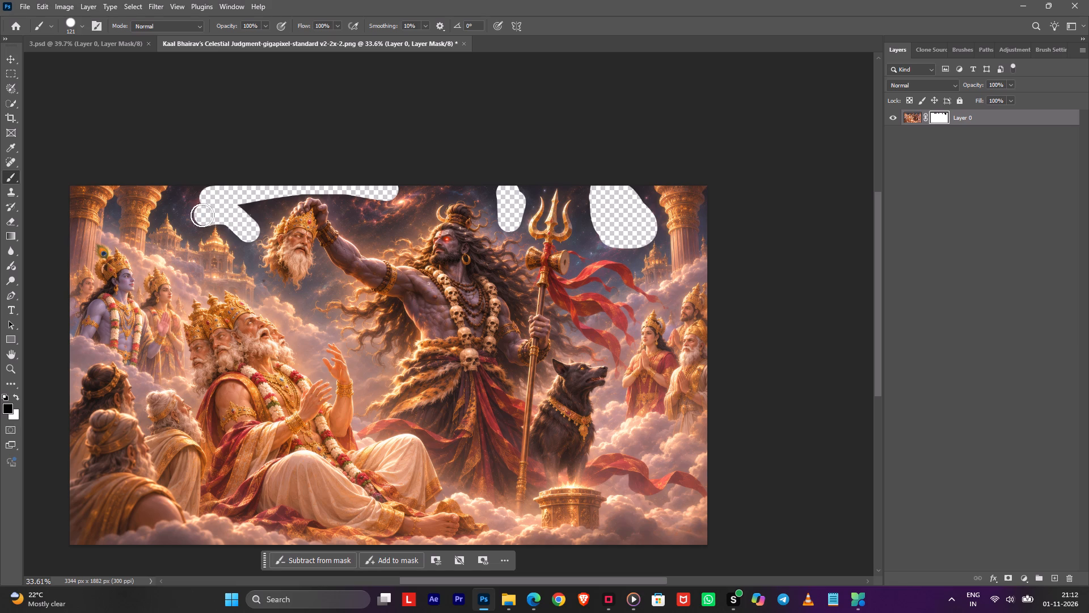
left_click_drag(202, 215, 218, 170)
Quick-select the sky between the pillar and the severed head, paint it out on the layer mask, and clear the selection.
key("shift+w")
left_click_drag(188, 203, 205, 207)
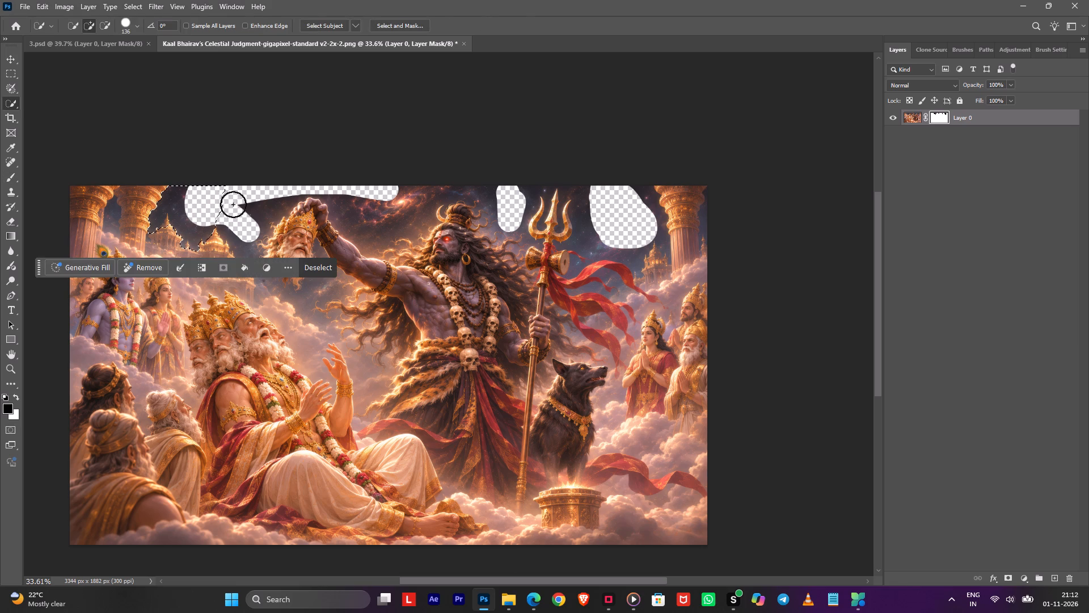
left_click(242, 208, "shift")
scroll(220, 220, "up", 3, "alt")
key("b")
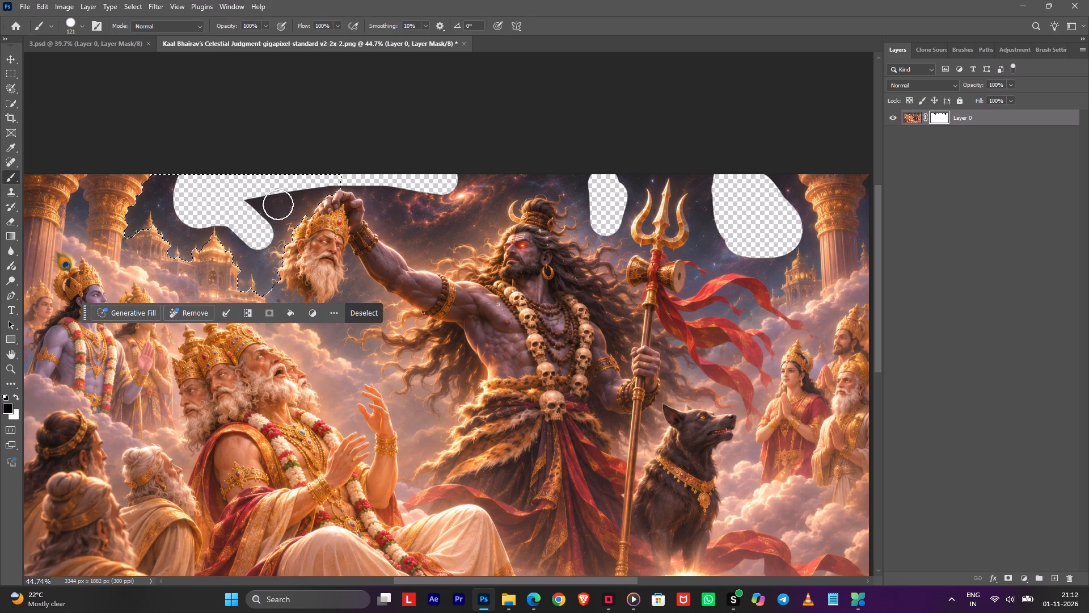
right_click_drag(288, 215, 309, 209, "alt")
left_click_drag(367, 170, 218, 250)
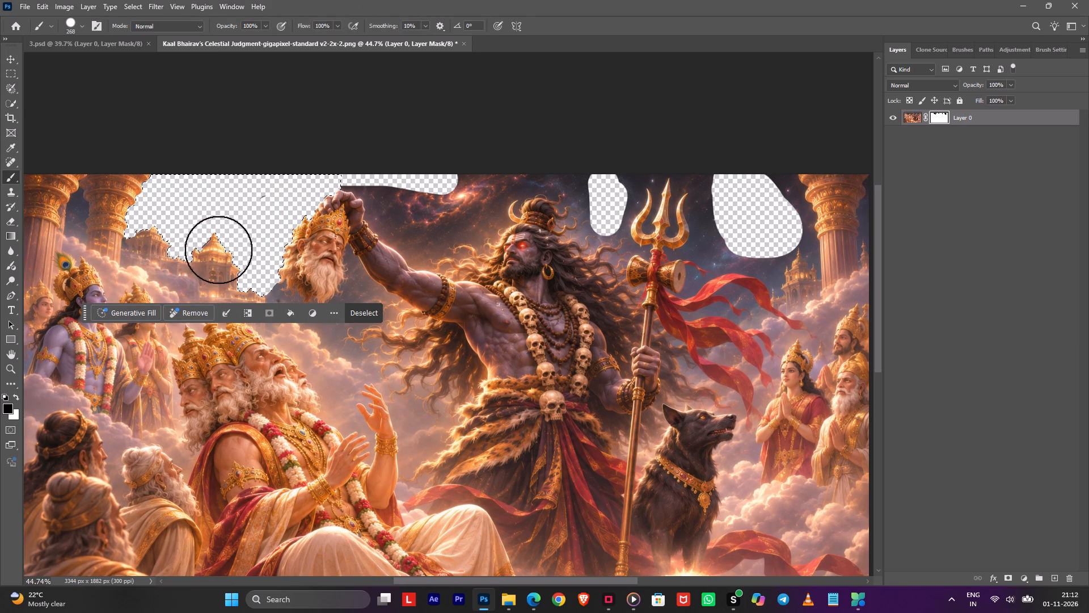
left_click_drag(218, 250, 107, 249)
scroll(138, 244, "up", 10, "alt")
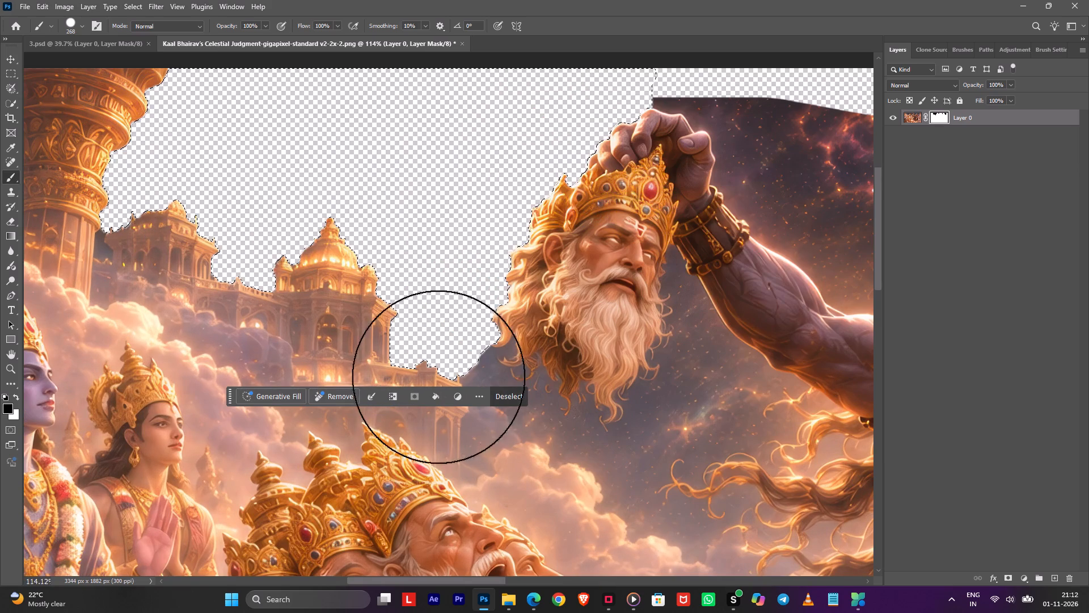
left_click(518, 398)
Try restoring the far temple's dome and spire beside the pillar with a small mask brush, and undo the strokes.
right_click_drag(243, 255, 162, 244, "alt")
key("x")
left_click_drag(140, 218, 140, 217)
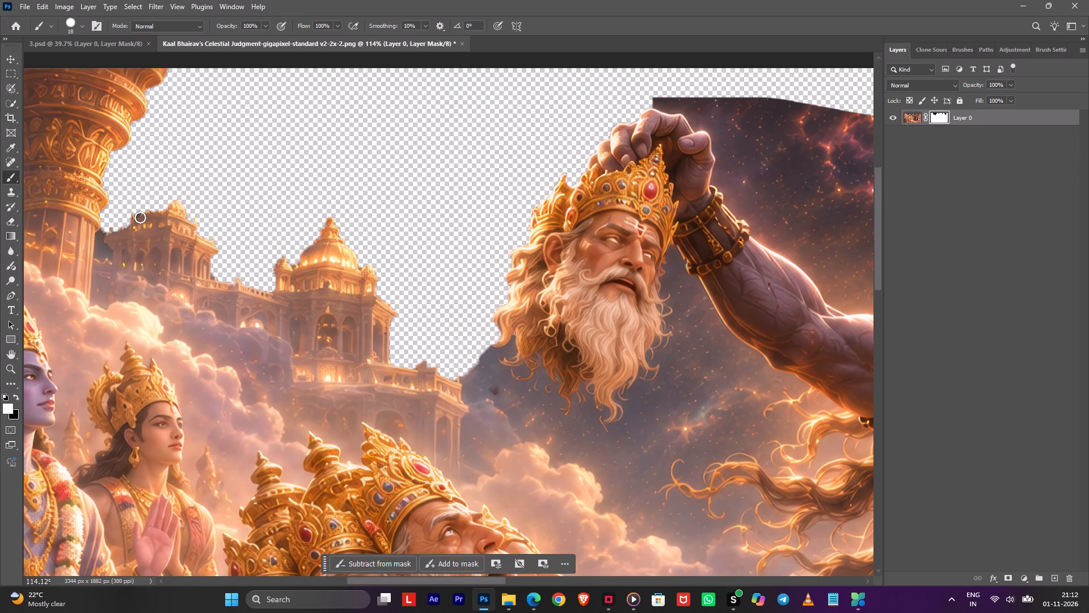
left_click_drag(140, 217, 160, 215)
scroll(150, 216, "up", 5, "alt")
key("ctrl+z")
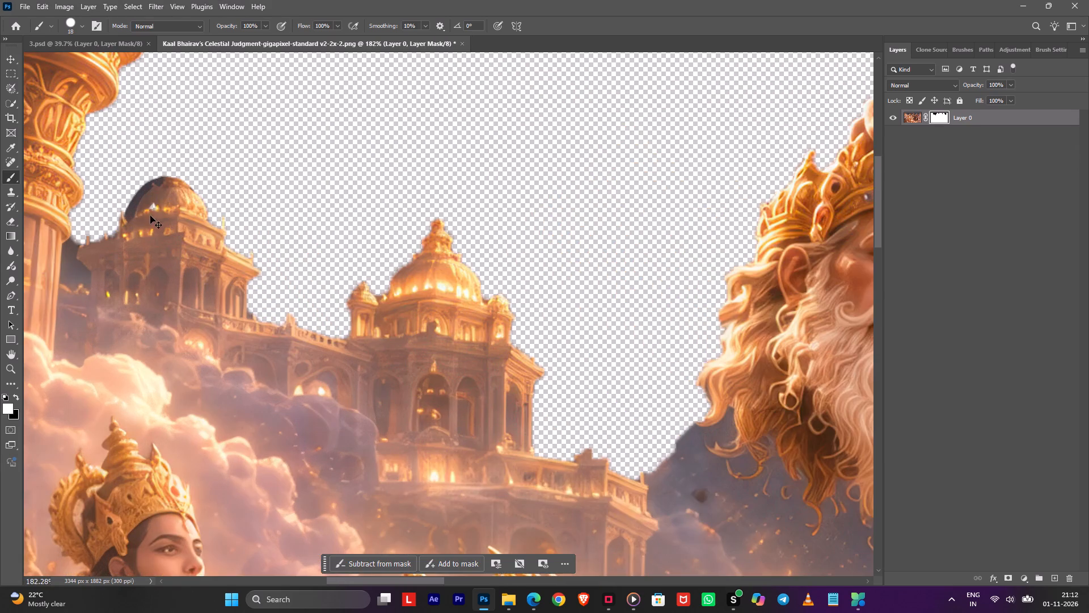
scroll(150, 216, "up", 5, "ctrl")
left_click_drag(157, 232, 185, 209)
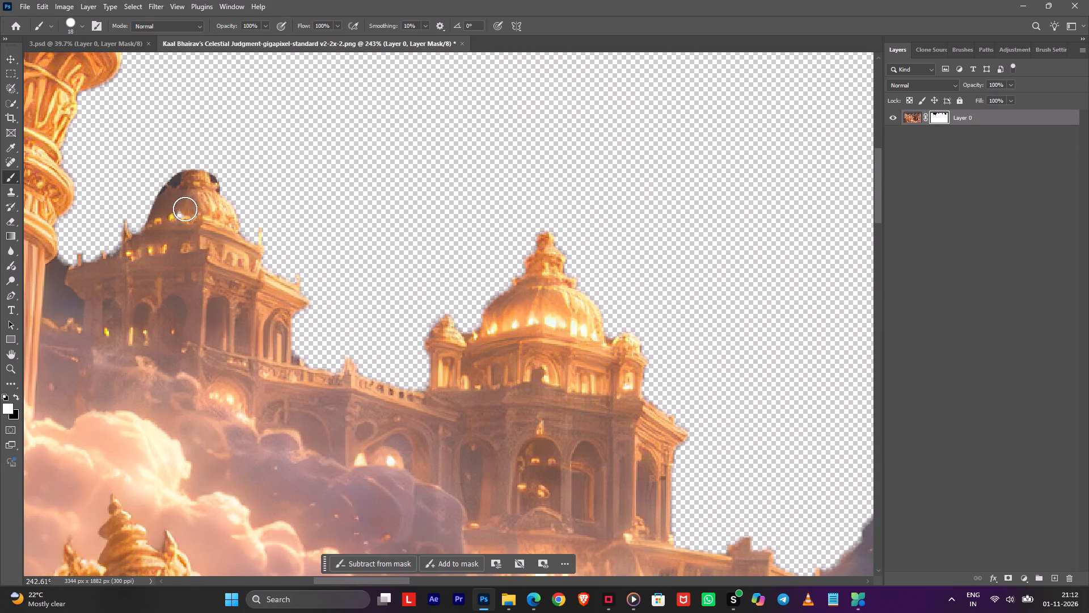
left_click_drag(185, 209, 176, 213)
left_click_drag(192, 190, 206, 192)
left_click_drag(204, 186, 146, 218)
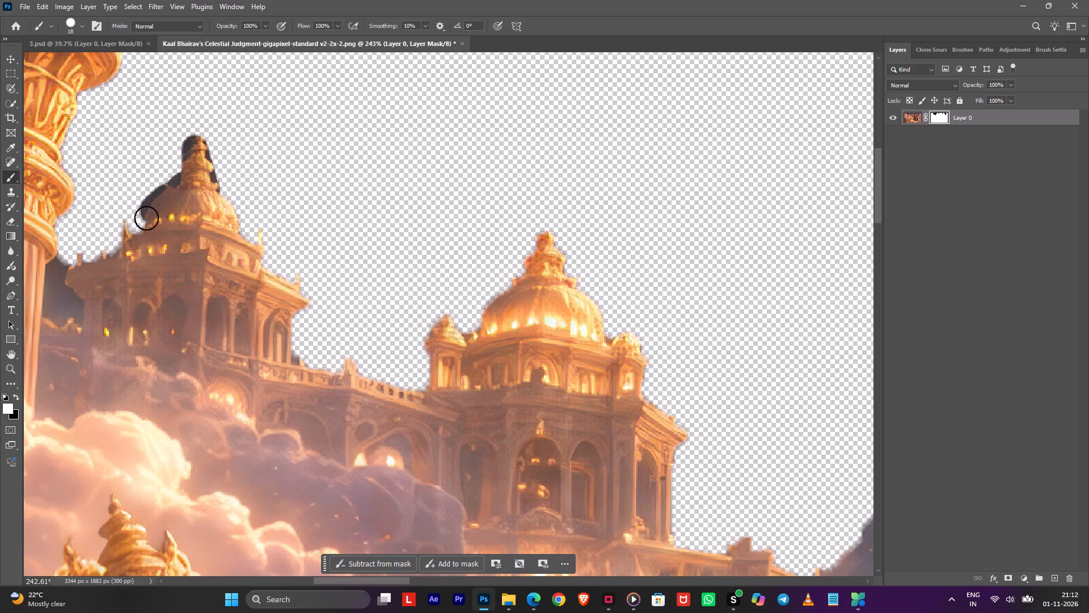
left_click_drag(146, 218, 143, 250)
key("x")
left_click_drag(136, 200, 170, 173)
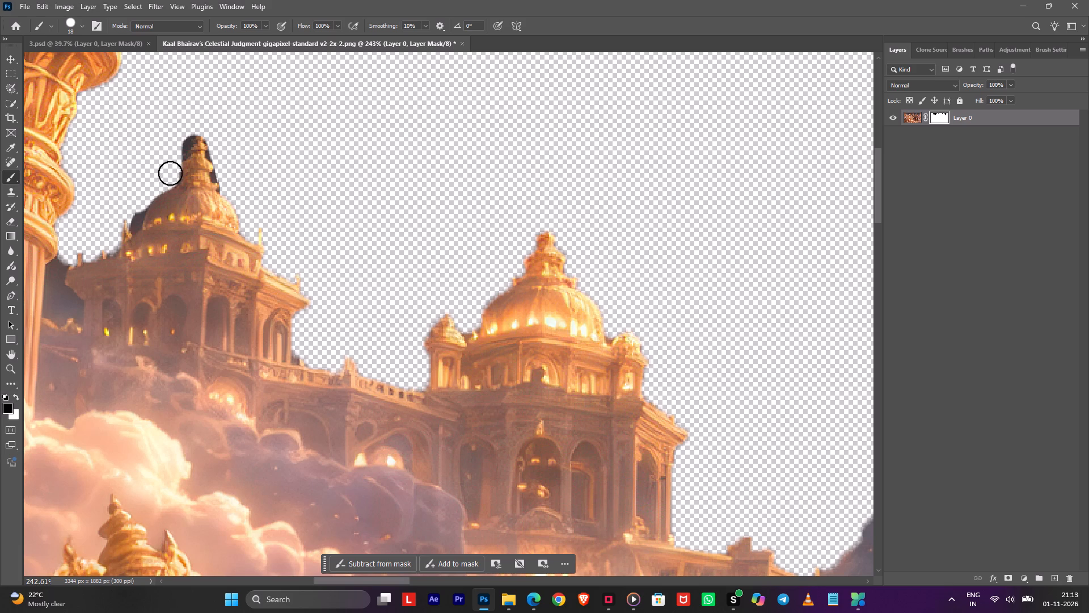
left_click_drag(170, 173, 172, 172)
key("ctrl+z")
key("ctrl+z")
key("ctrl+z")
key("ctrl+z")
Paint the dome and spire of the temple beside the pillar back into the layer mask, redoing the spire stroke once.
right_click_drag(167, 229, 195, 250, "alt")
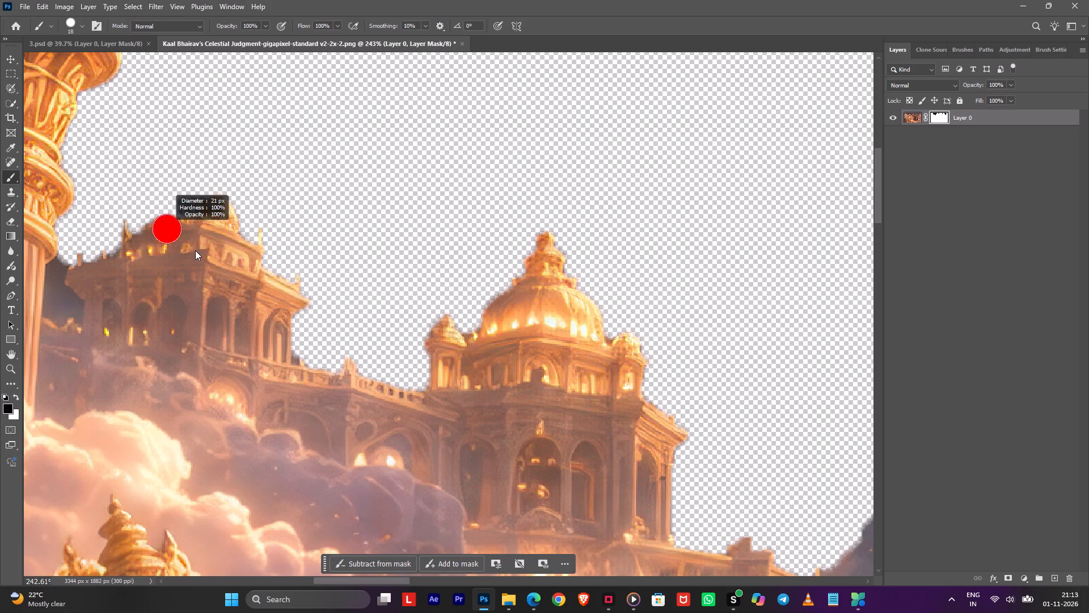
right_click_drag(195, 250, 211, 250, "alt")
key("x")
left_click_drag(203, 221, 196, 220)
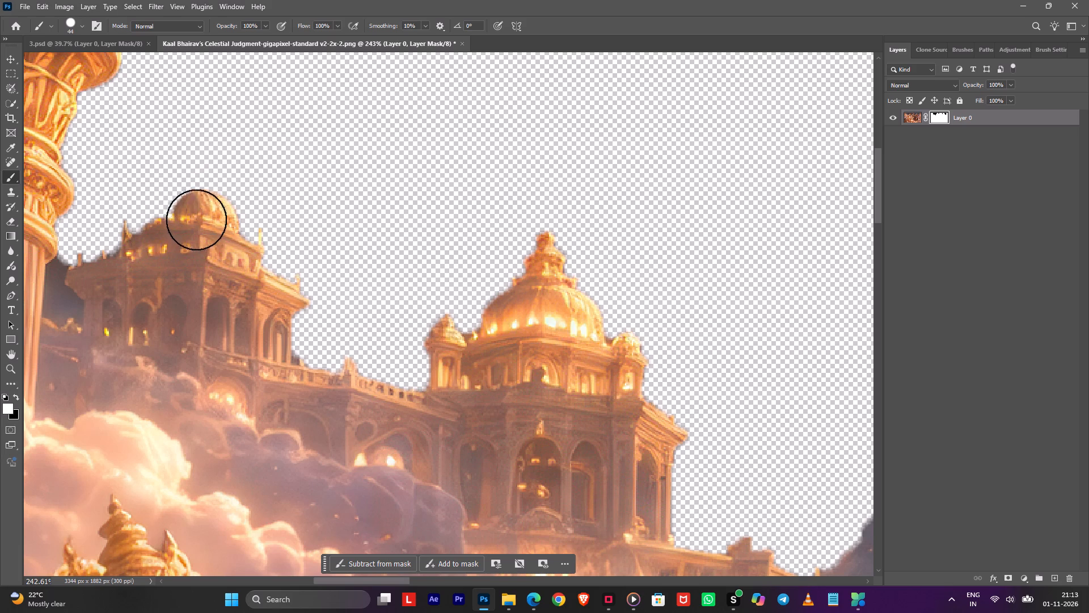
left_click_drag(196, 220, 181, 254)
right_click_drag(201, 211, 178, 212, "alt")
left_click_drag(199, 196, 199, 171)
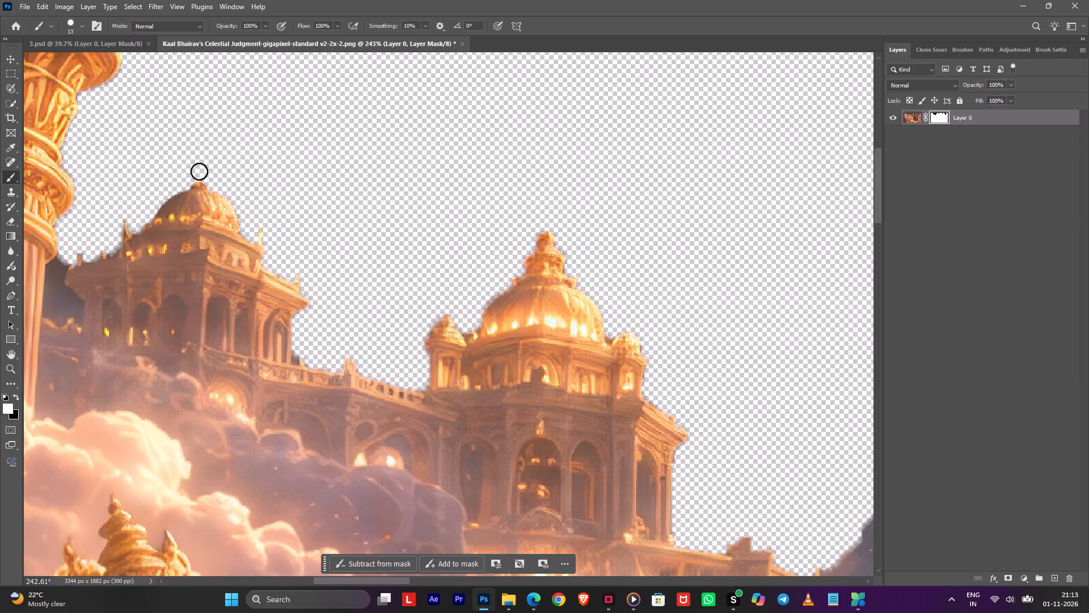
left_click_drag(199, 171, 213, 213)
key("ctrl+z")
left_click_drag(196, 163, 196, 219)
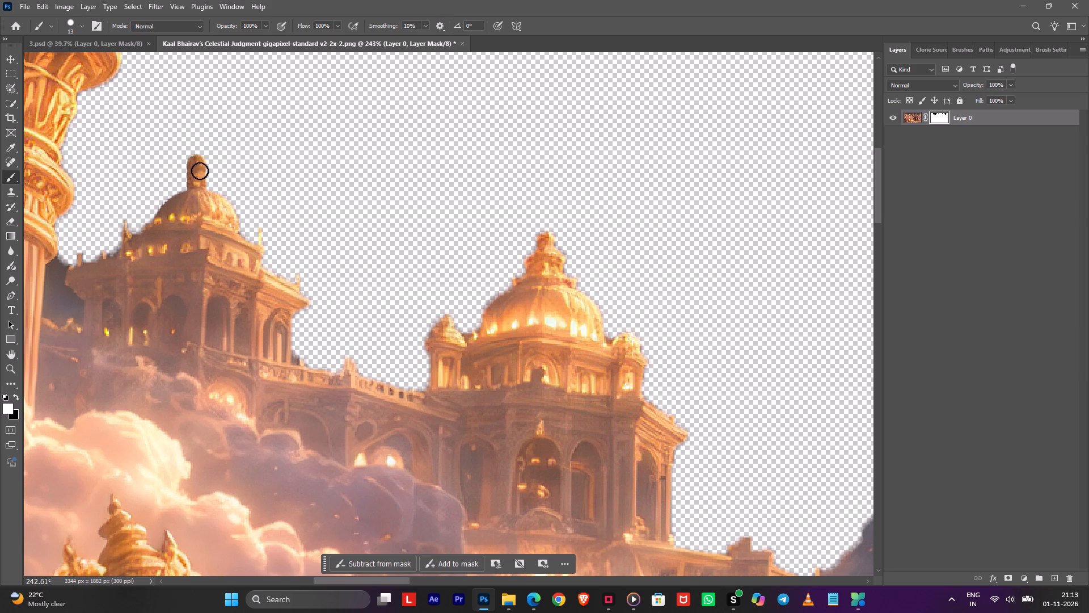
left_click_drag(200, 169, 196, 147)
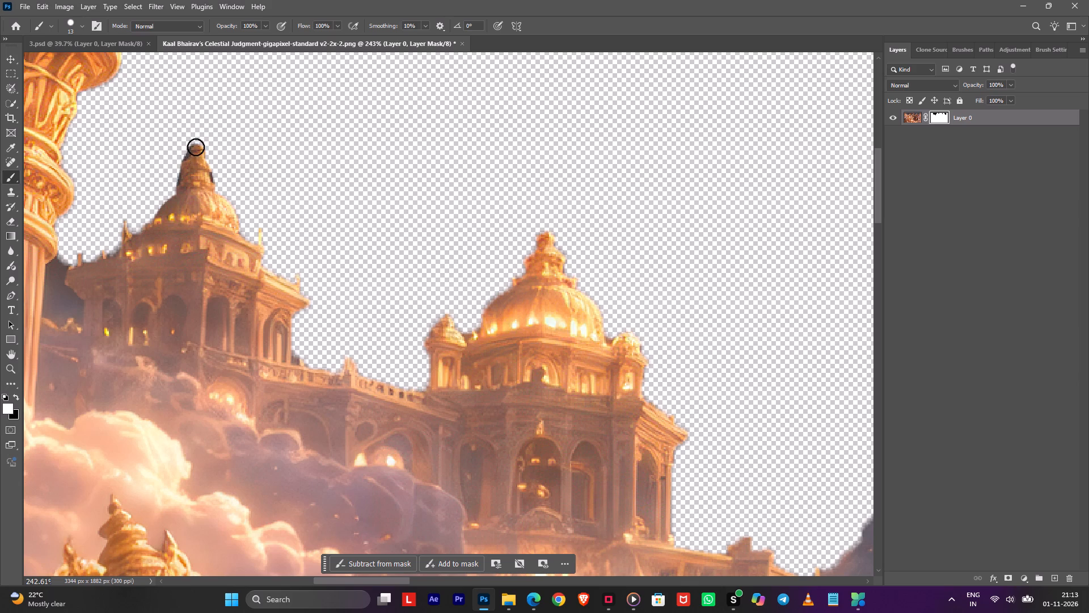
left_click_drag(196, 147, 203, 179)
Select the sky around the restored spire with the Magic Wand and paint out its dark fringe on the mask.
key("shift+w")
key("shift+w")
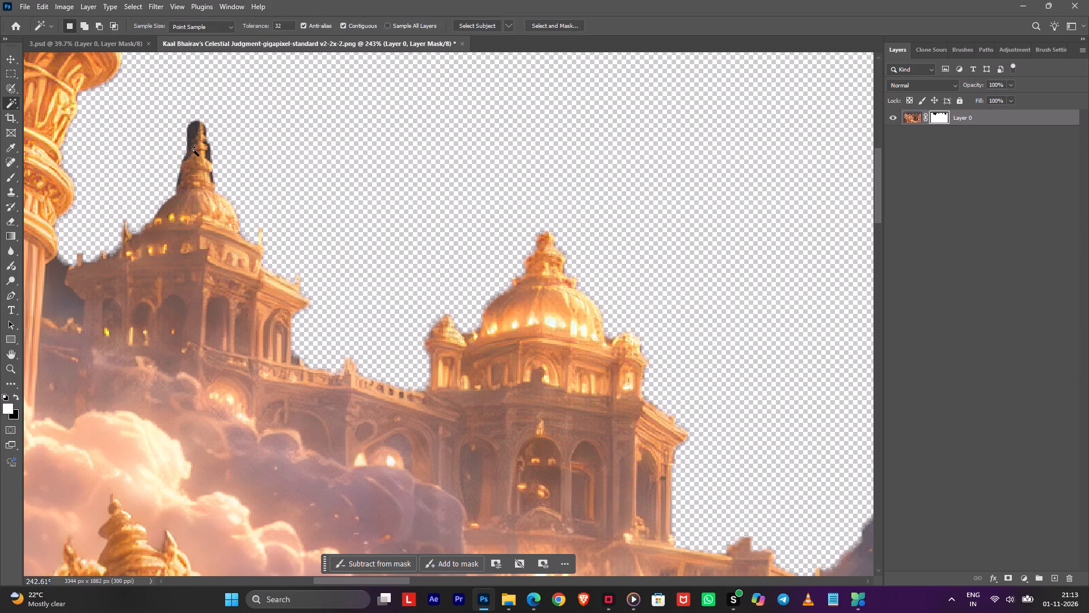
left_click(189, 137)
key("b")
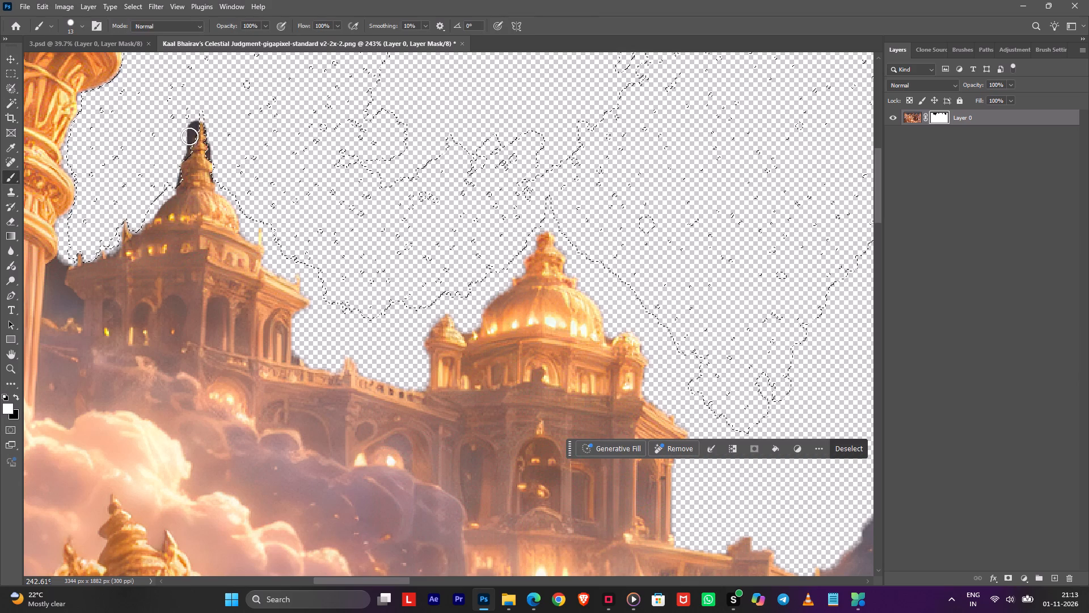
right_click_drag(191, 115, 203, 115, "alt")
key("x")
left_click_drag(208, 107, 214, 188)
key("x")
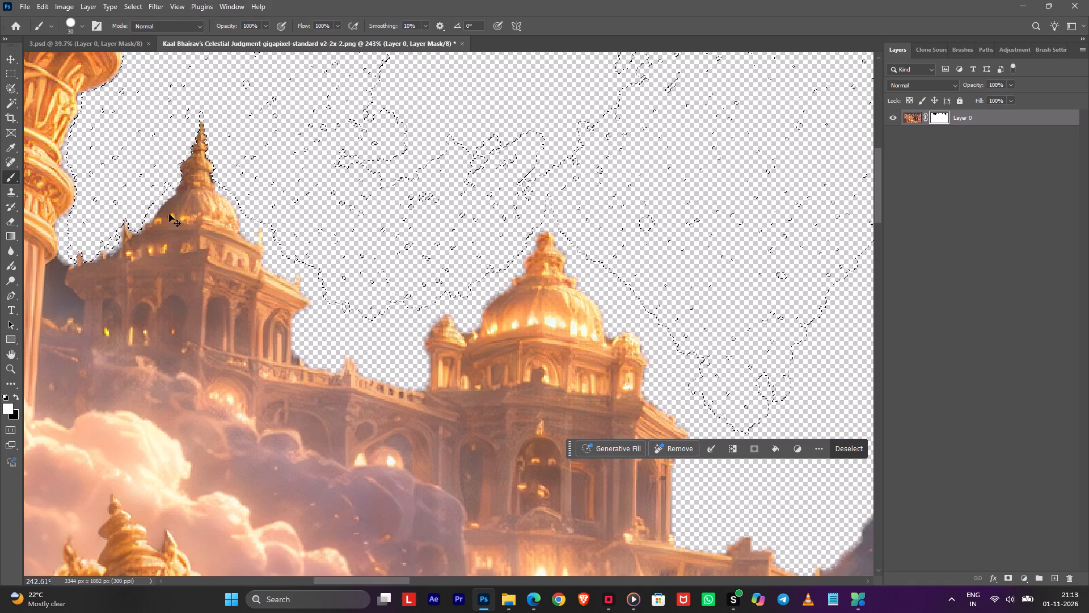
Invert the selection and paint the temple's dome edge and roofline back into the mask.
key("ctrl+shift+i")
left_click_drag(172, 197, 123, 217)
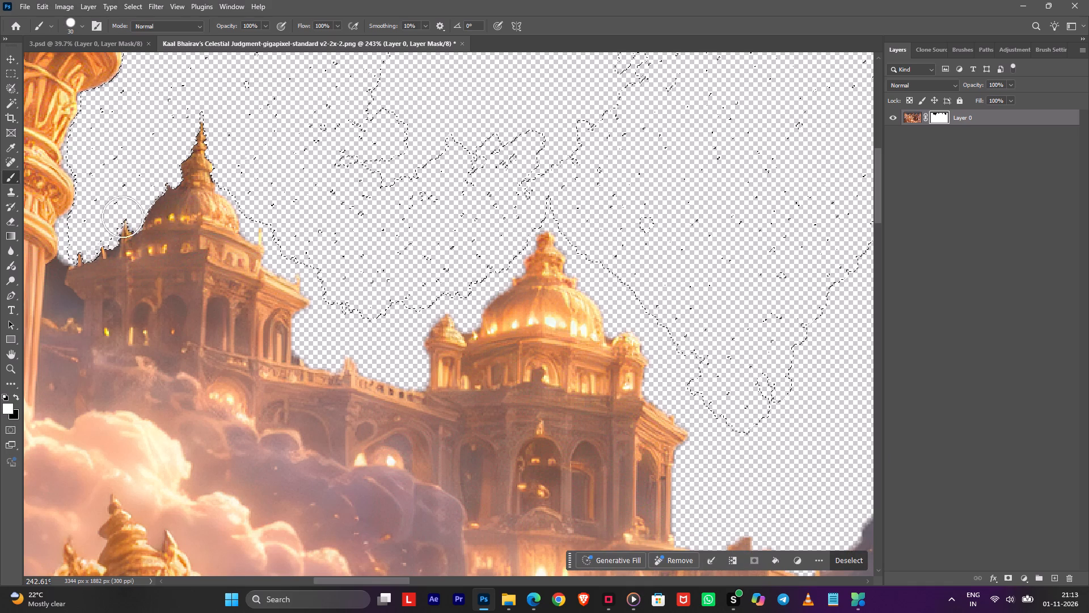
left_click_drag(123, 217, 49, 324)
Enlarge the mask brush and paint out the galaxy sky between the raised hand and Kaal Bhairav's head.
scroll(511, 300, "down", 7, "alt")
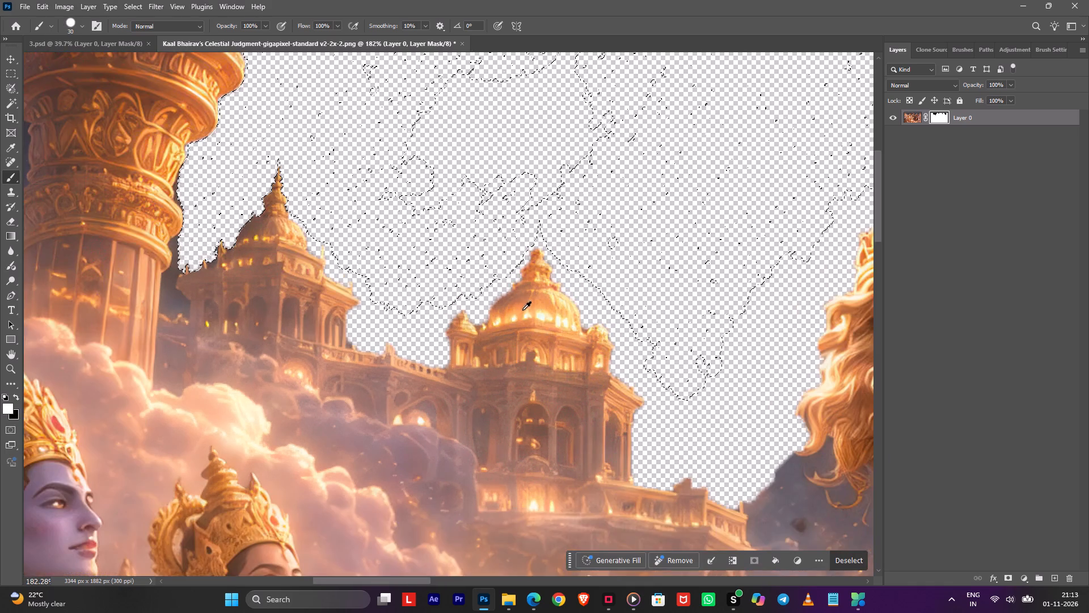
scroll(522, 310, "down", 2, "alt")
key("space")
key("space")
key("space")
key("space")
key("space")
key("space")
key("space")
key("space")
key("space")
key("space")
key("space")
key("space")
key("space")
key("space")
key("space")
key("space")
key("space")
key("space")
key("space")
left_click_drag(628, 309, 412, 324)
left_click_drag(549, 271, 537, 271)
left_click_drag(461, 238, 564, 282)
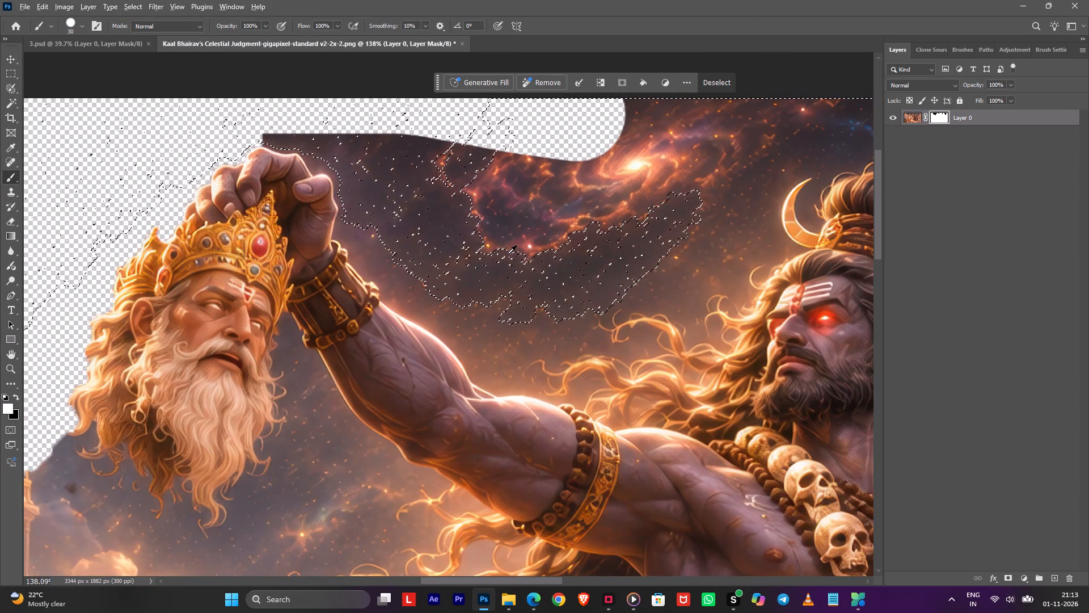
right_click_drag(504, 251, 567, 247, "alt")
key("x")
left_click_drag(513, 213, 569, 231)
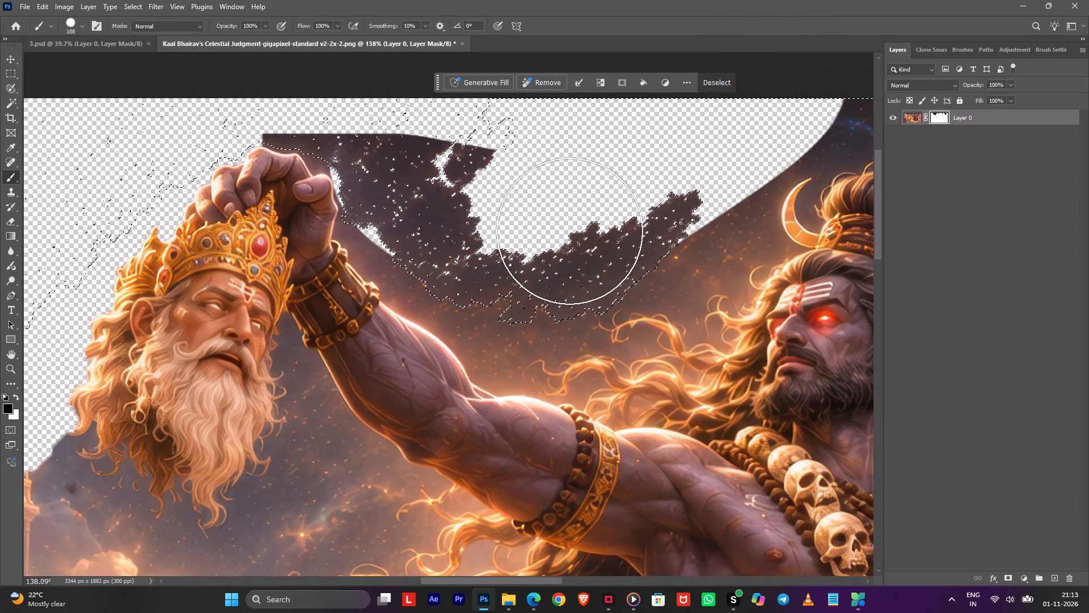
left_click_drag(569, 231, 563, 236)
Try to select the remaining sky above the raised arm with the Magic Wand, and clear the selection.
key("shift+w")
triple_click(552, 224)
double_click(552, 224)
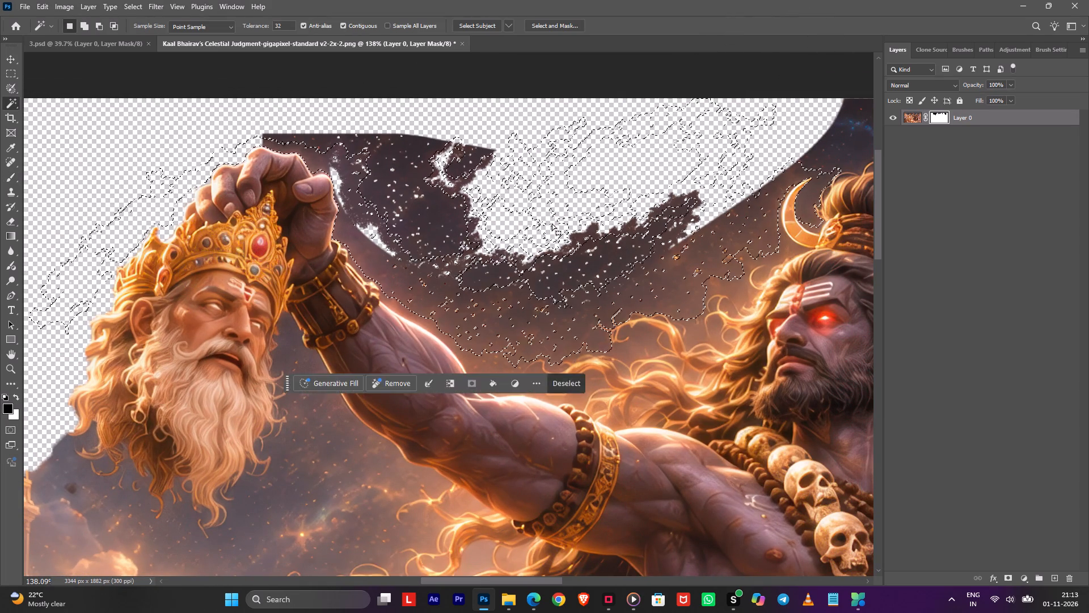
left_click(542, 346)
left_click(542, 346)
Select the sky between the raised arm and Kaal Bhairav's hair with Object Selection and paint it out on the mask.
scroll(541, 322, "down", 4, "alt")
key("space")
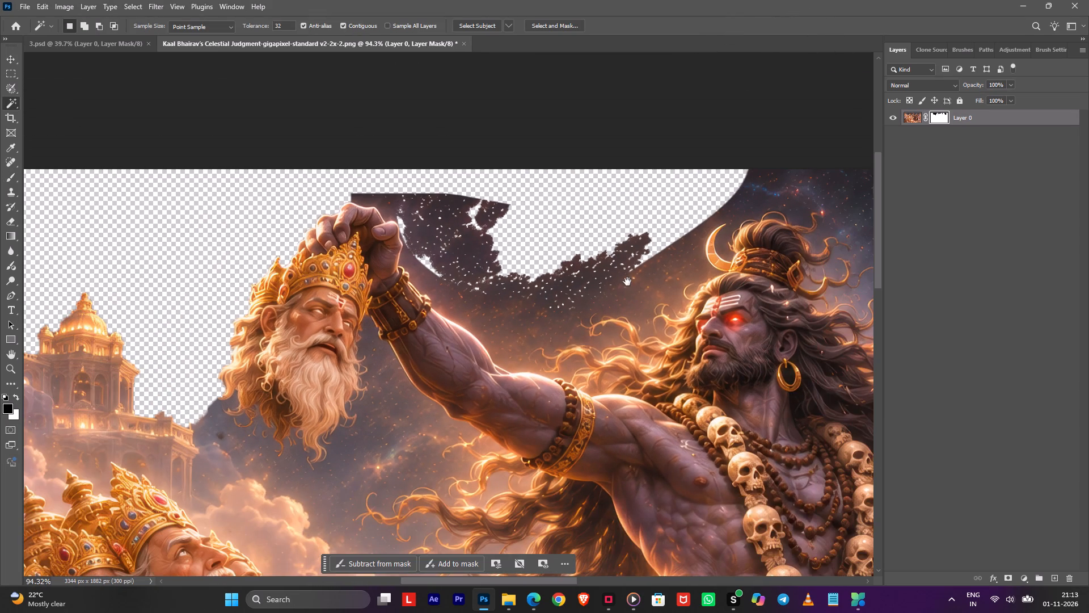
left_click_drag(627, 282, 551, 312)
key("shift+w")
left_click_drag(217, 233, 268, 296, "shift")
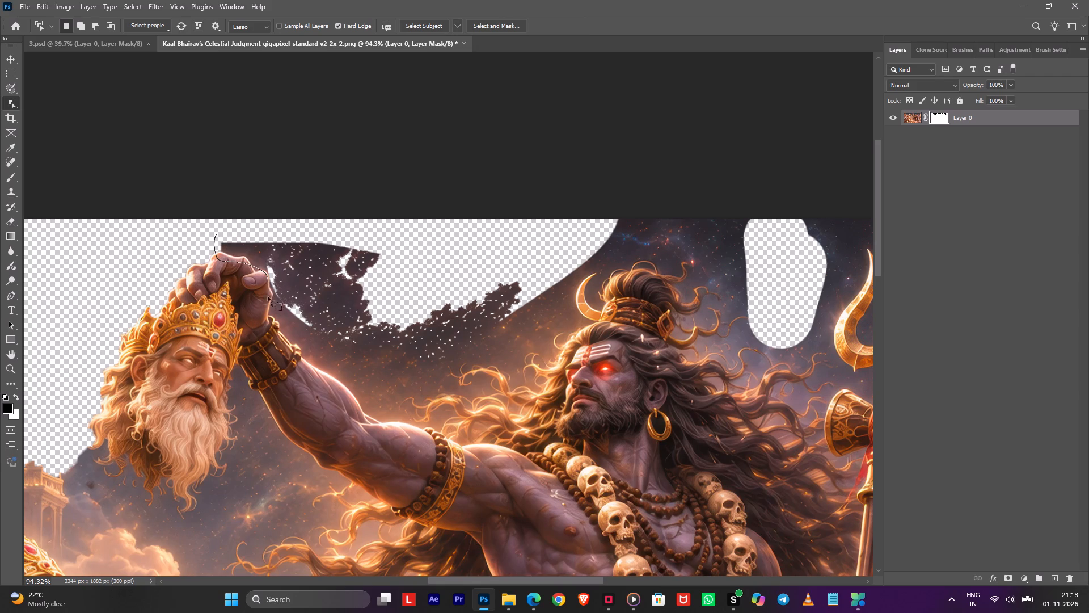
left_click_drag(268, 296, 643, 250, "shift")
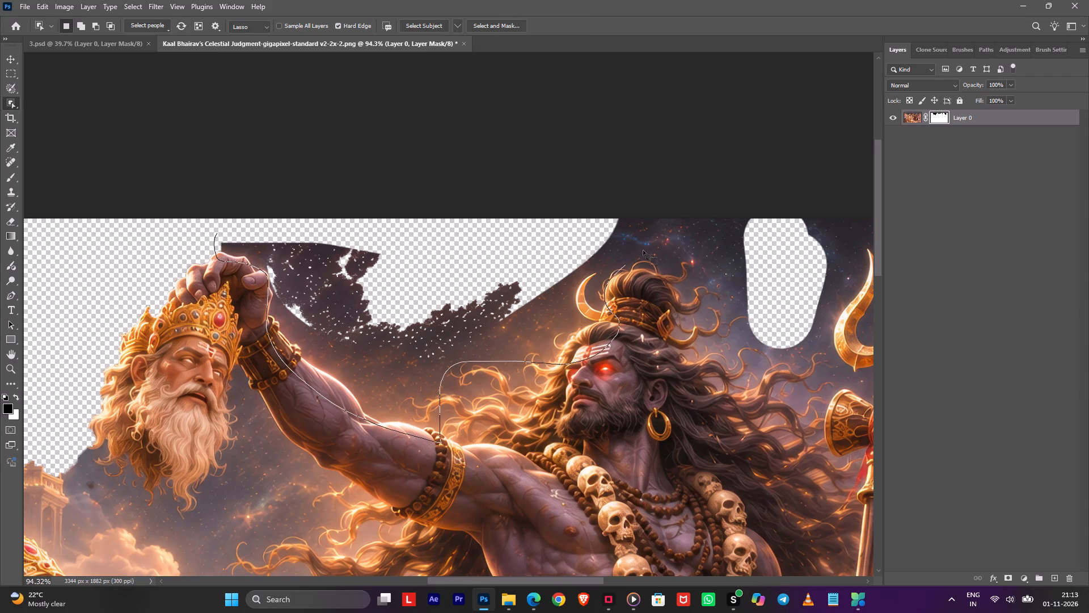
left_click_drag(643, 250, 448, 178, "shift")
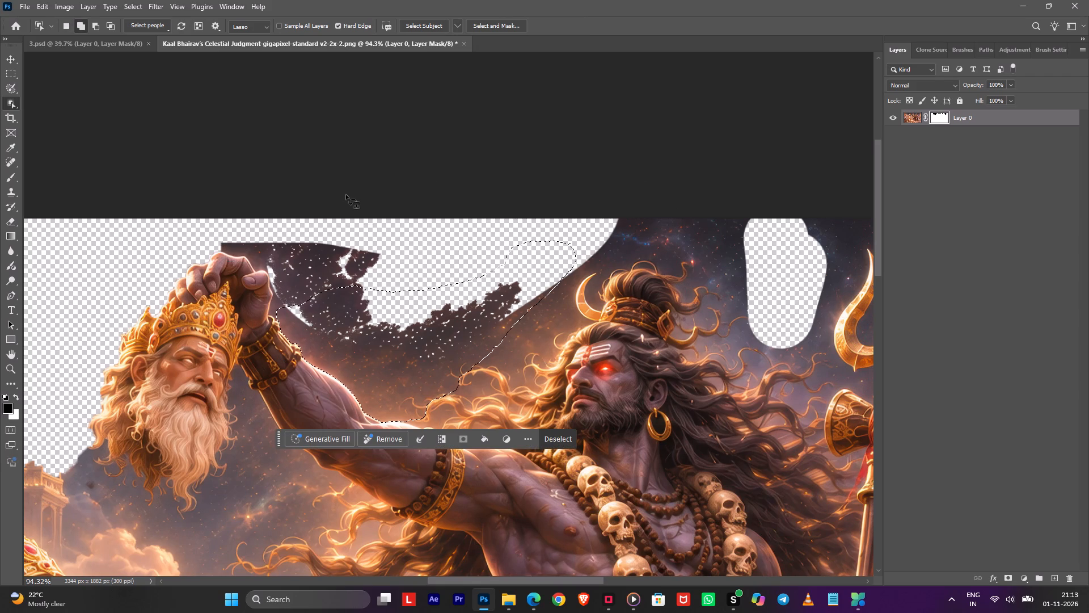
key("b")
left_click_drag(646, 269, 598, 196)
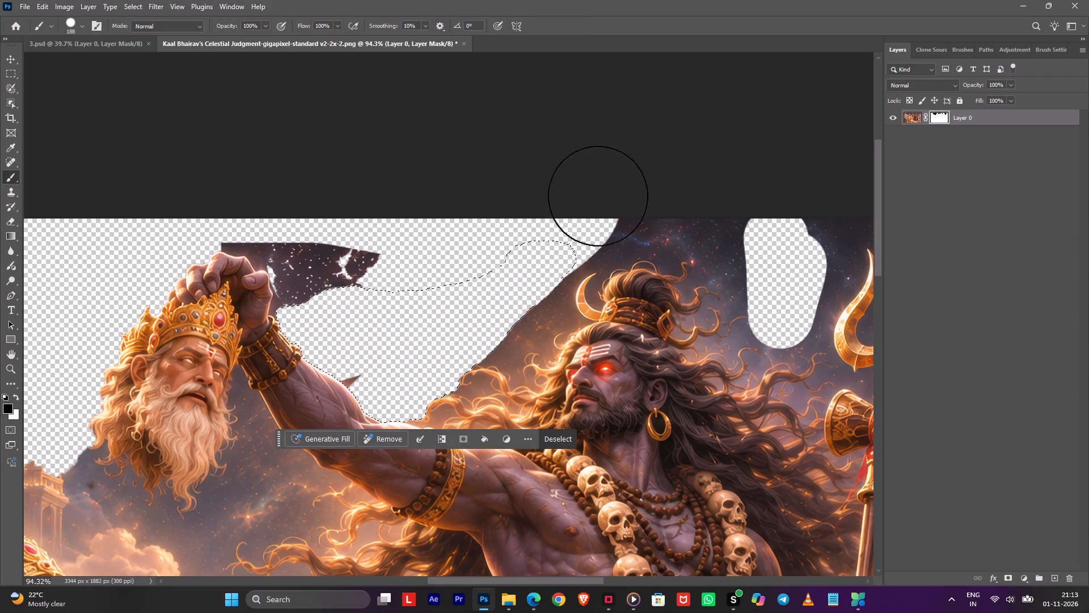
left_click_drag(598, 196, 246, 427)
Quick-select the leftover dark sky patch beside the raised hand and paint it out on the layer mask.
key("shift+w")
left_click(297, 247)
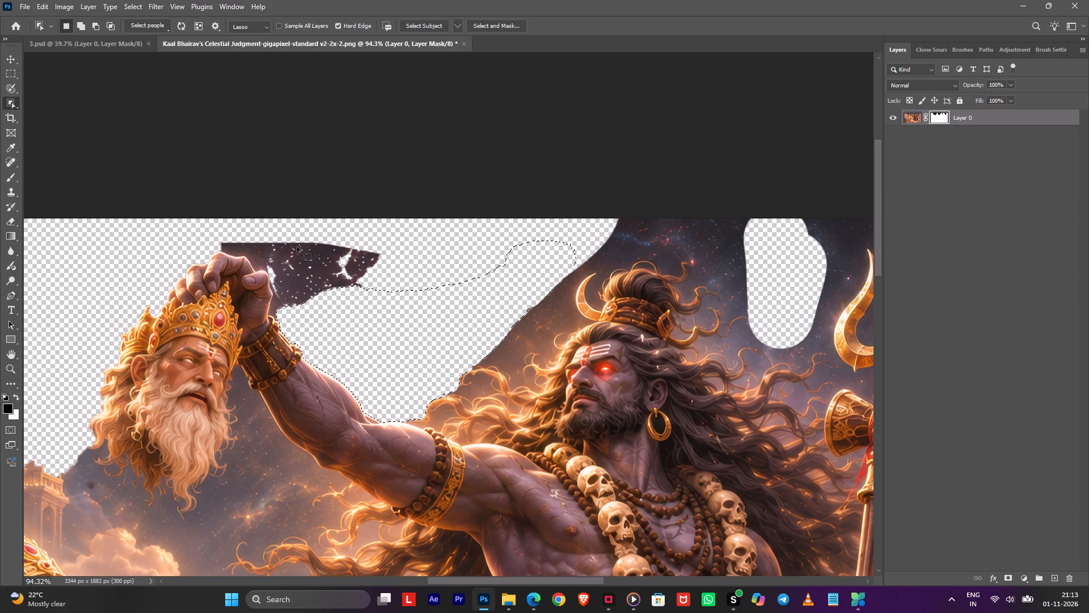
key("shift+w")
left_click_drag(307, 246, 368, 253)
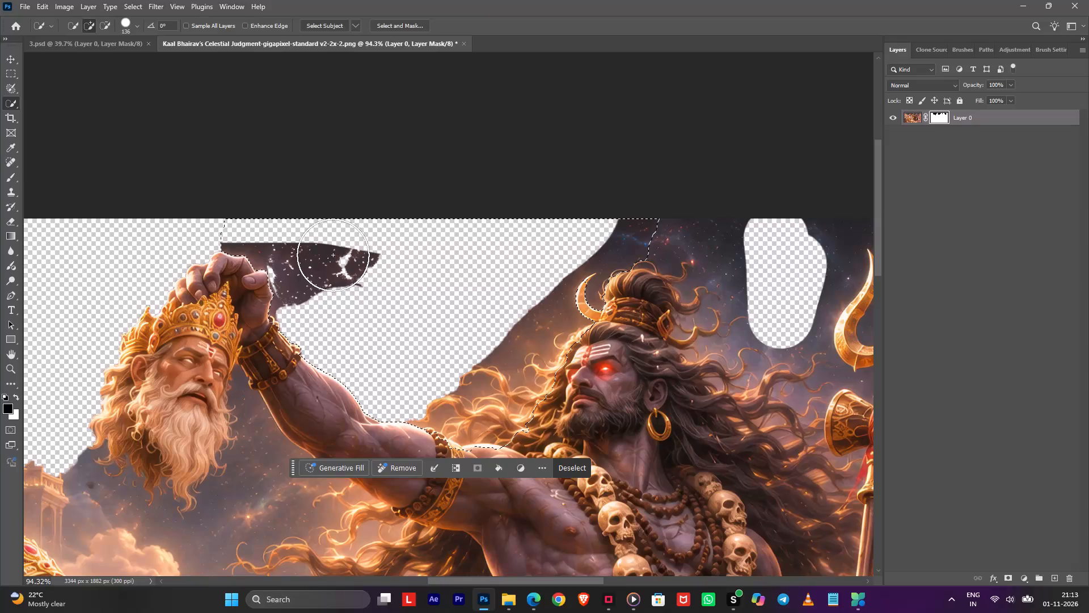
key("b")
left_click_drag(289, 255, 474, 287)
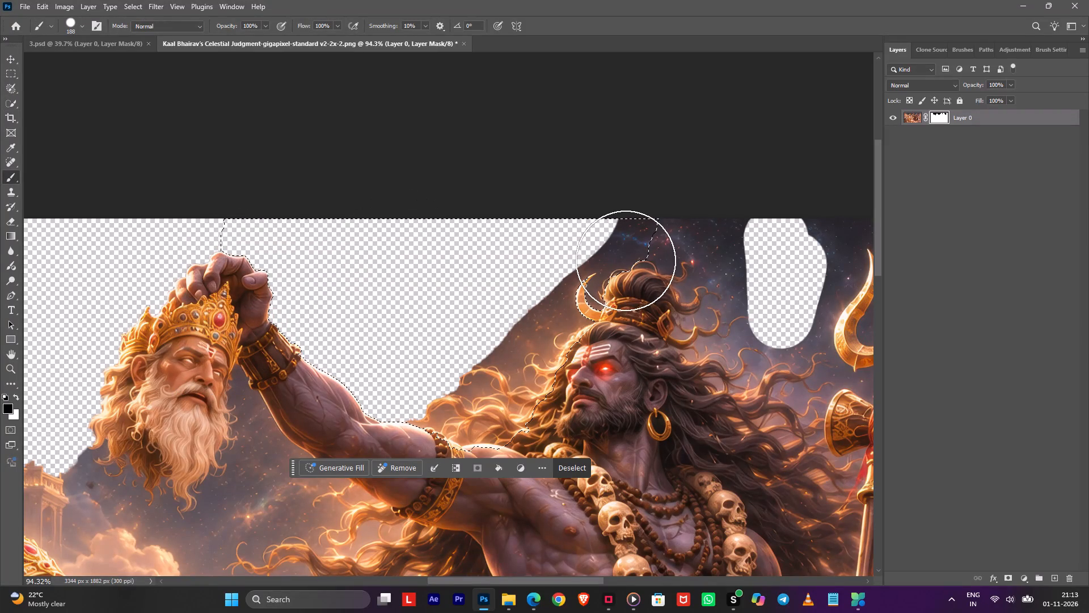
Paint out the selected dark sky above Kaal Bhairav's topknot on the layer mask.
left_click_drag(634, 209, 740, 228)
key("ctrl+z")
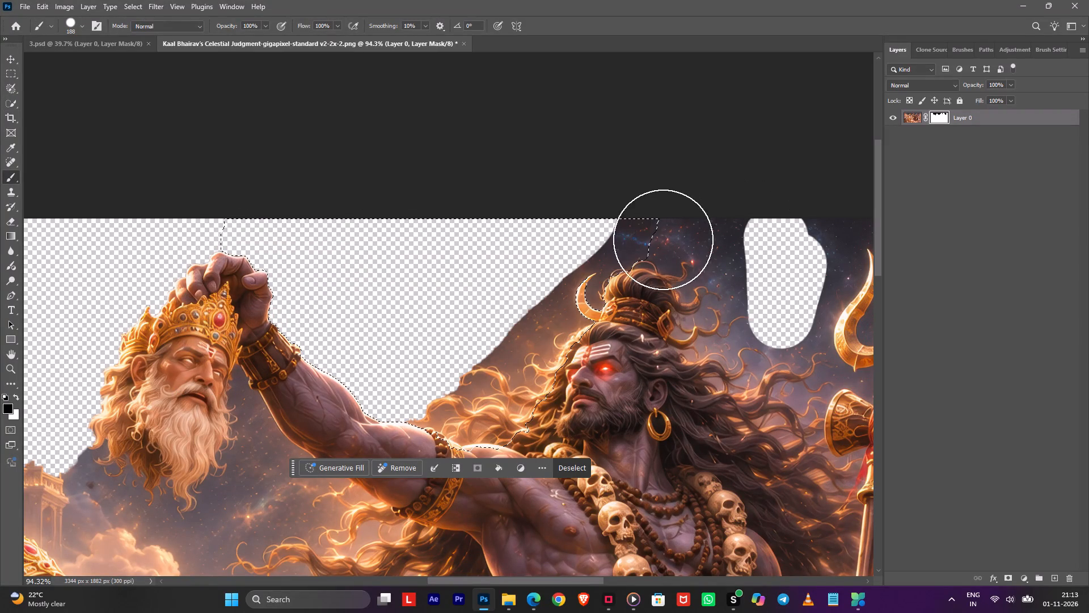
left_click_drag(653, 221, 679, 205)
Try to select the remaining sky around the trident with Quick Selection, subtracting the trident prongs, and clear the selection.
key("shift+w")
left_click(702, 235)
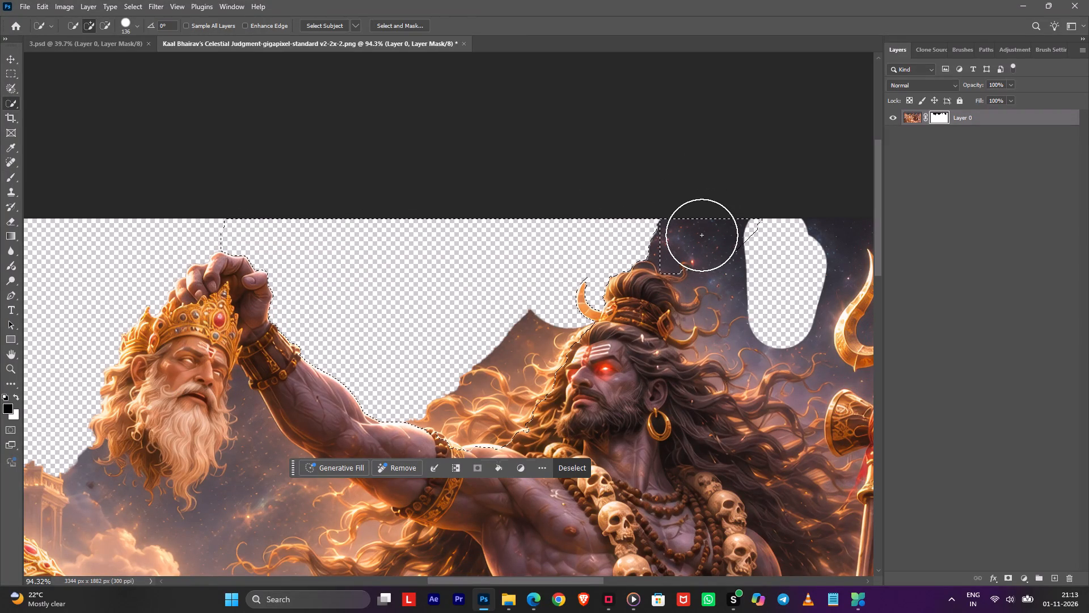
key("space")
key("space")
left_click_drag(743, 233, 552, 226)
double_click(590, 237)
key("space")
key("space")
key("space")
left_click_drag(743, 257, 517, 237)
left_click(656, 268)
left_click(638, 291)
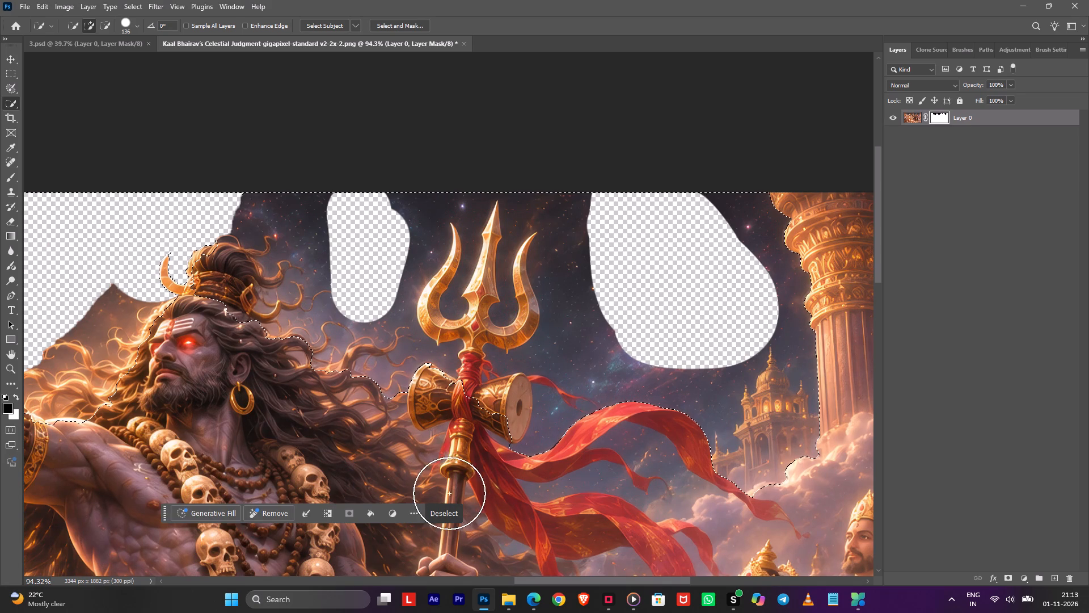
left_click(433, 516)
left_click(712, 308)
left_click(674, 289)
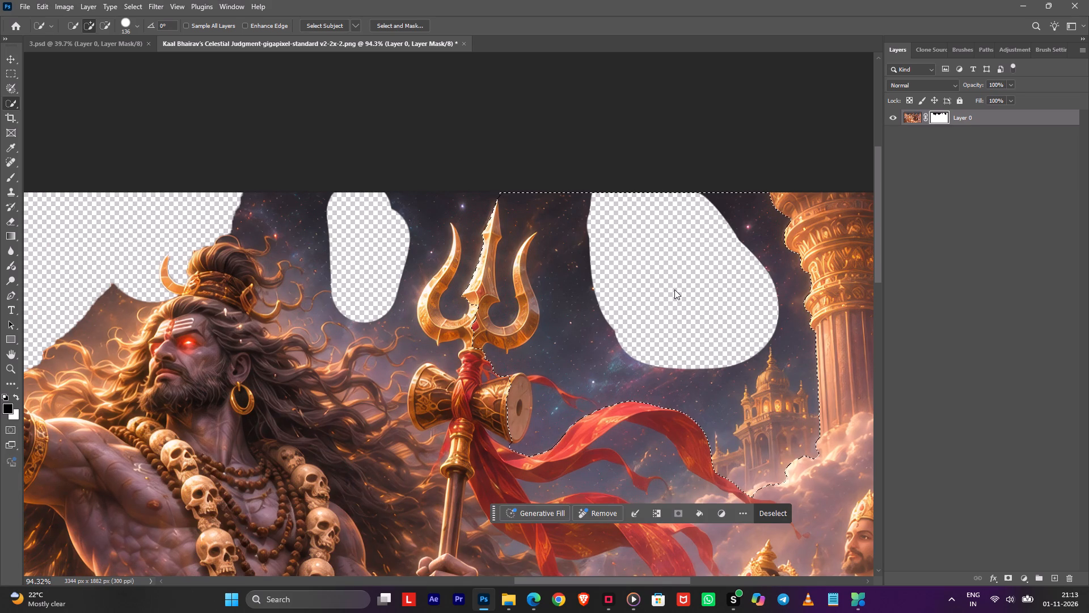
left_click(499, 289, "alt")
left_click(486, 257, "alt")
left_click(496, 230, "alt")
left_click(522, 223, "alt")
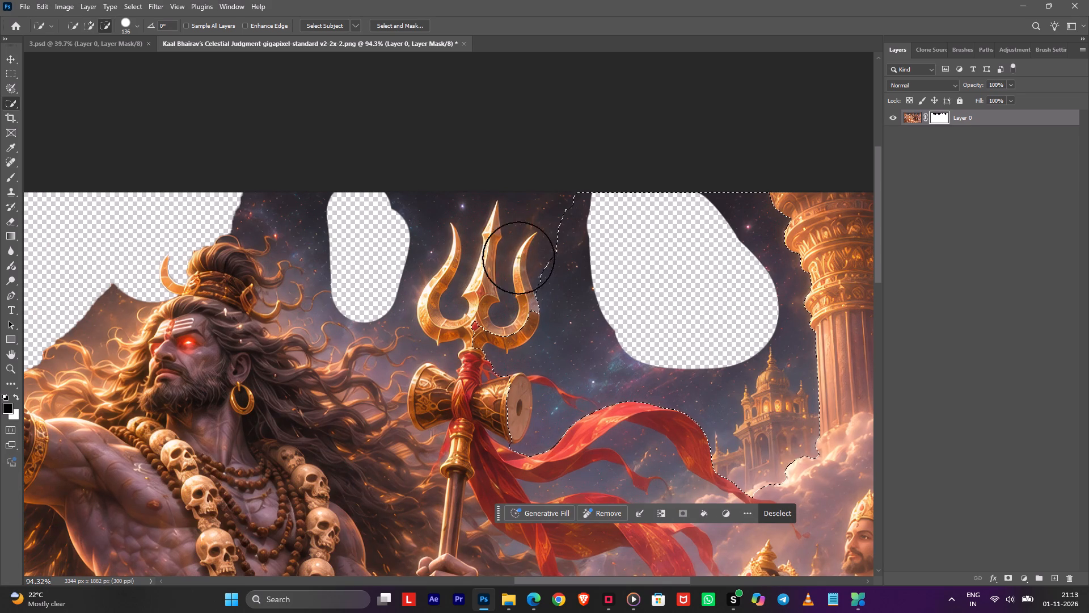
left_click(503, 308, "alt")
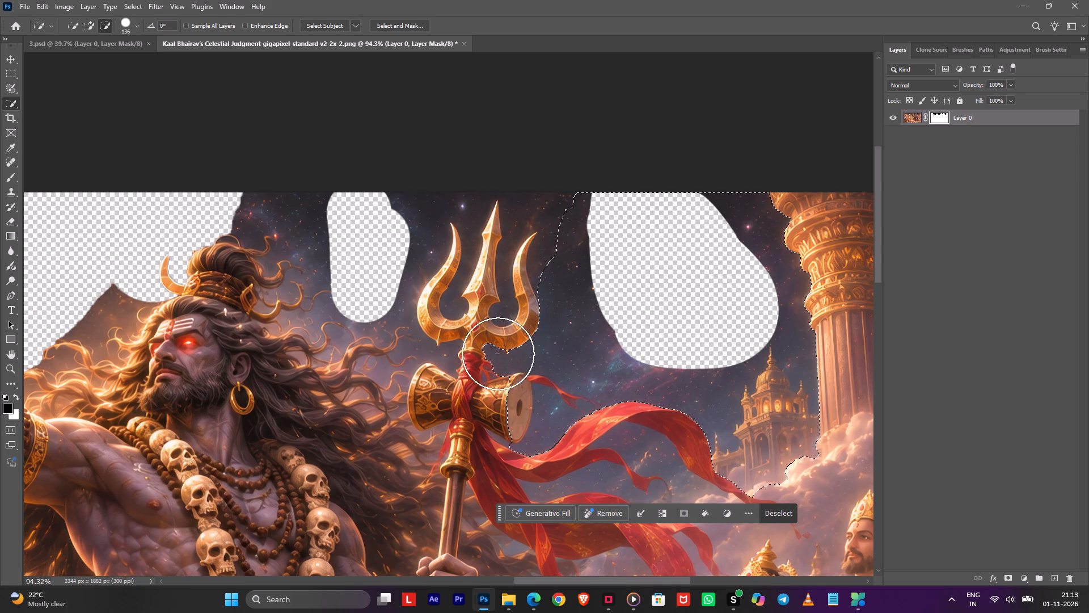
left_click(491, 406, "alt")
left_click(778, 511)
Select the sky between the trident, red cloth and golden pillar with Object Selection, paint it out on the mask, and deselect.
key("shift+w")
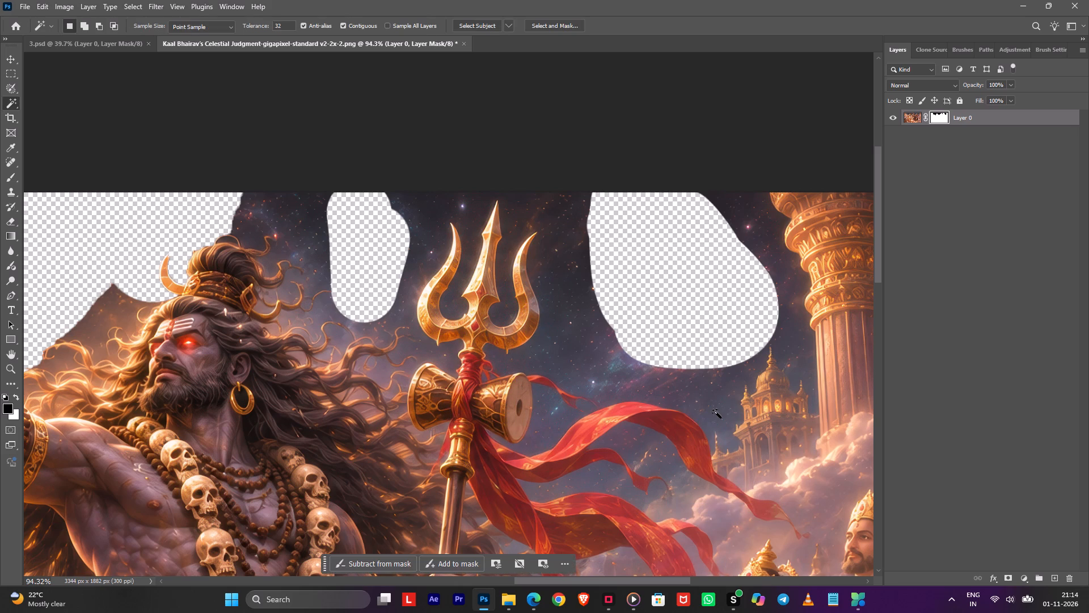
left_click(690, 381)
left_click(690, 381)
scroll(681, 359, "up", 1, "alt")
scroll(681, 359, "down", 7, "alt")
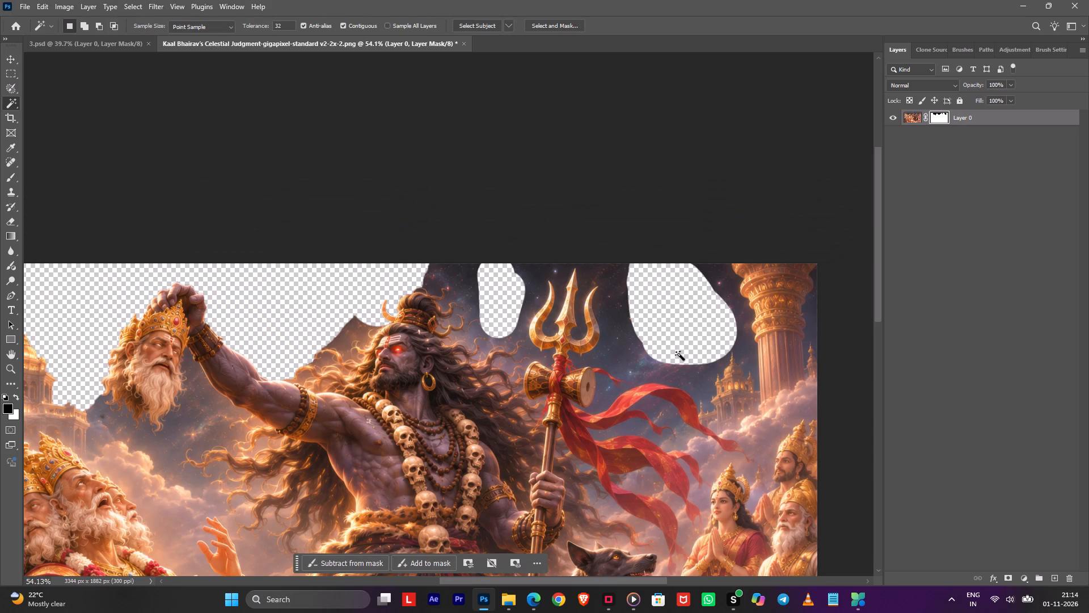
key("shift+w")
left_click_drag(623, 258, 660, 385, "shift")
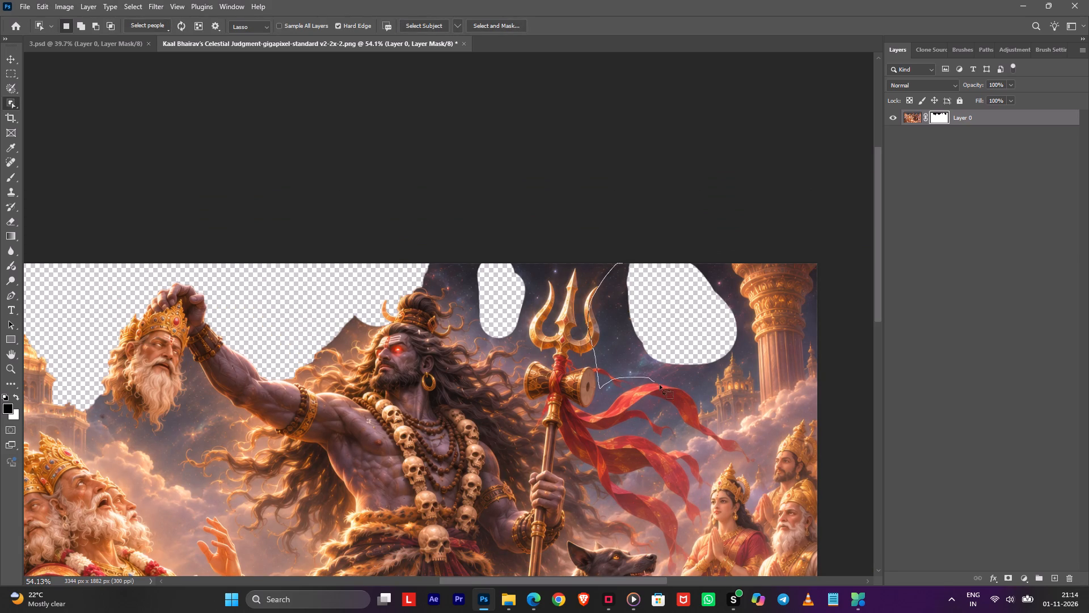
left_click_drag(660, 385, 695, 228, "shift")
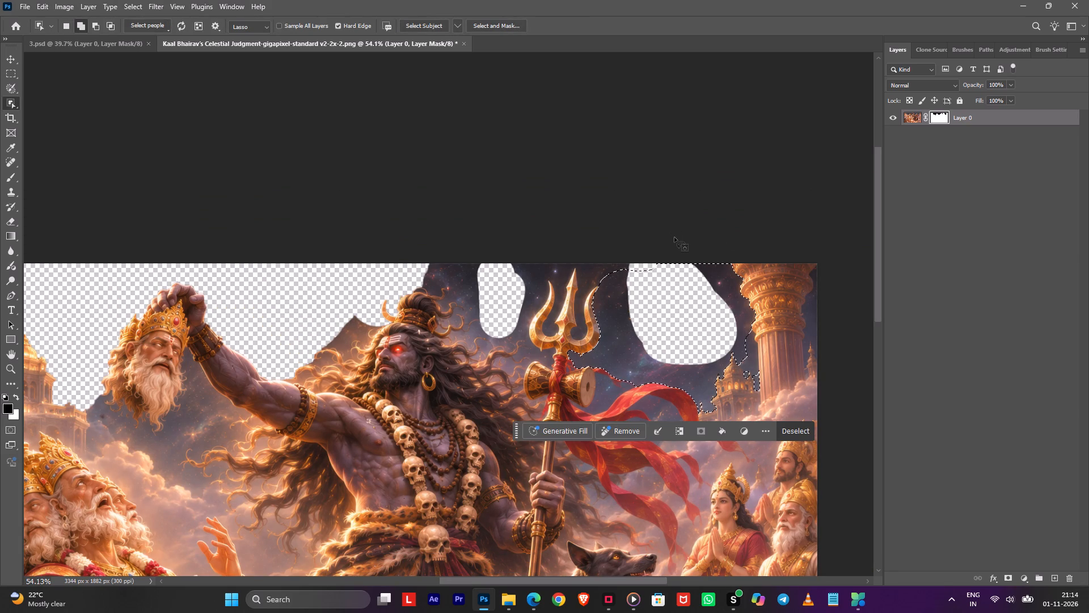
key("b")
left_click_drag(668, 251, 858, 288)
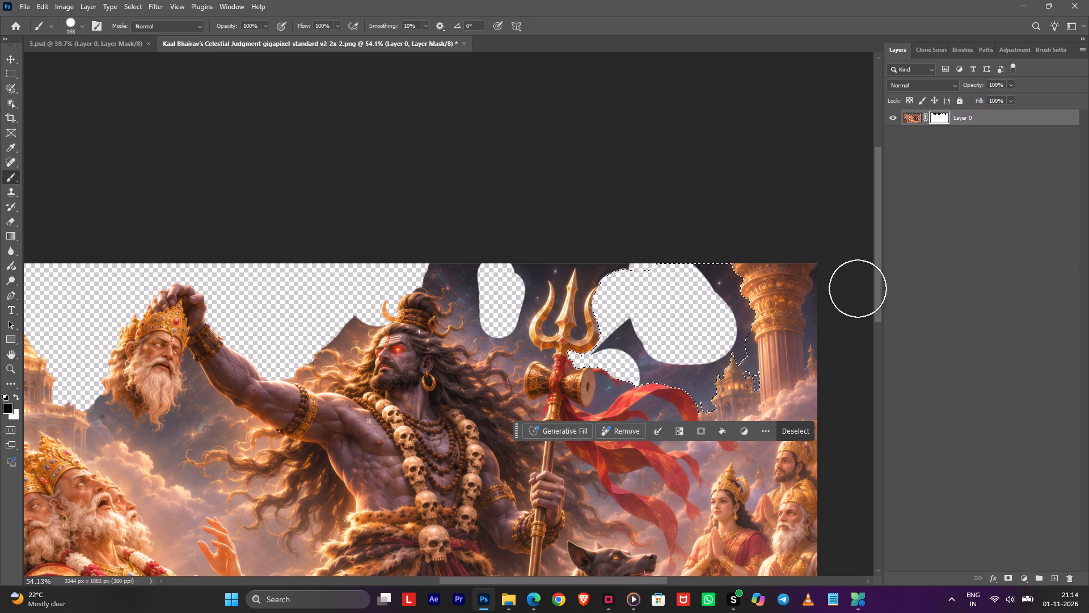
left_click_drag(858, 288, 732, 261)
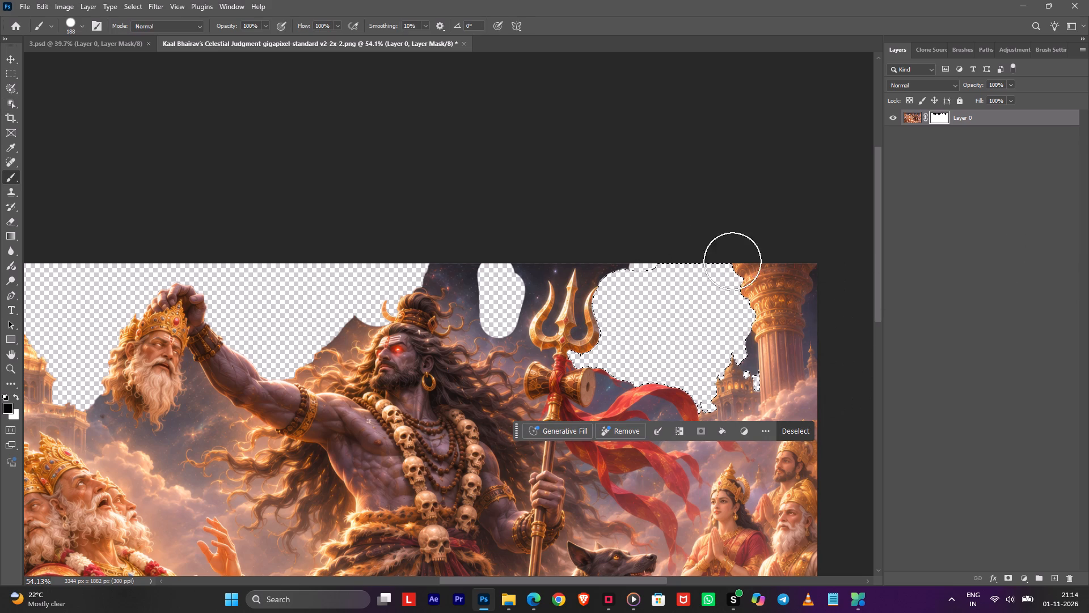
left_click_drag(732, 261, 470, 288)
left_click(794, 429)
Select the leftover sky sliver between the temple dome and the pillar with Object Selection, paint it out, and deselect.
scroll(767, 383, "up", 4, "alt")
scroll(741, 366, "down", 1, "alt")
scroll(741, 365, "up", 2, "alt")
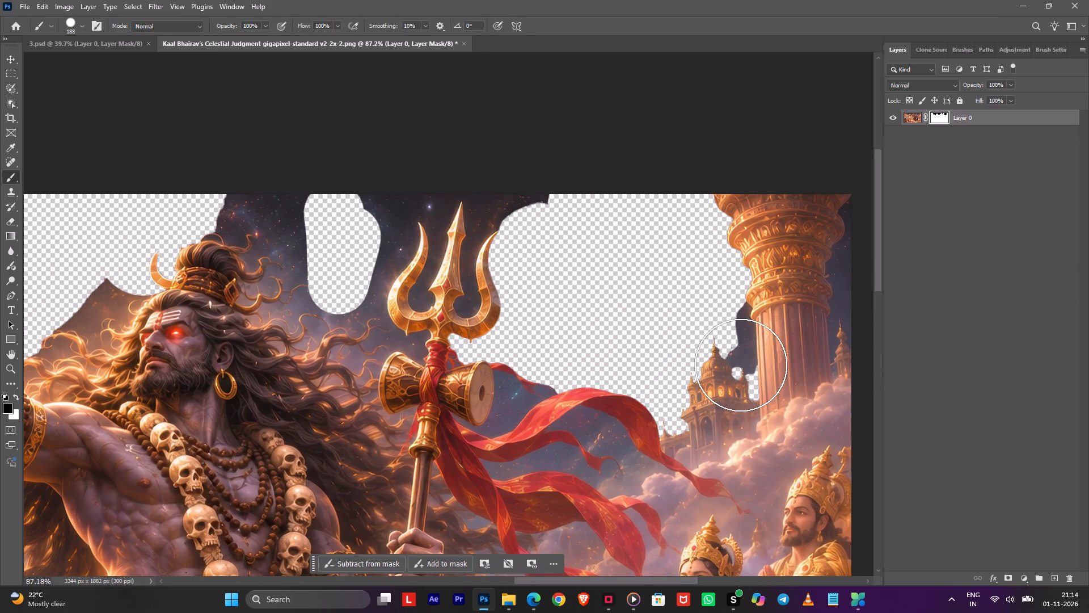
key("shift+w")
left_click_drag(735, 289, 747, 381, "shift")
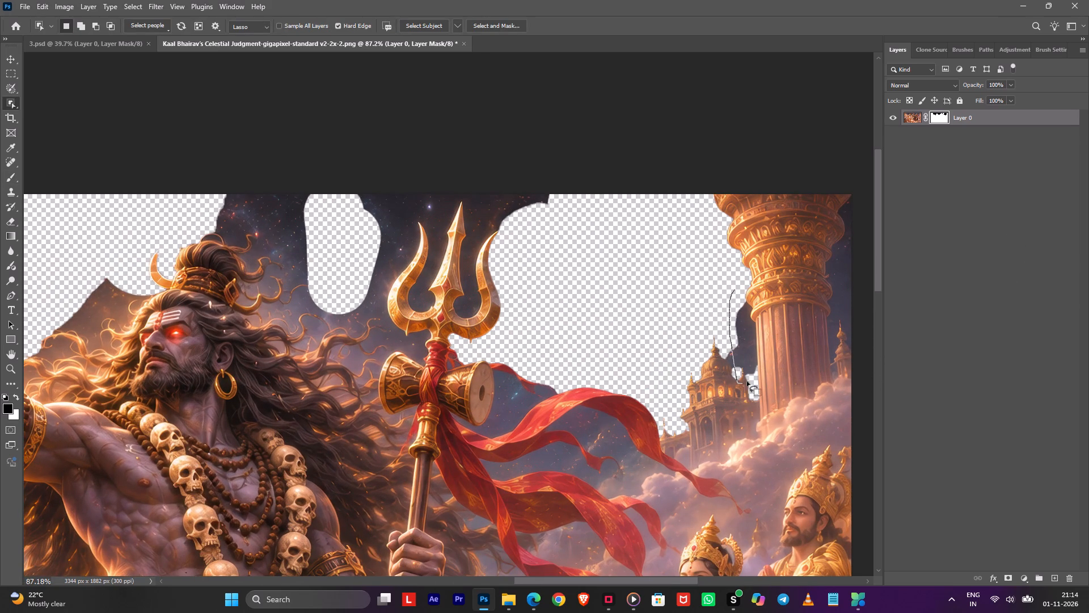
left_click_drag(747, 381, 755, 278, "shift")
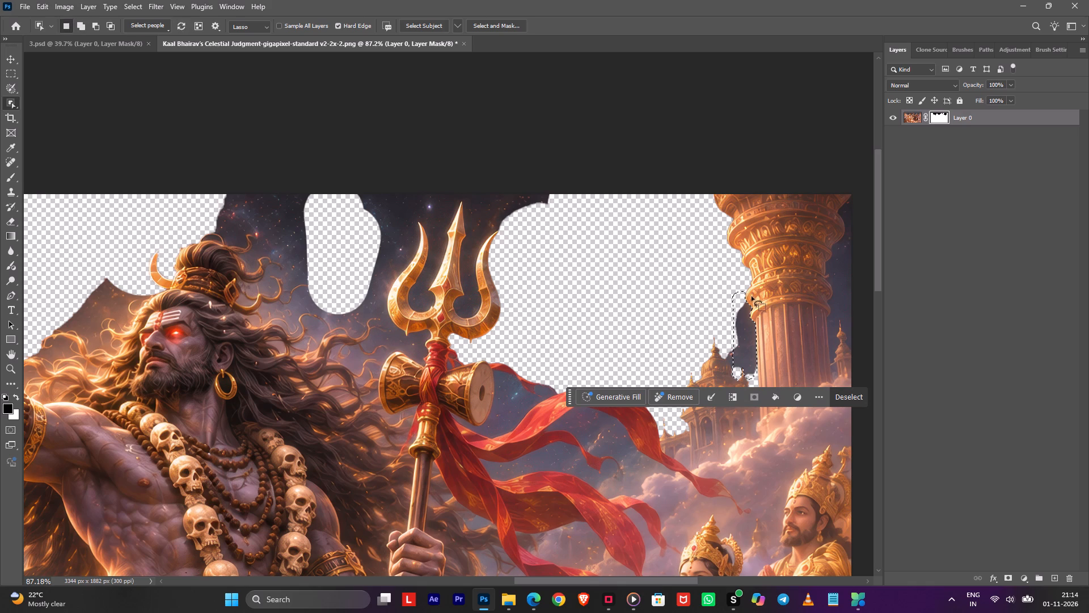
key("b")
left_click_drag(744, 314, 717, 484)
left_click(848, 394)
Reduce the mask brush to 55 and paint out the sky remnants beside the temple dome.
scroll(741, 362, "up", 4, "alt")
key("x")
left_click(728, 393)
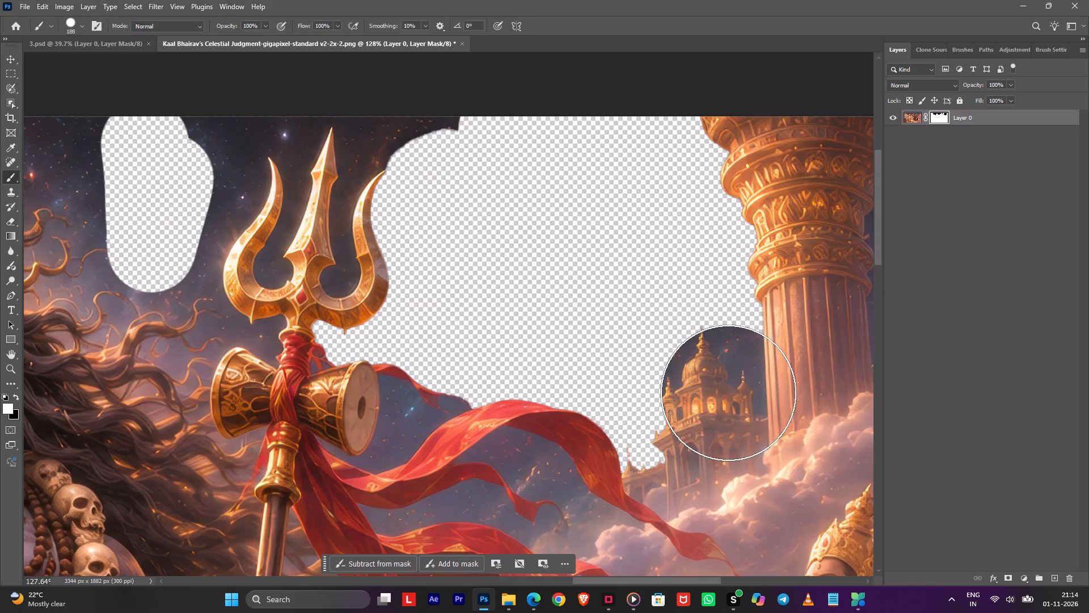
key("ctrl+z")
right_click_drag(748, 385, 699, 384, "alt")
key("x")
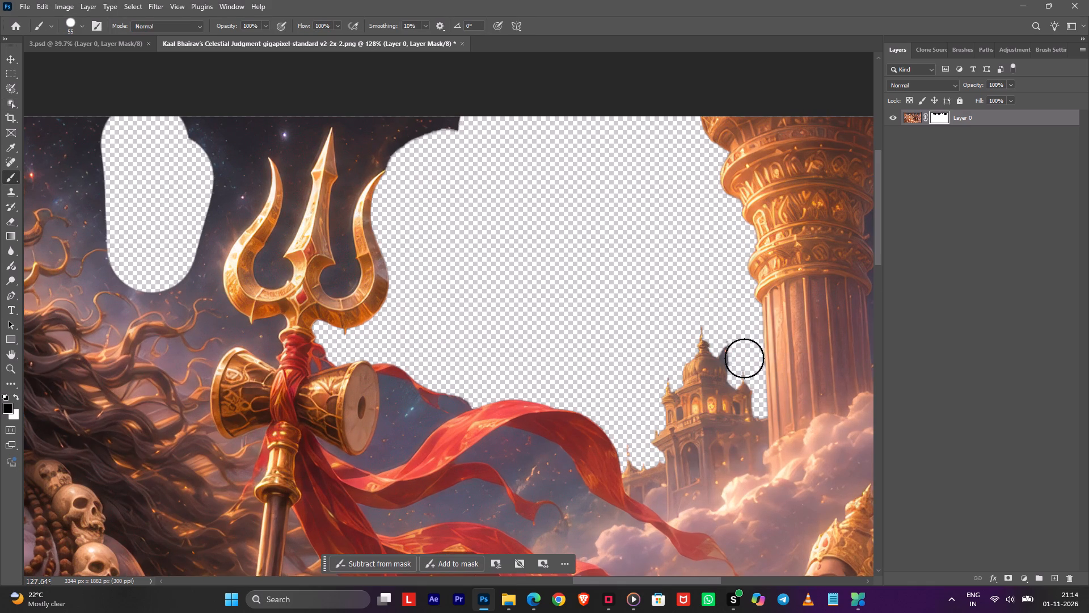
left_click_drag(740, 358, 736, 347)
key("ctrl+z")
left_click_drag(742, 356, 733, 346)
Enlarge the mask brush to 115 and paint out the sky strip above and beside the trident tips.
scroll(743, 336, "down", 2, "alt")
key("space")
key("space")
key("space")
left_click_drag(559, 244, 558, 270)
right_click_drag(488, 233, 509, 244, "alt")
left_click_drag(488, 227, 501, 178)
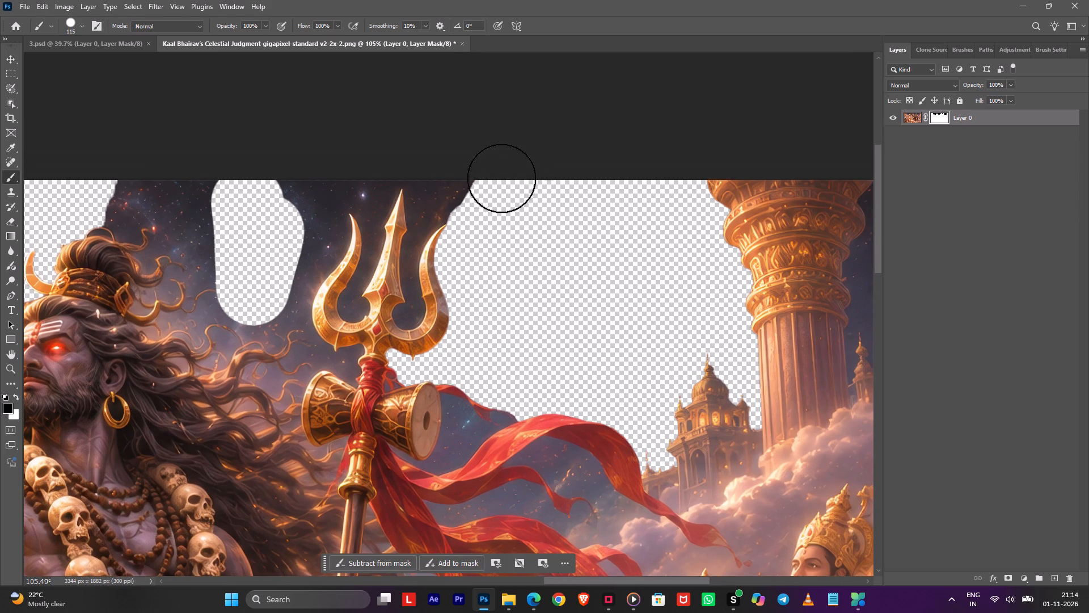
left_click_drag(501, 178, 274, 158)
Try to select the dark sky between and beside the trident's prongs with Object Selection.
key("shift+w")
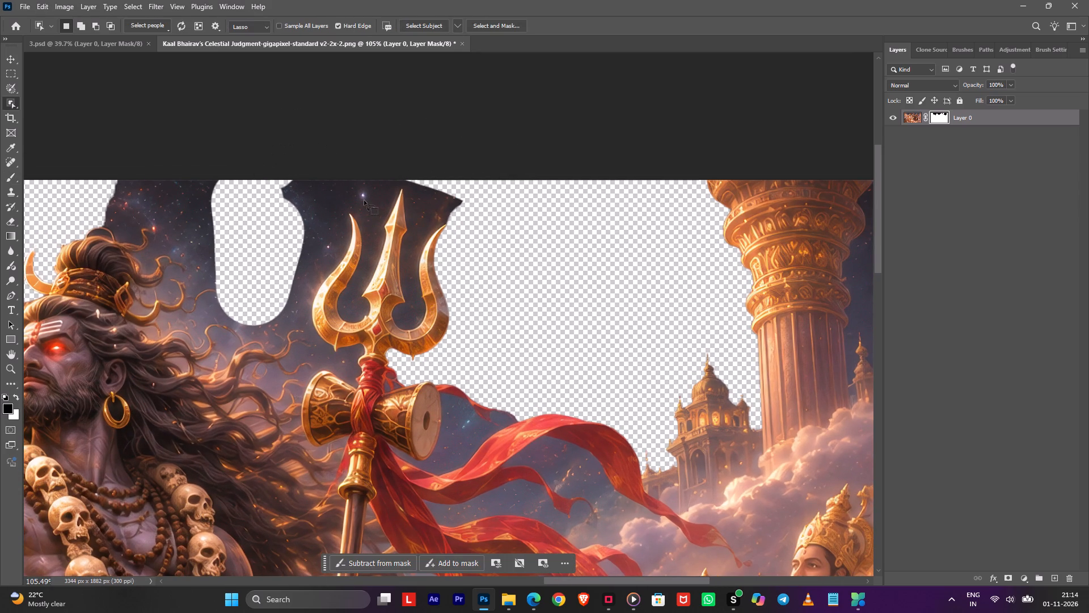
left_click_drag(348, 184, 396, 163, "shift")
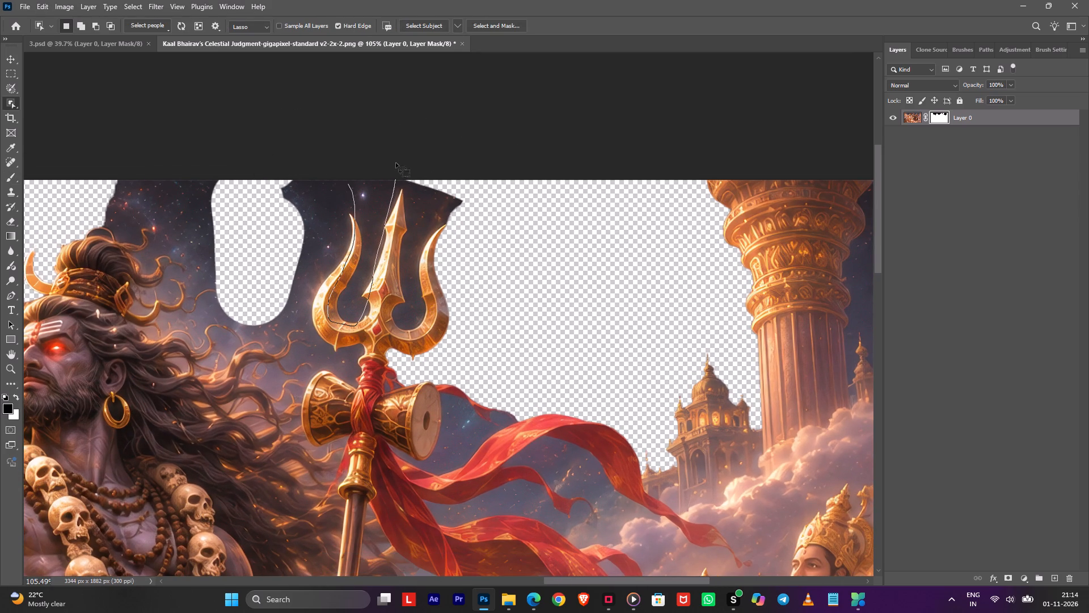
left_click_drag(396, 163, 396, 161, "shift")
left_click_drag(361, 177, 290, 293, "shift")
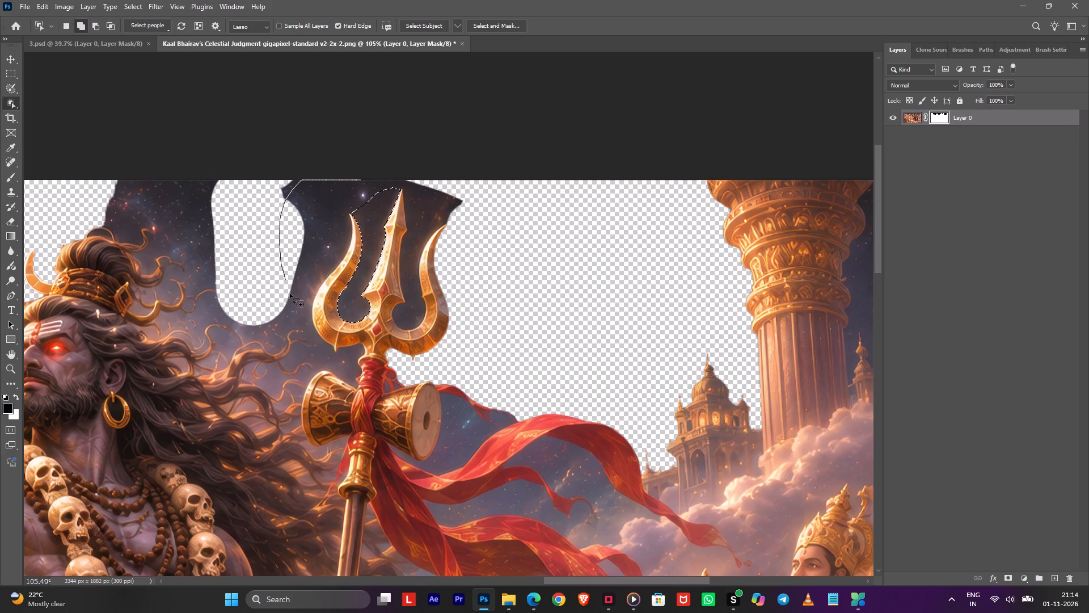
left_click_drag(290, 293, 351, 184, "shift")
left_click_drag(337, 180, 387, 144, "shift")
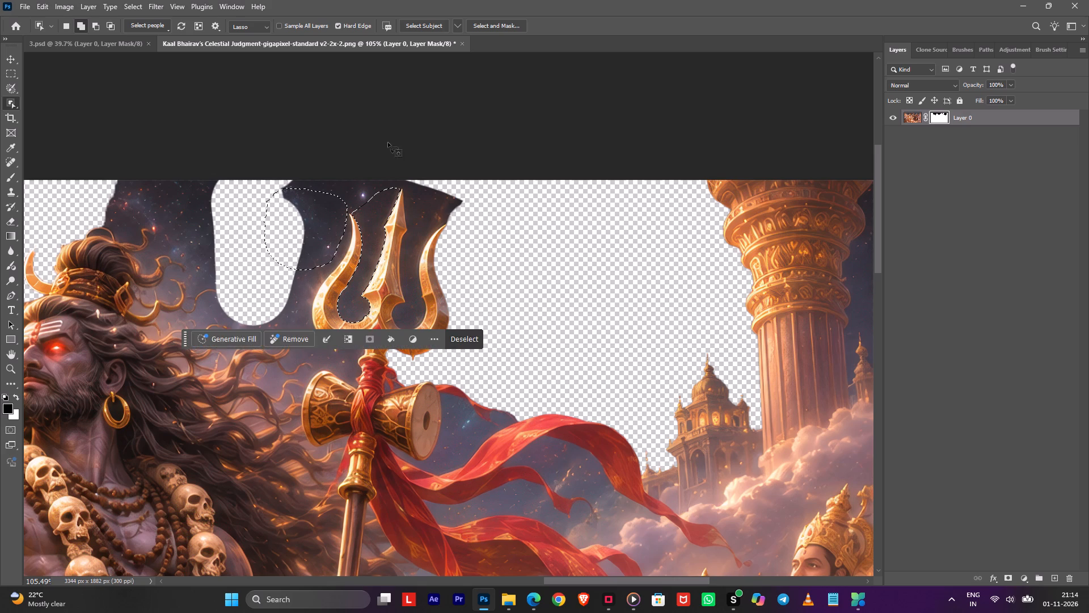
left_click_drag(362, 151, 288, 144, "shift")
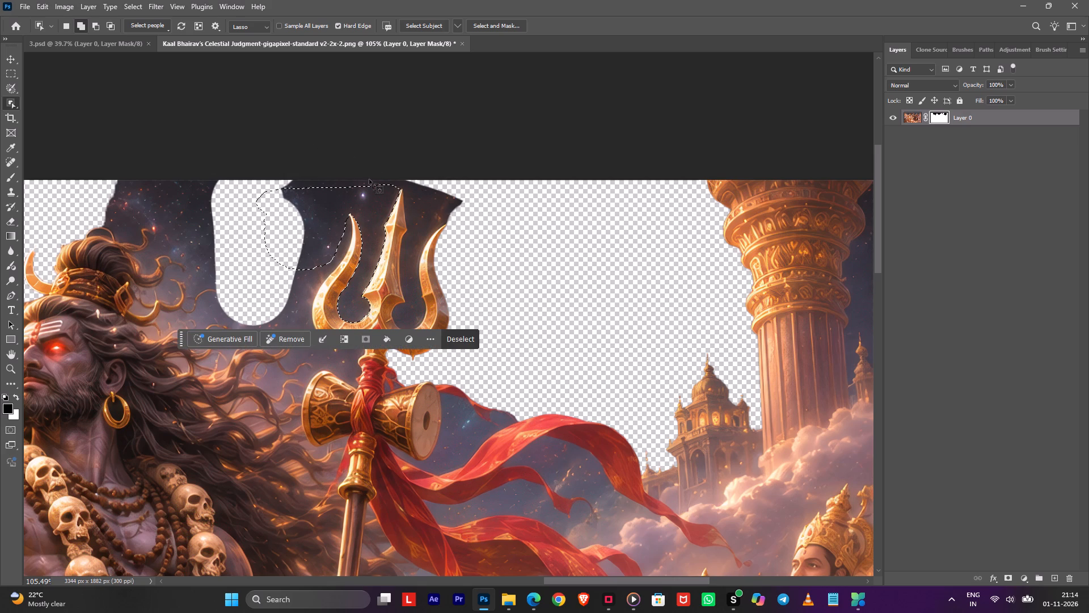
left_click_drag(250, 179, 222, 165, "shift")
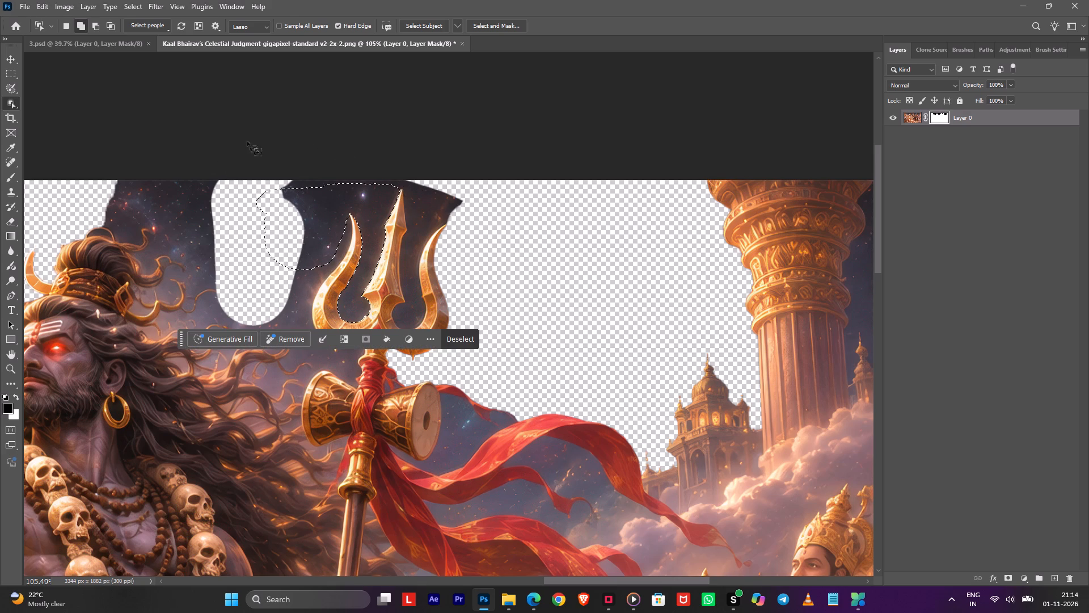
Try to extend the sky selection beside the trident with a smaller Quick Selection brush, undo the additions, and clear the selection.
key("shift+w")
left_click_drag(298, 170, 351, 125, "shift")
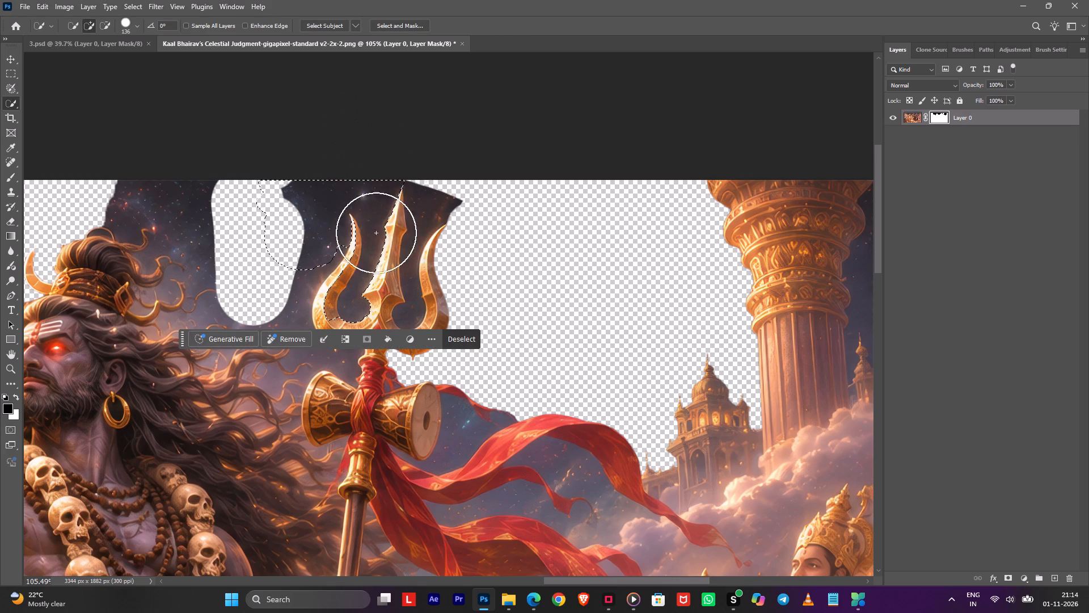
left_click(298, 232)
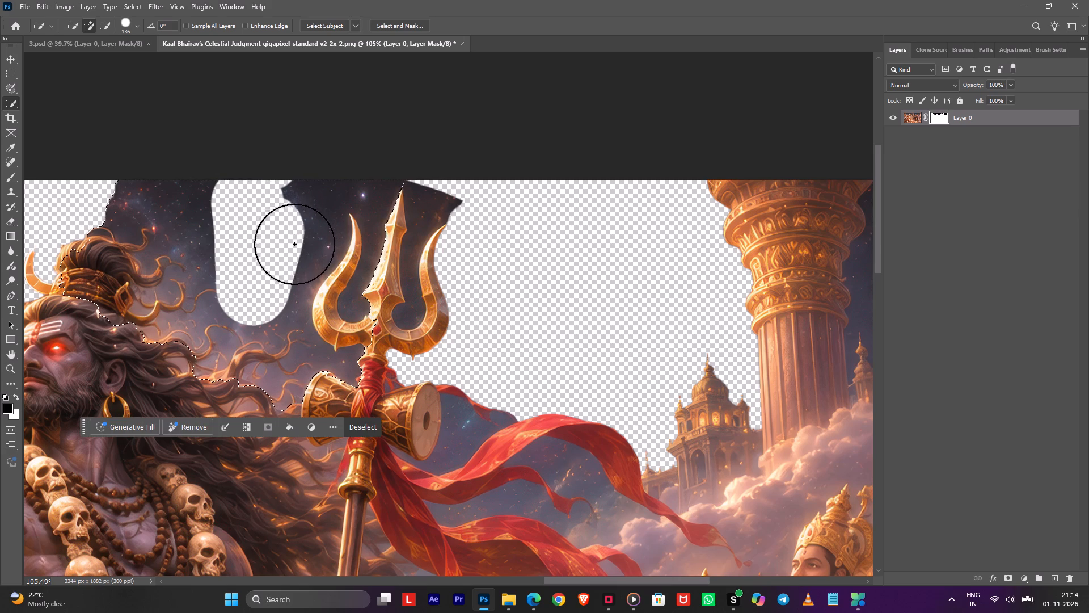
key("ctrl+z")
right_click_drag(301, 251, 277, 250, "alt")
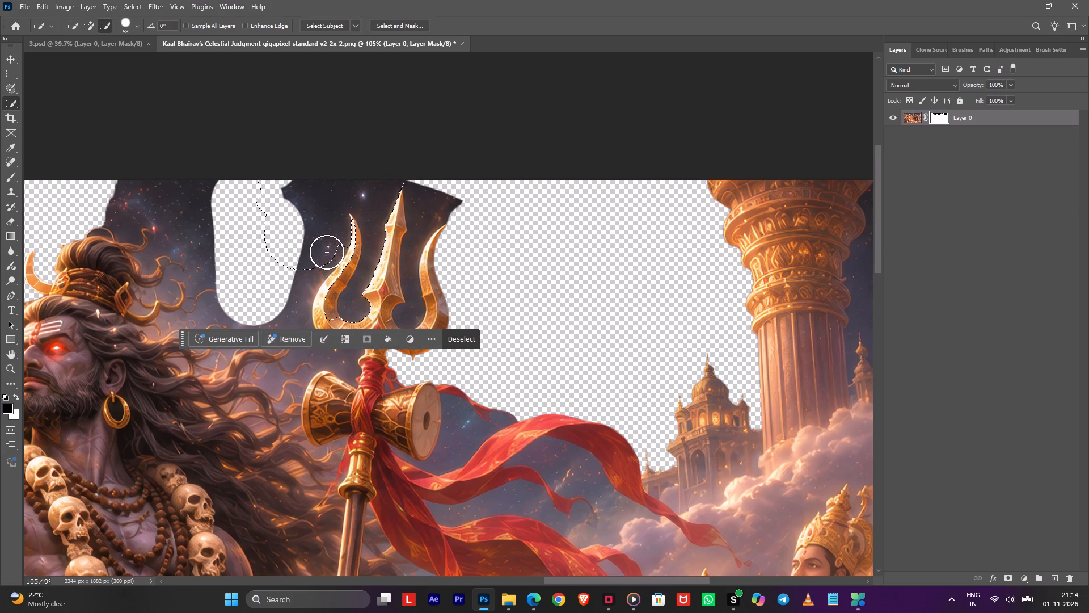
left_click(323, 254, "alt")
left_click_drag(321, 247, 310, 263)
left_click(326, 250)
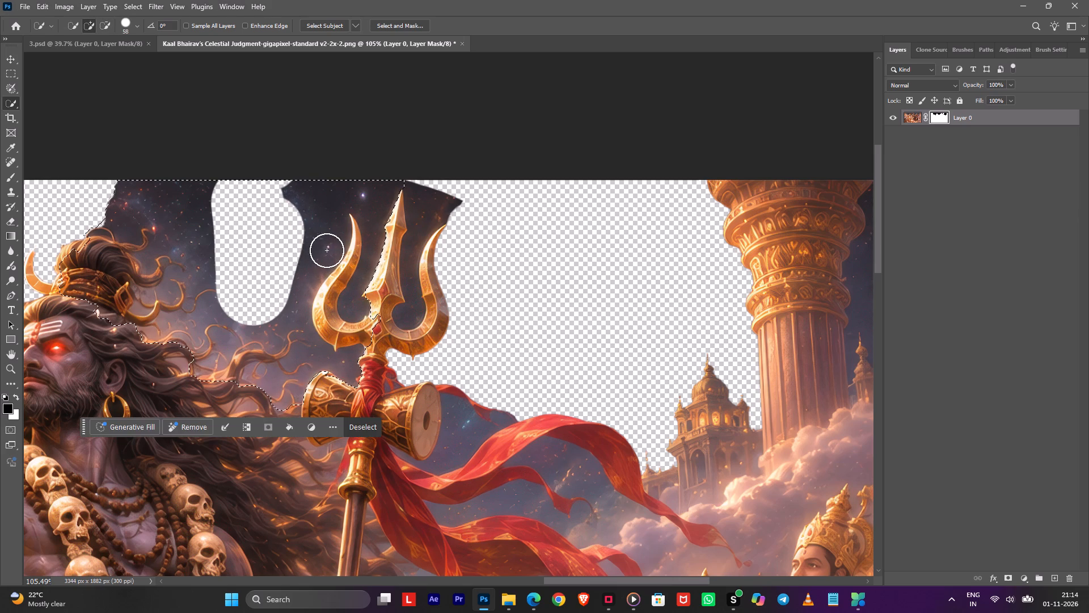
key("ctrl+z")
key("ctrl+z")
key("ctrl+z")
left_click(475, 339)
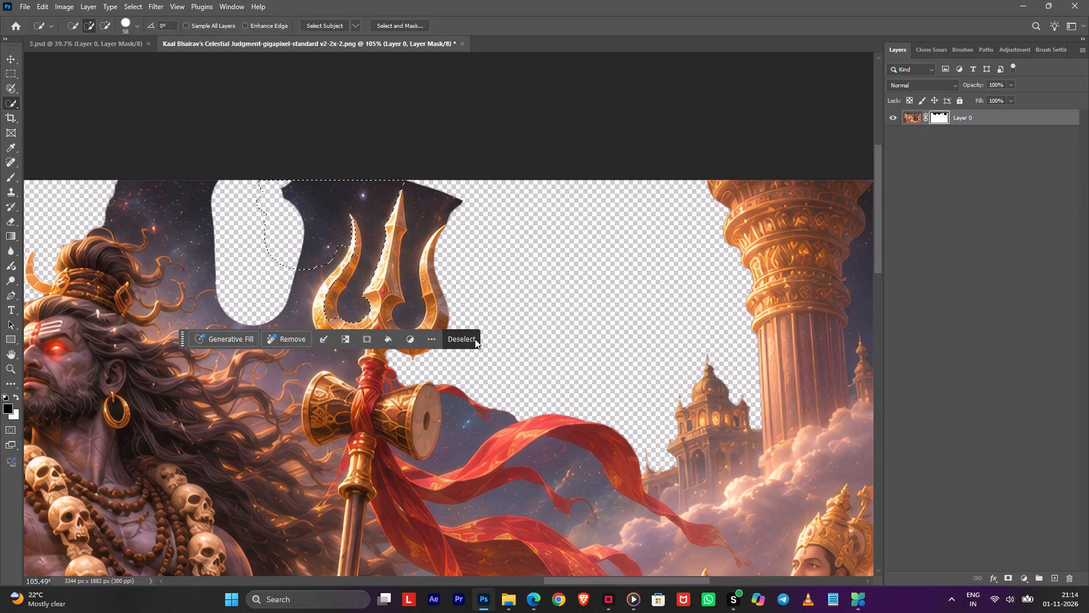
Select the dark sky between the trident's prongs with the Magic Wand at tolerance 32, adding the missed patches.
key("shift+w")
left_click(410, 250)
left_click(410, 250)
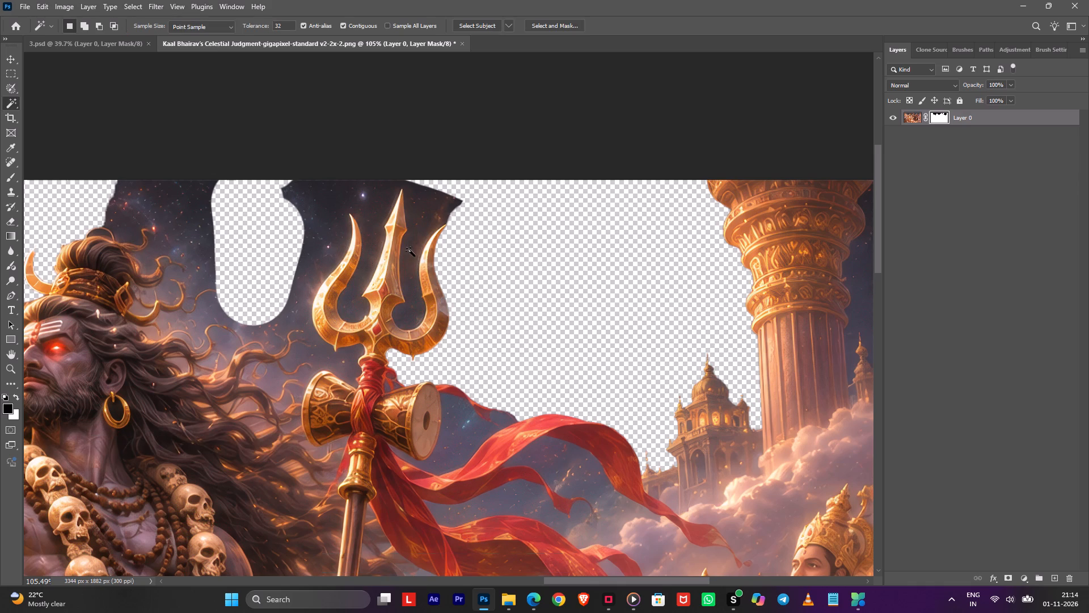
left_click(410, 250)
triple_click(407, 250, "shift")
left_click(407, 250, "shift")
left_click(410, 255, "shift")
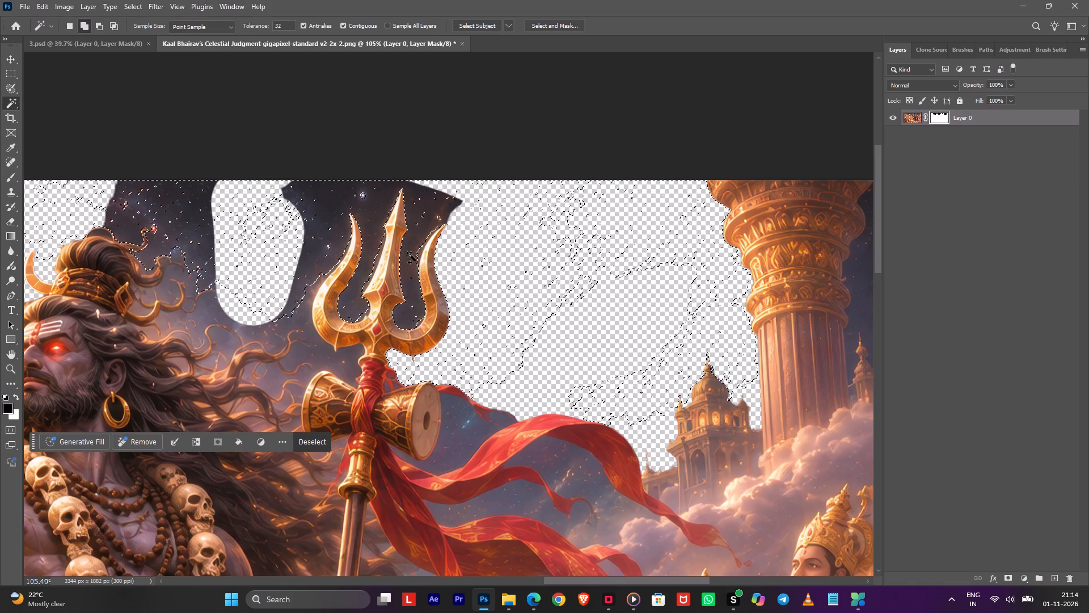
left_click(403, 263, "shift")
left_click(373, 253, "shift")
triple_click(375, 257, "shift")
left_click(377, 257, "shift")
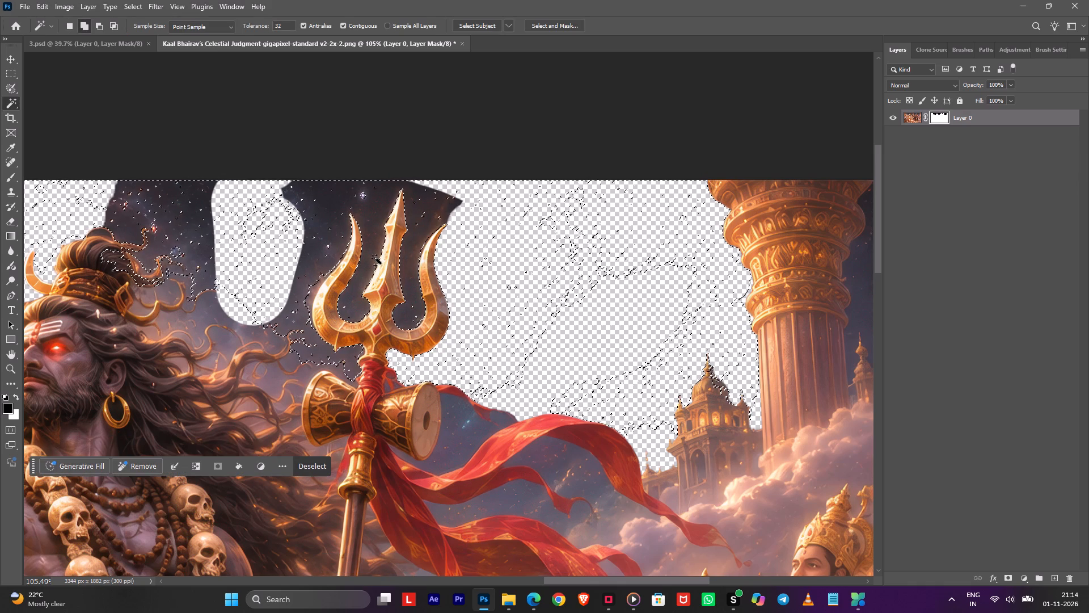
Extend the Magic Wand selection with the missed sky patches beside and below the trident's outer prong nearest the face.
scroll(338, 271, "up", 10, "alt")
left_click(301, 296, "shift")
double_click(301, 296, "shift")
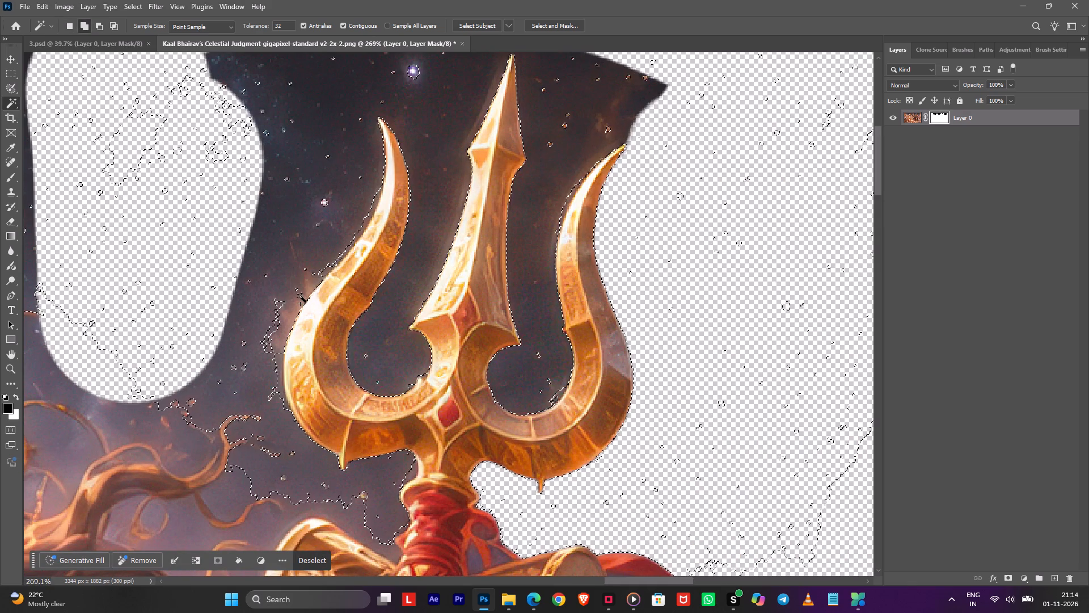
left_click(251, 334, "shift")
left_click(278, 333, "shift")
left_click_drag(281, 351, 281, 360, "shift")
left_click_drag(278, 368, 277, 375, "shift")
left_click_drag(277, 380, 276, 390, "shift")
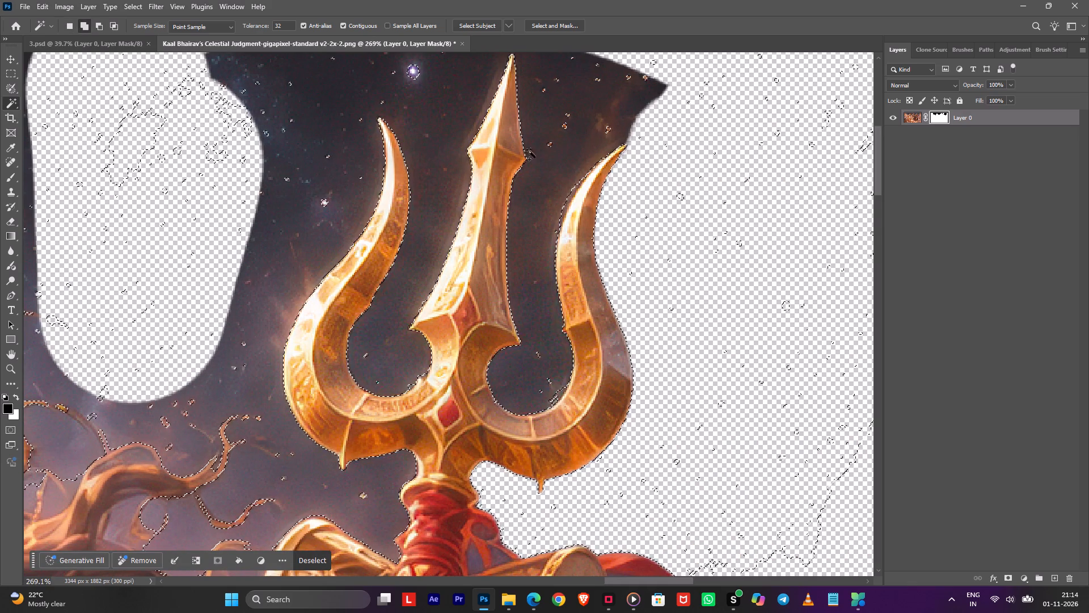
Add the missed sky specks around the prong tips using Magic Wand and an 18-size Quick Selection brush, undoing stray changes.
left_click(551, 146, "shift")
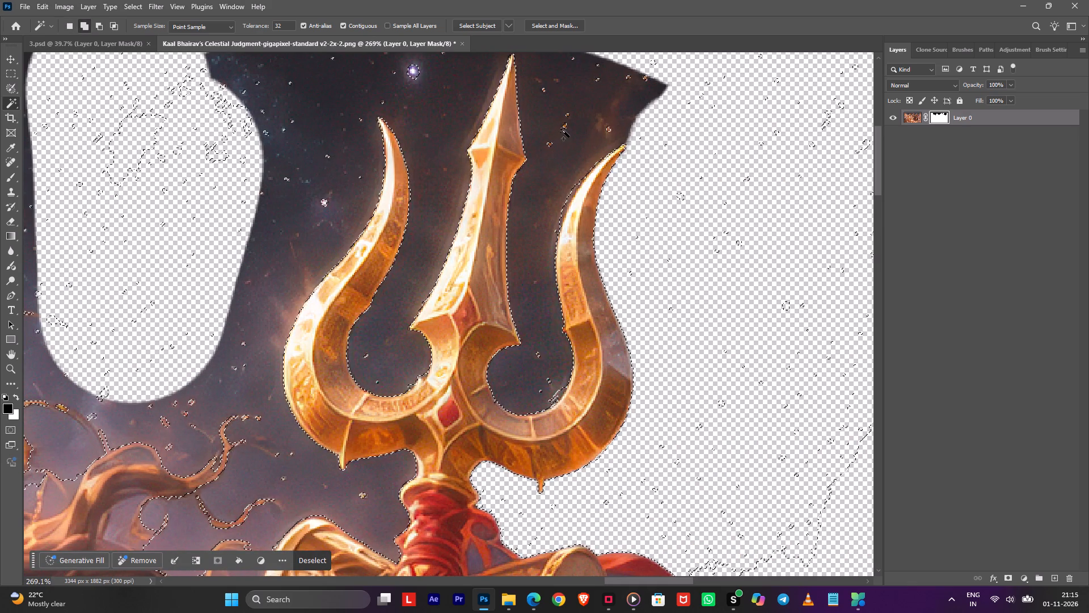
triple_click(564, 131, "shift")
key("shift+w")
left_click(565, 125)
key("shift+w")
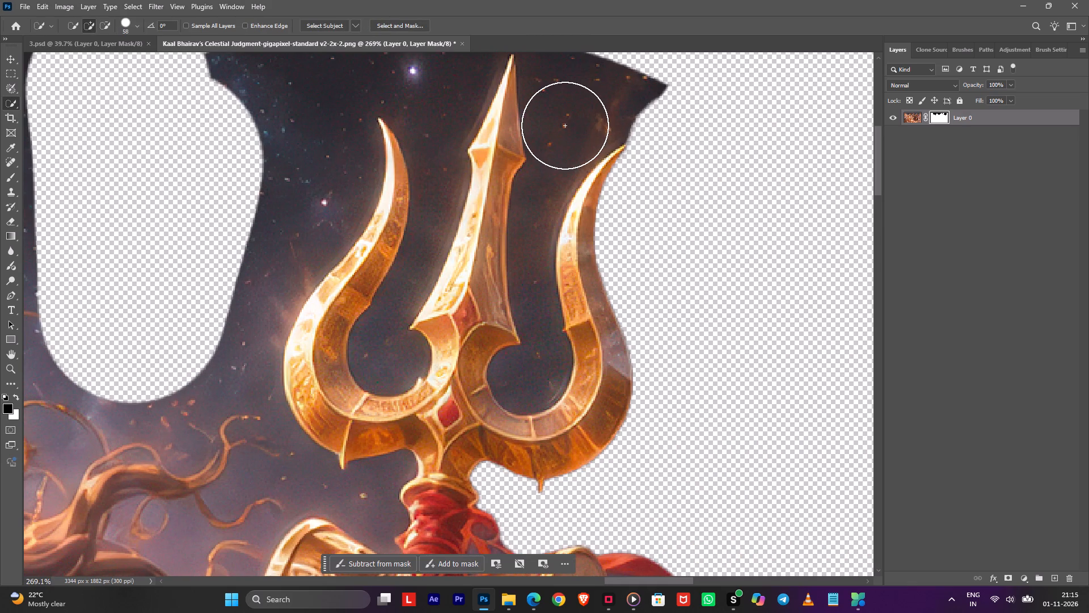
key("ctrl+z")
right_click_drag(572, 119, 542, 127, "alt")
left_click_drag(555, 131, 575, 113)
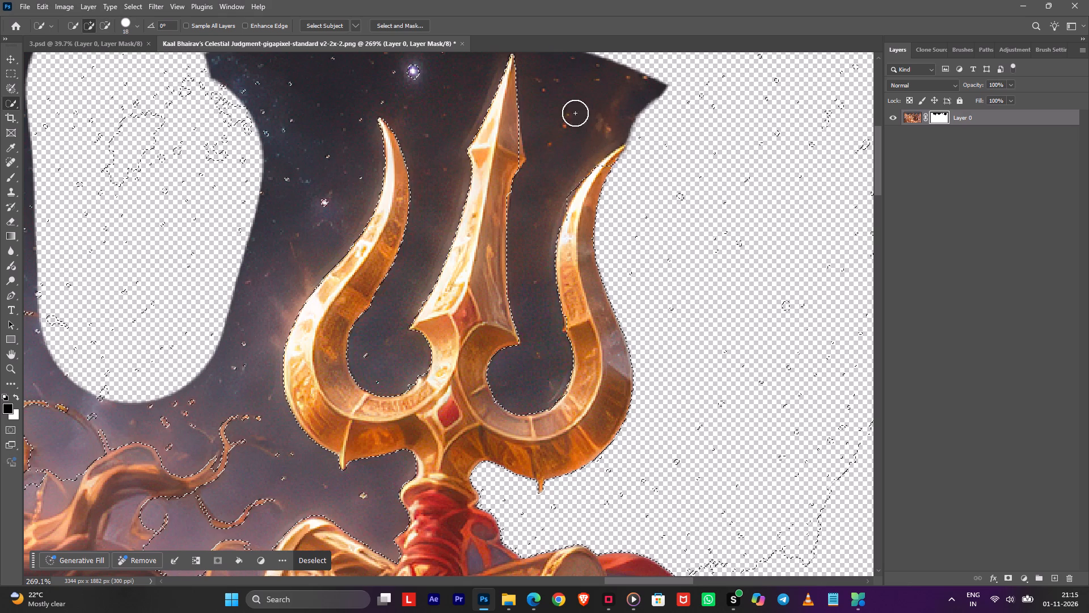
left_click_drag(575, 113, 587, 102)
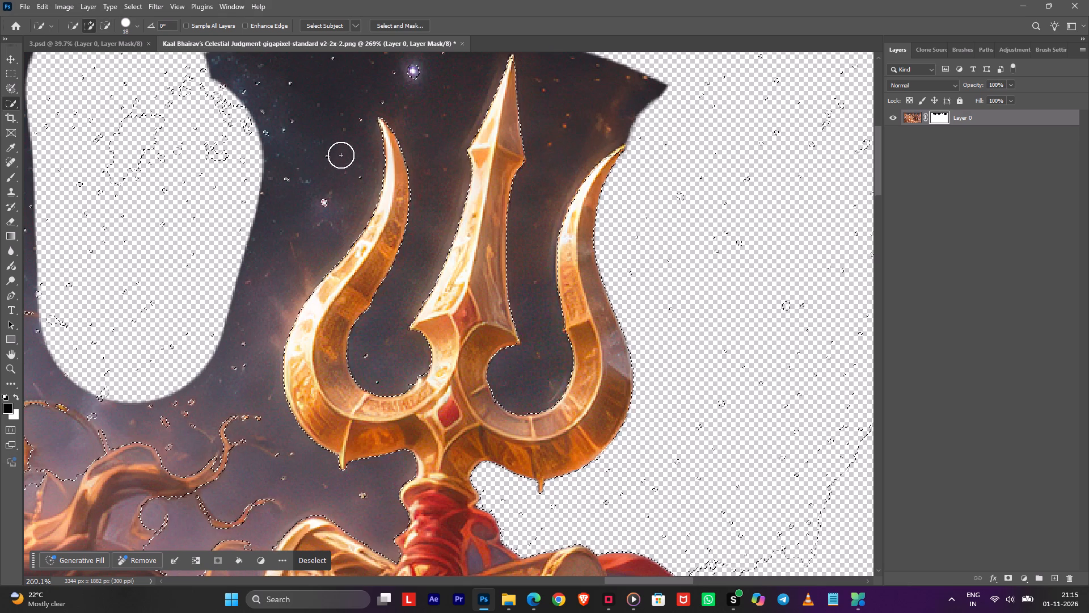
left_click_drag(264, 129, 195, 130)
key("ctrl+z")
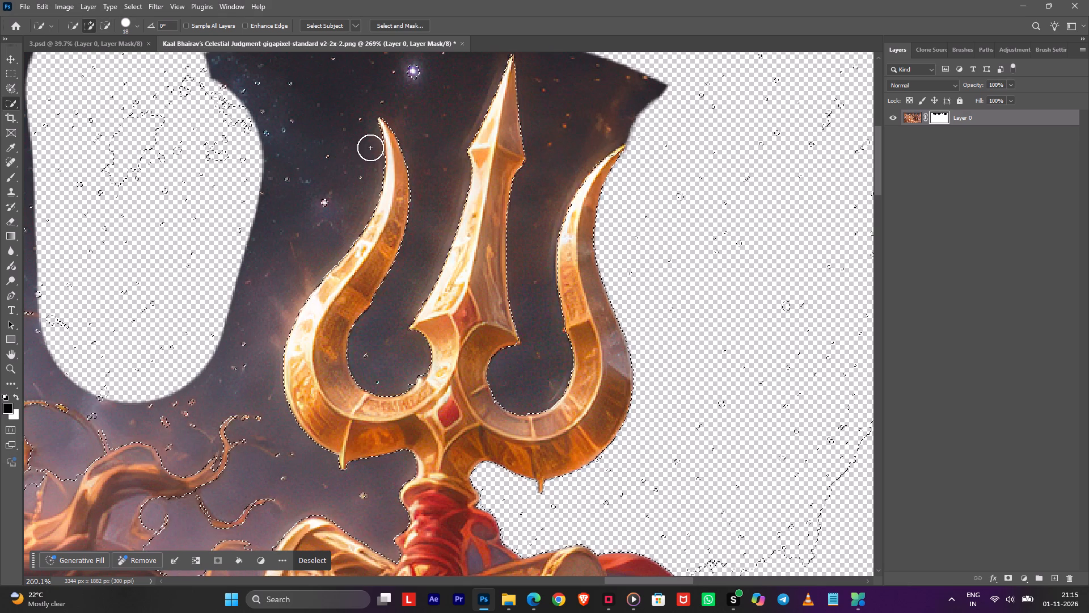
Paint the selected sky around and between the trident's prongs out of the mask with the 115 brush, and clear the selection.
key("b")
left_click_drag(559, 138, 579, 104)
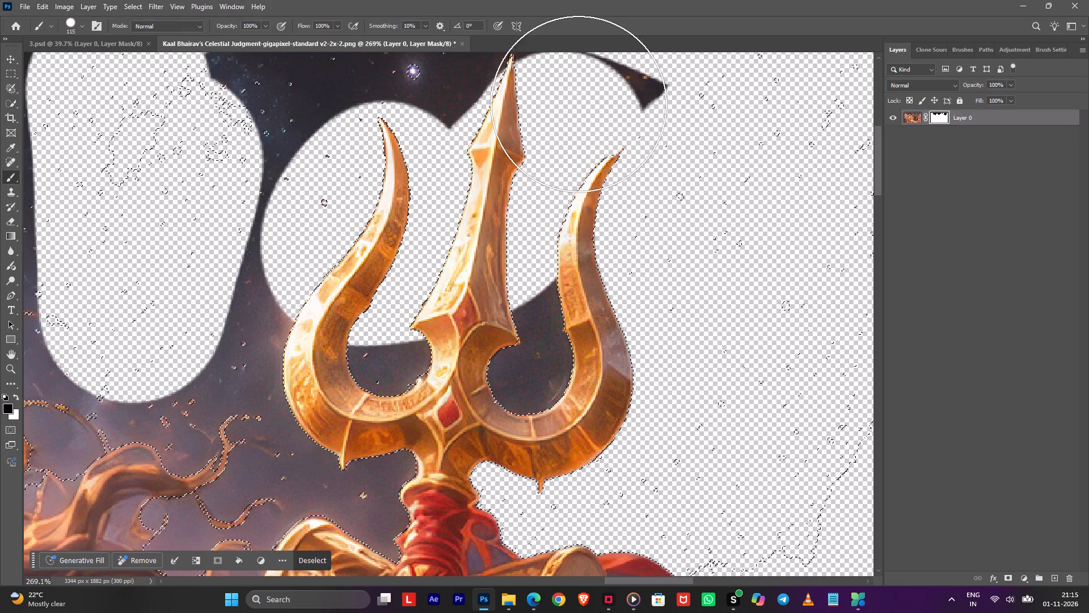
left_click_drag(579, 104, 382, 340)
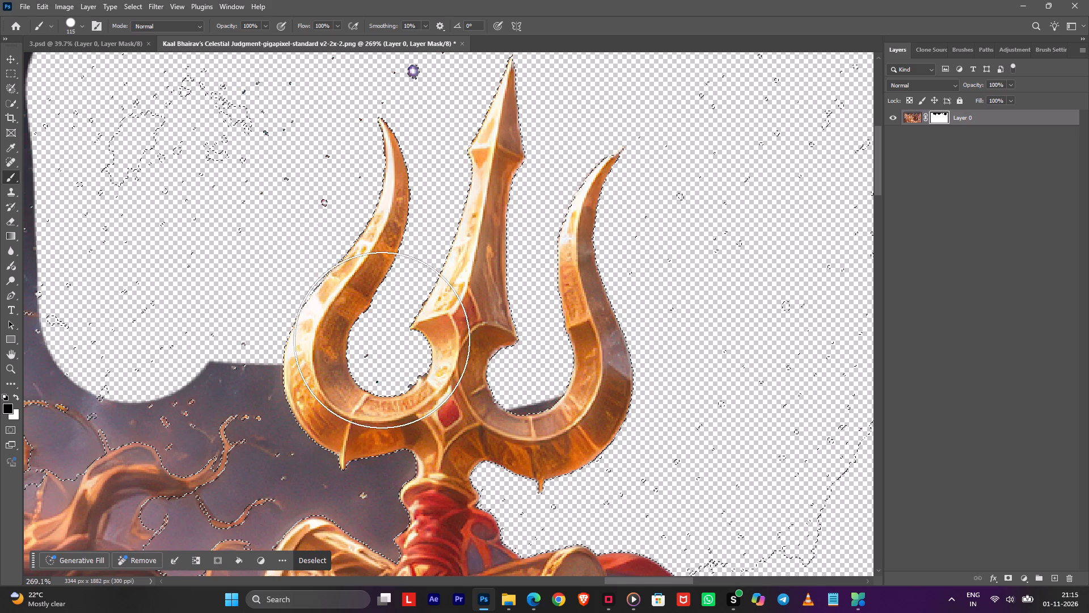
left_click_drag(382, 340, 538, 273)
left_click_drag(415, 85, 392, 80)
scroll(418, 128, "down", 6, "alt")
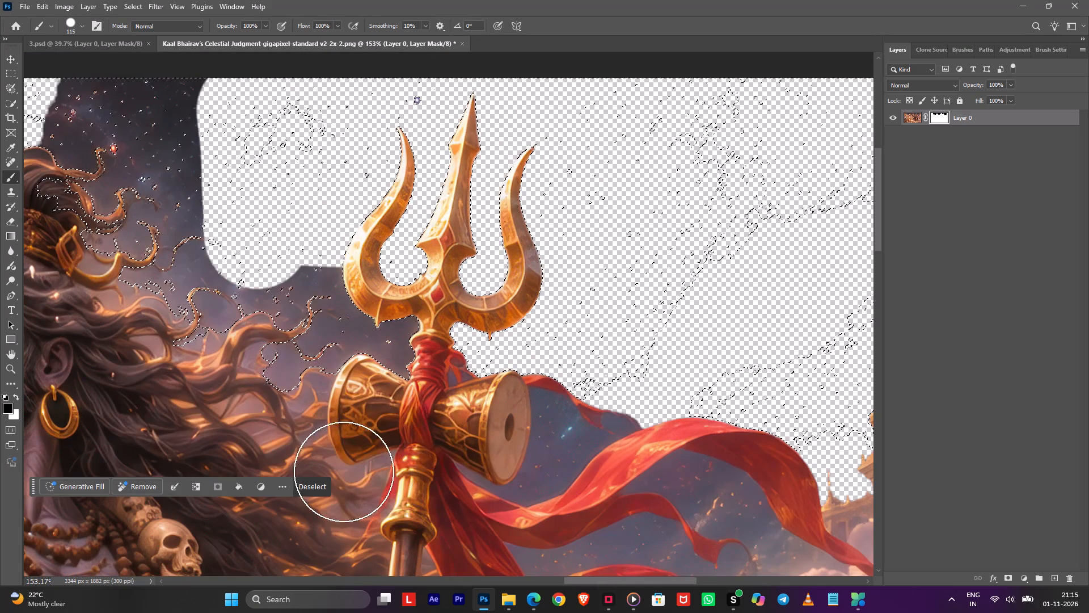
left_click(318, 481)
Paint out the leftover sky specks around the trident, using the mask-only view to find them, and return to the normal view.
left_click_drag(403, 62, 336, 114)
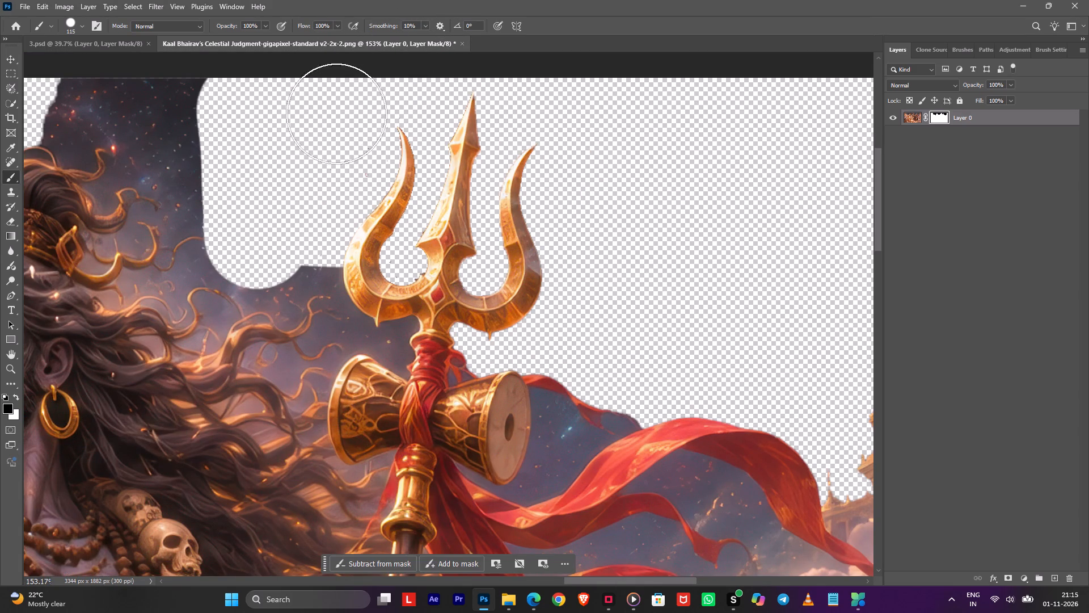
left_click_drag(336, 114, 254, 108)
left_click(939, 119, "alt")
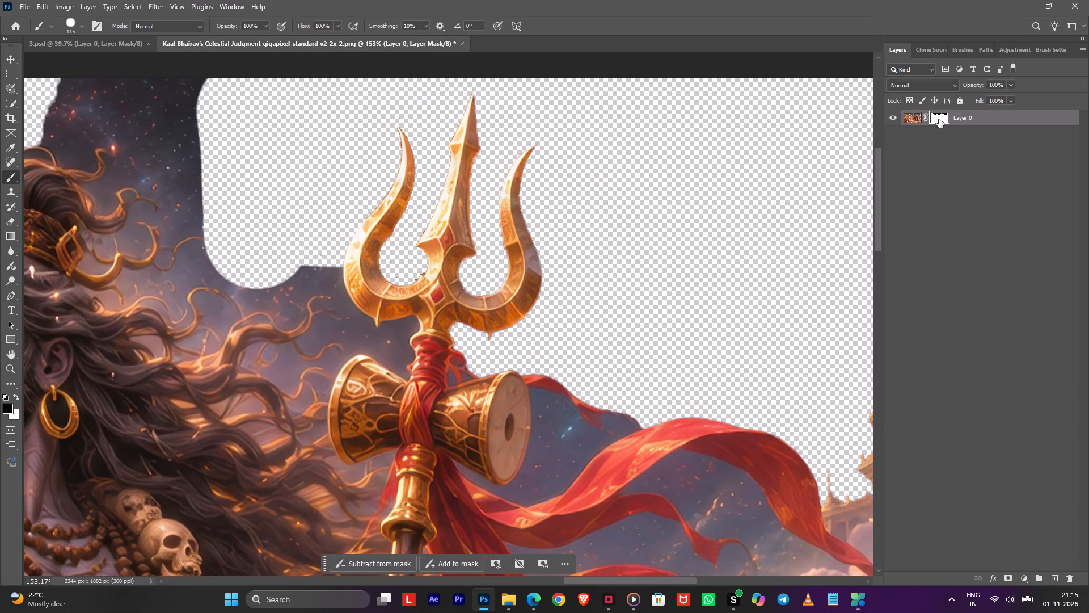
left_click_drag(711, 141, 718, 170)
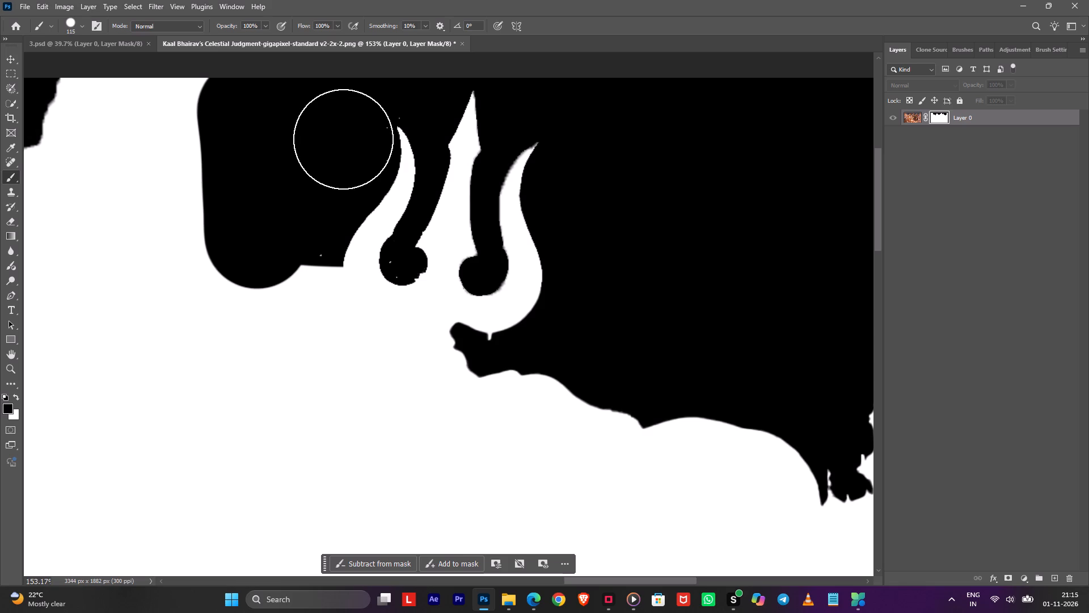
left_click_drag(344, 140, 339, 154)
left_click(398, 73)
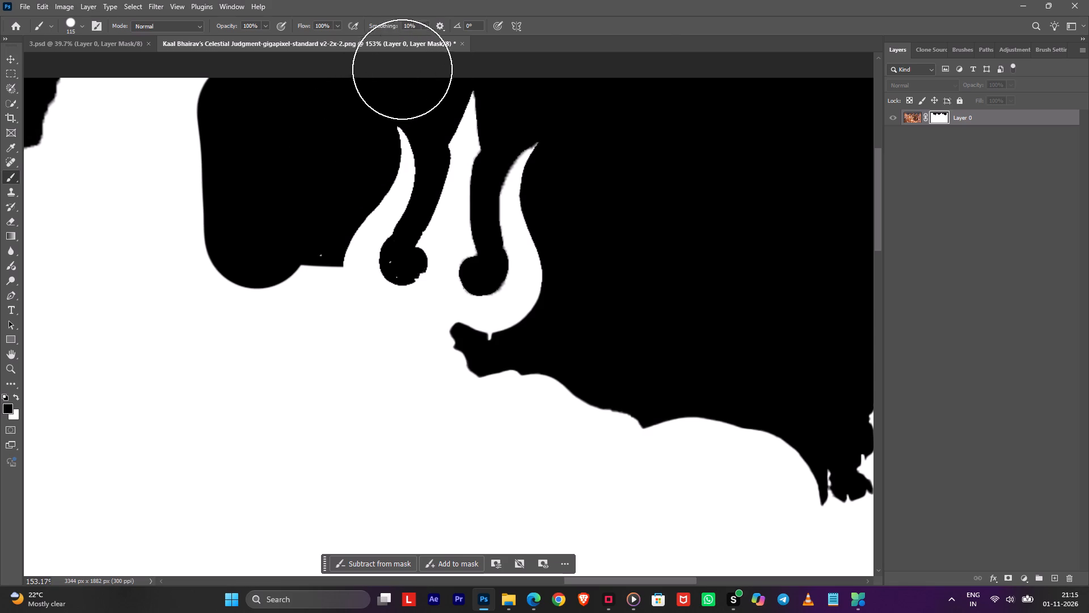
left_click(940, 118, "alt")
left_click(304, 230)
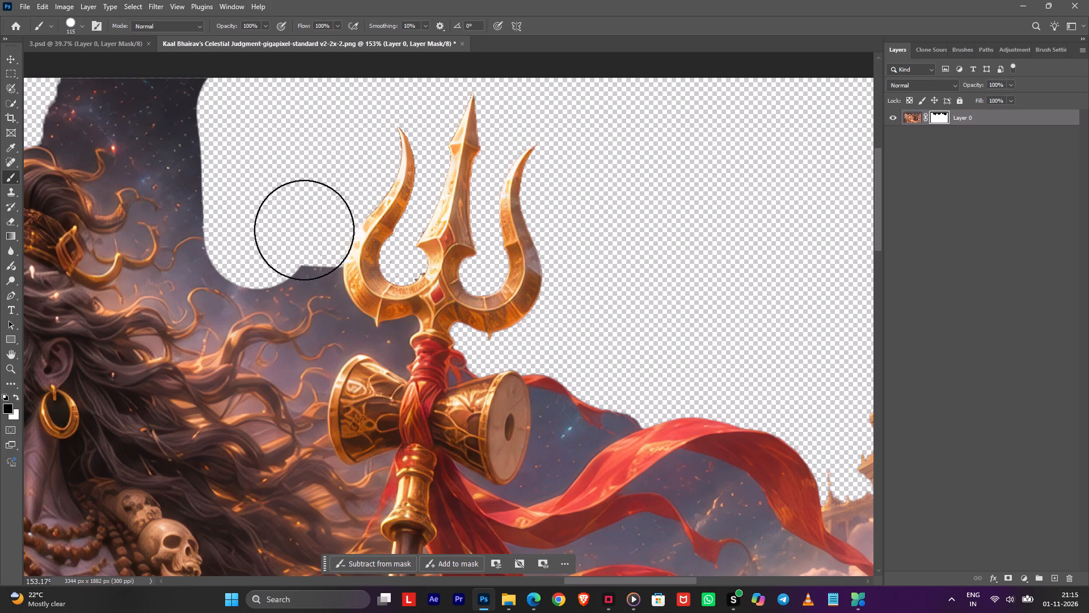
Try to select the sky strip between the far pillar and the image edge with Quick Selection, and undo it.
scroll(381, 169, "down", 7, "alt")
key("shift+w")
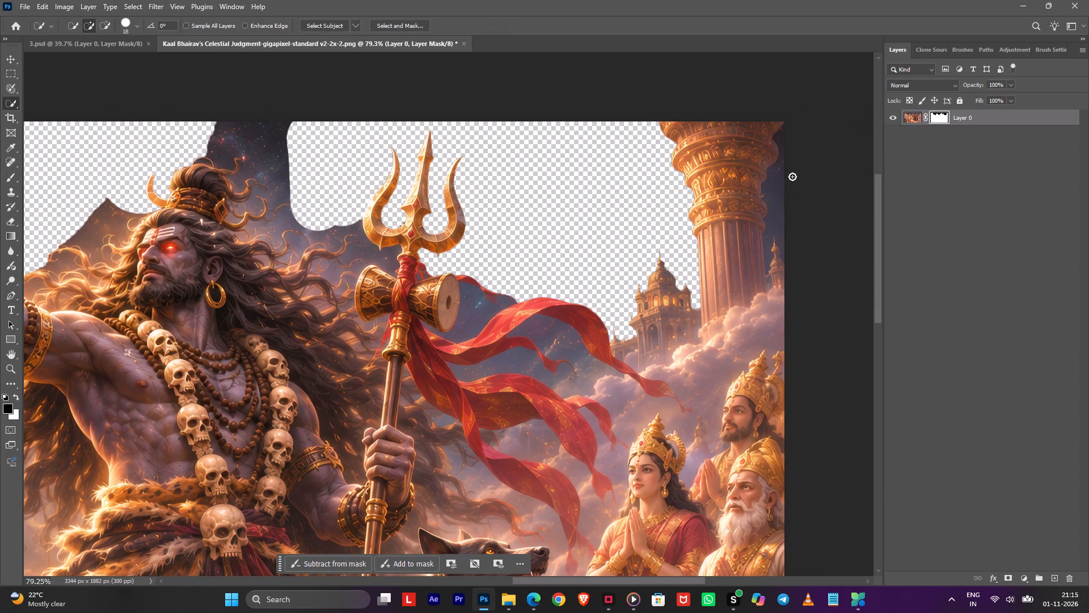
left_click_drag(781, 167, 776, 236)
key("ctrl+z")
Select the sky strip beyond the pillar with the Magic Wand, paint it out of the mask at brush size 148, and deselect.
scroll(792, 194, "up", 4, "alt")
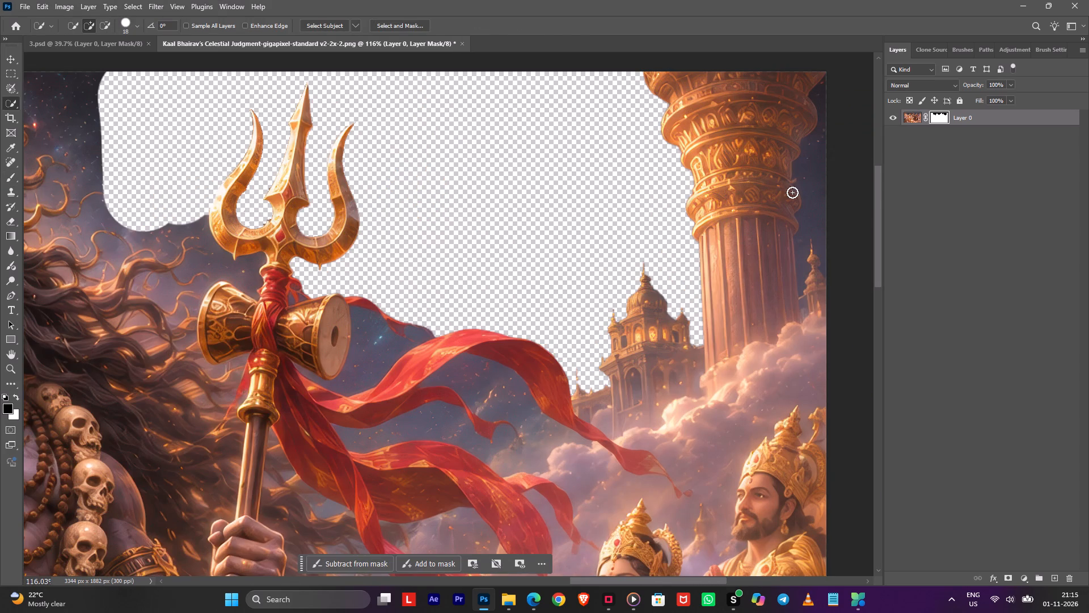
key("shift+w")
left_click(817, 171)
key("space")
key("space")
key("space")
key("space")
left_click_drag(808, 171, 638, 165)
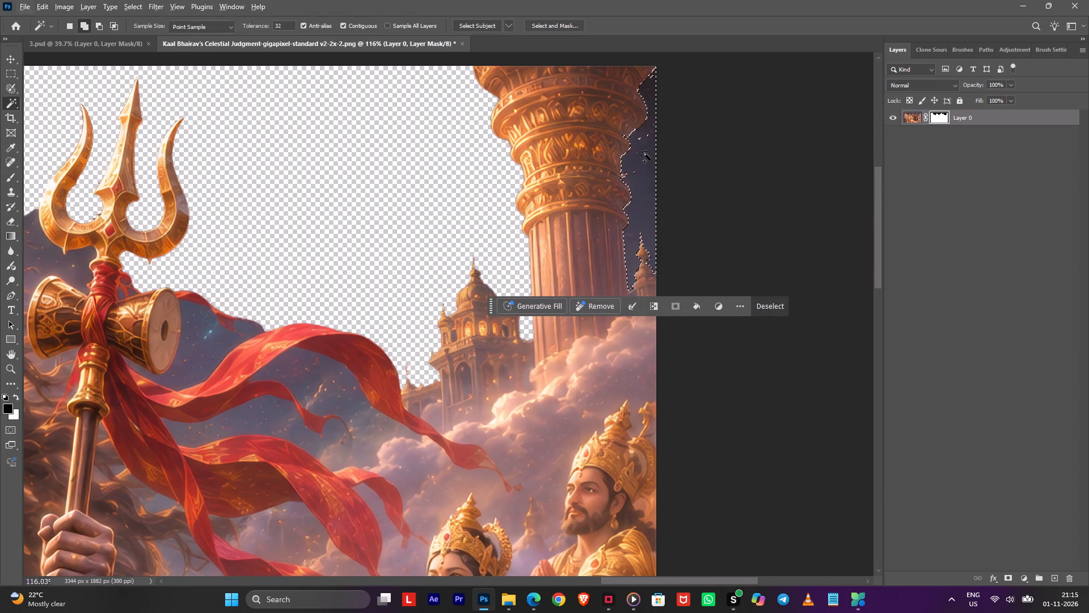
triple_click(645, 153, "shift")
key("b")
right_click_drag(636, 148, 647, 149, "alt")
left_click_drag(661, 71, 639, 223)
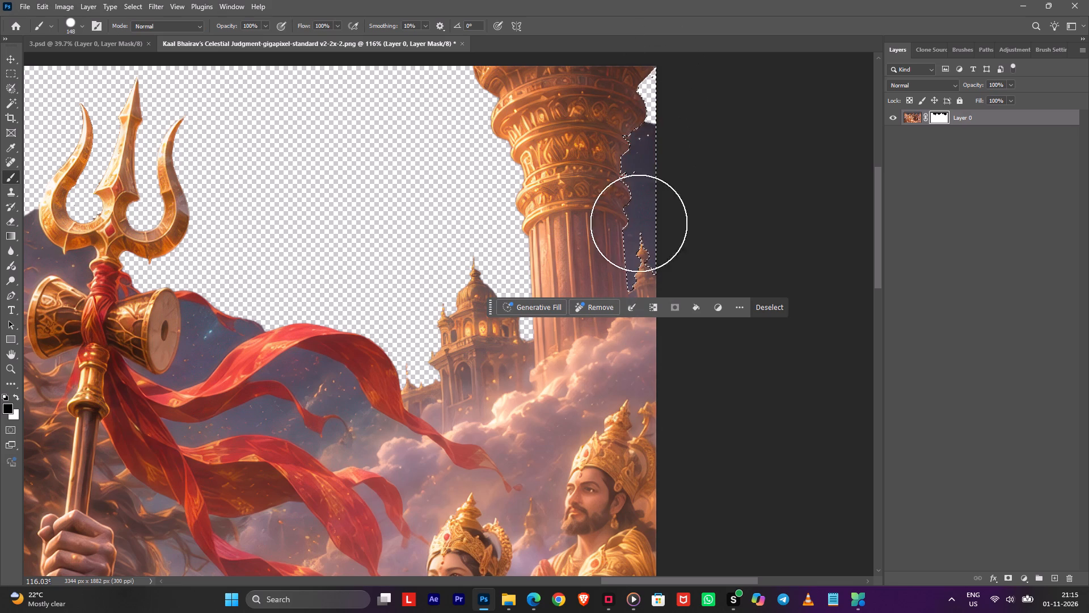
left_click_drag(639, 223, 617, 404)
left_click(782, 311)
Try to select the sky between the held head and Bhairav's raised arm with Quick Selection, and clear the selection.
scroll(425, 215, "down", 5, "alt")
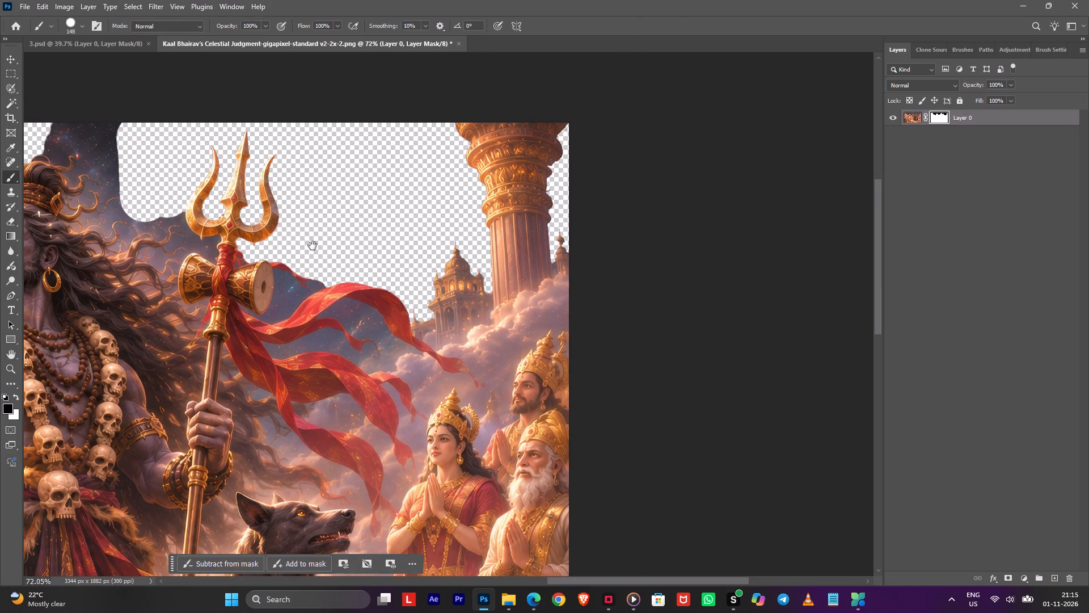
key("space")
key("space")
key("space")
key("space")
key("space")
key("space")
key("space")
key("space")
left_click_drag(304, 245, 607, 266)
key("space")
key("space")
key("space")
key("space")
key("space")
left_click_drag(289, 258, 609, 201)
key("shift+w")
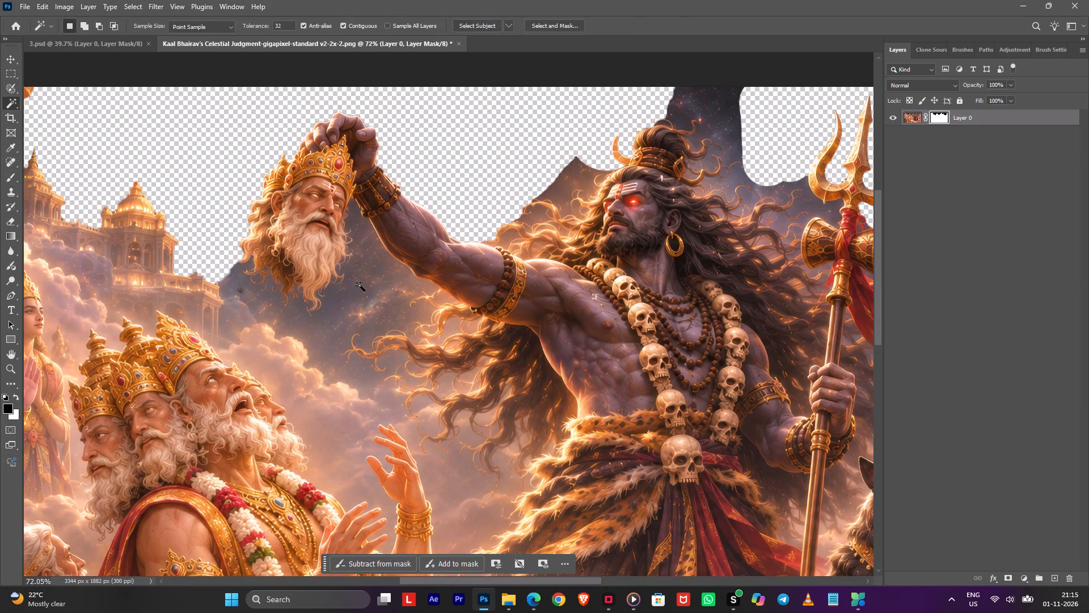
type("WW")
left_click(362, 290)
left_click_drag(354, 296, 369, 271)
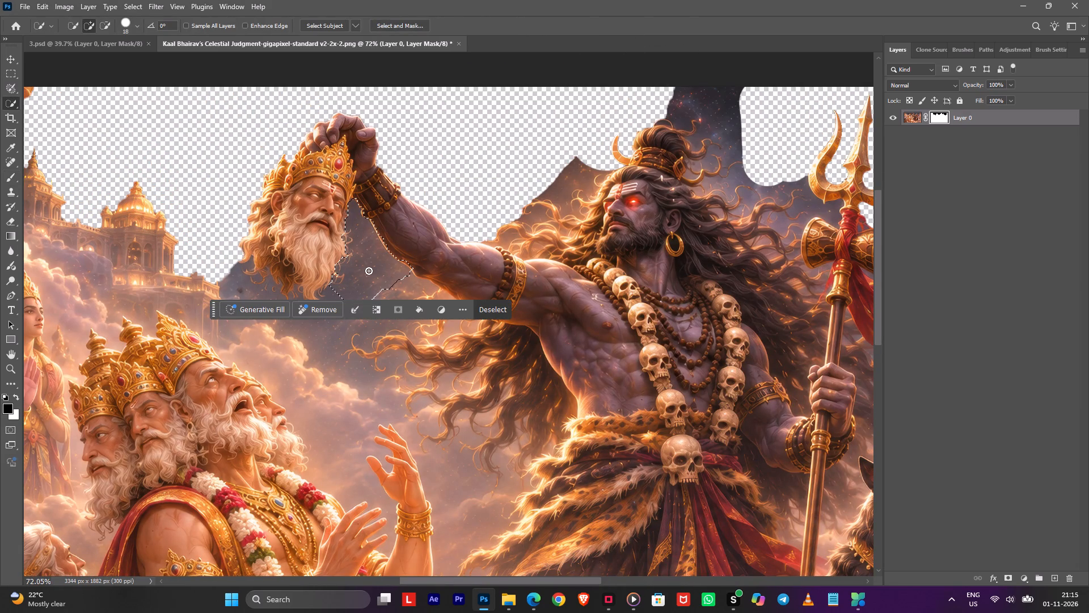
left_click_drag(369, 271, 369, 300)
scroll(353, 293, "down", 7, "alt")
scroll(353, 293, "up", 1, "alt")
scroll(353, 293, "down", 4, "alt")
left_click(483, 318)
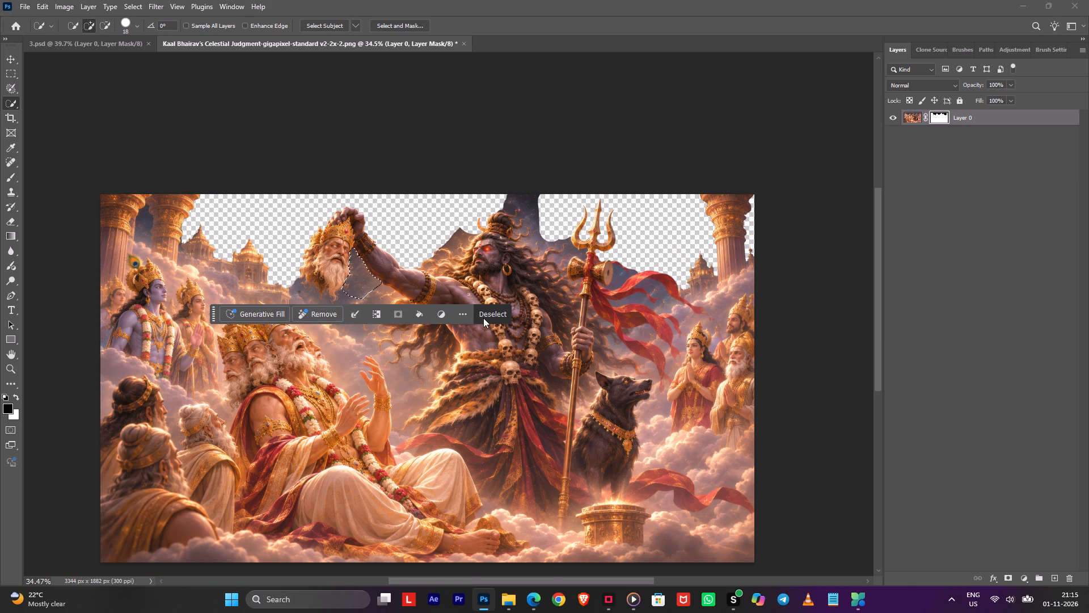
key("alt+Tab")
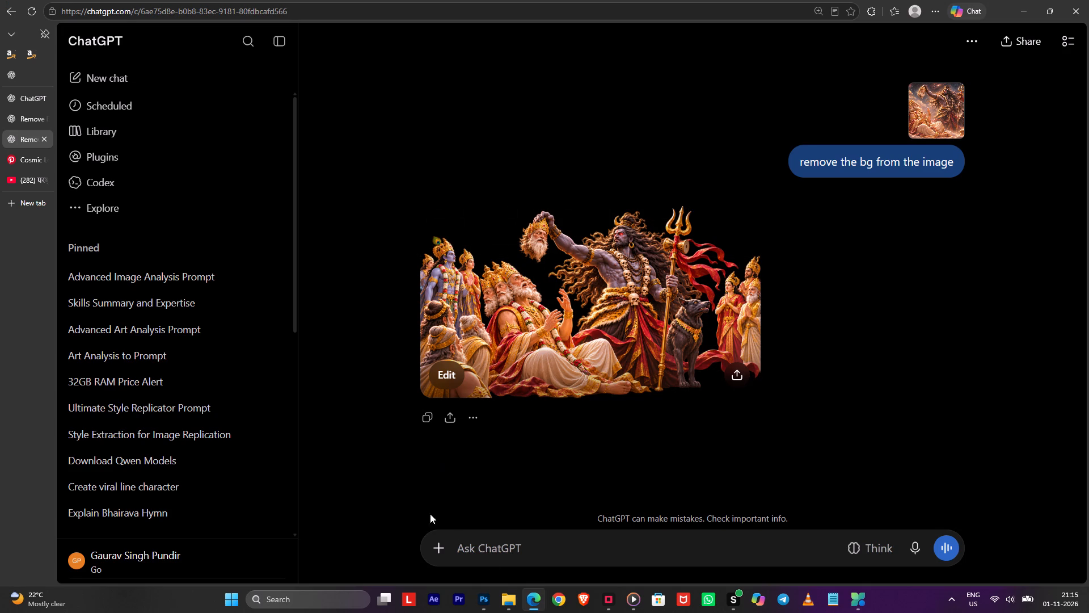
left_click(505, 601)
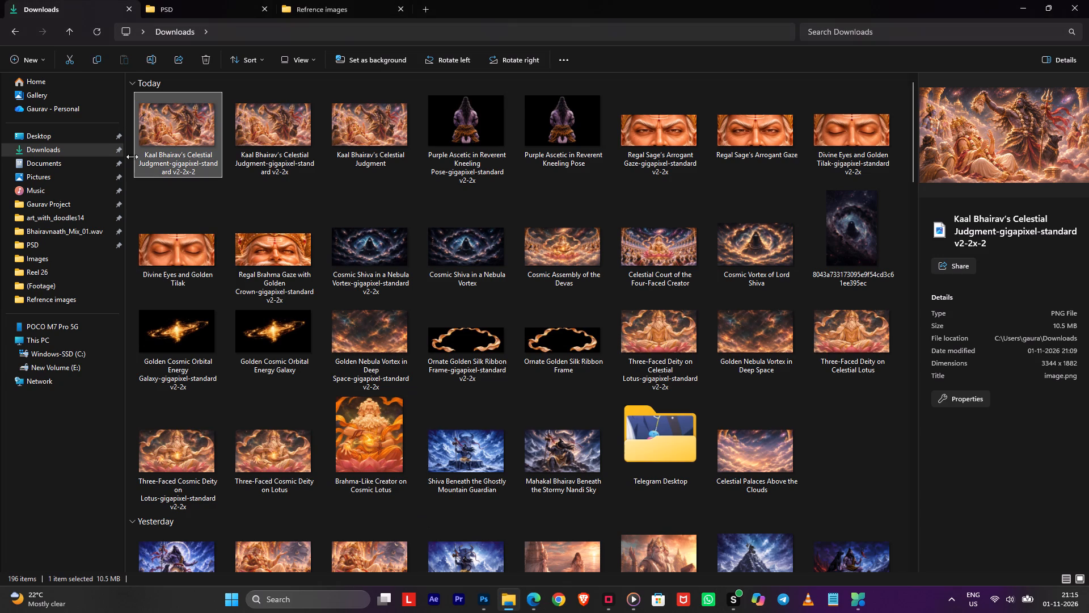
triple_click(100, 32)
left_click(100, 32)
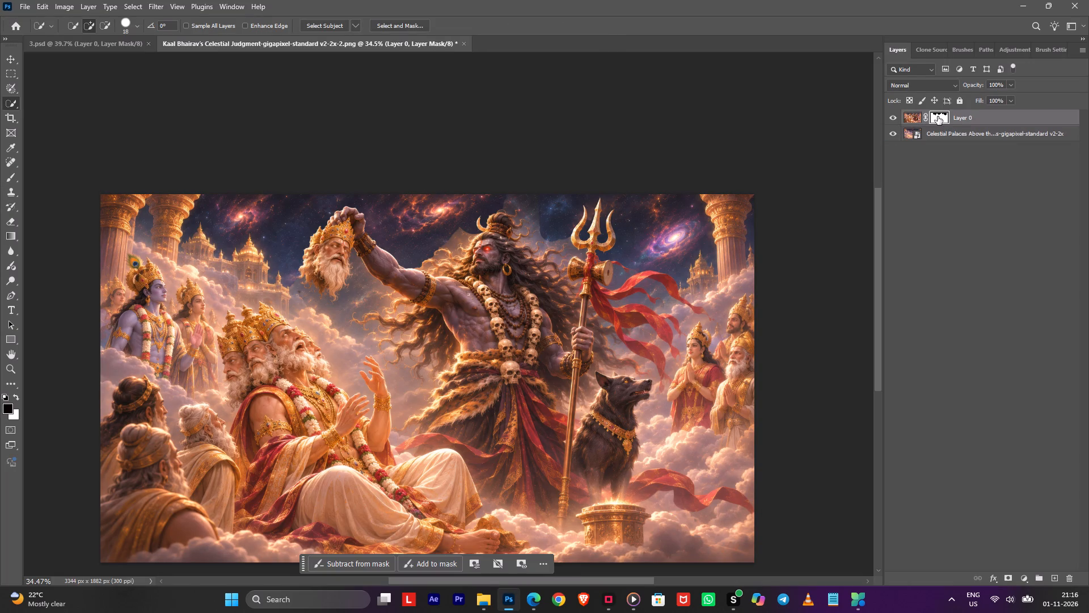
scroll(485, 190, "up", 5, "alt")
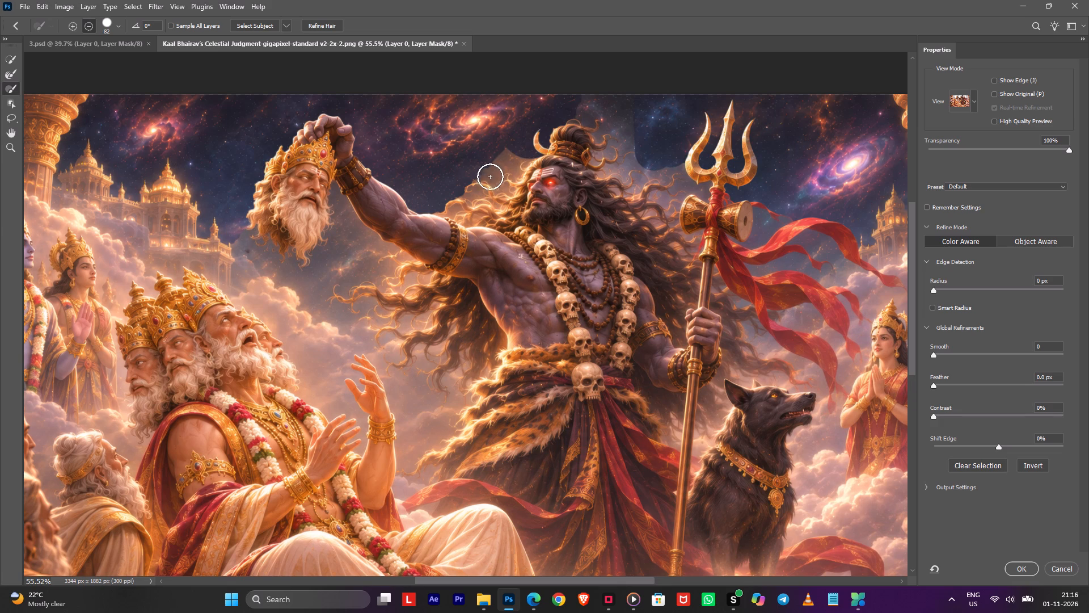
left_click_drag(509, 153, 463, 208)
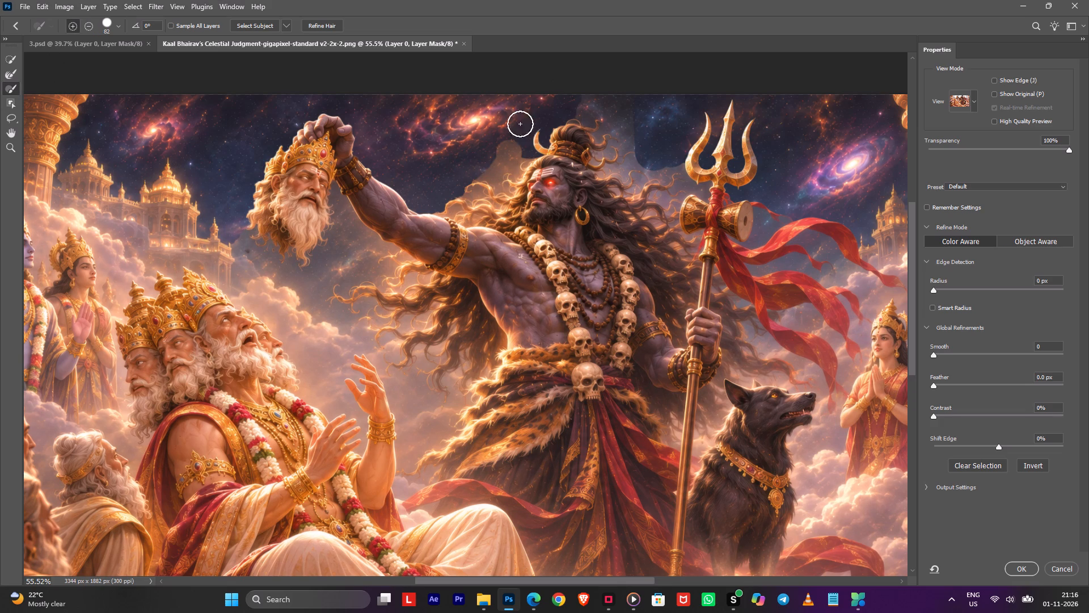
left_click(6, 78)
left_click_drag(458, 193, 521, 149)
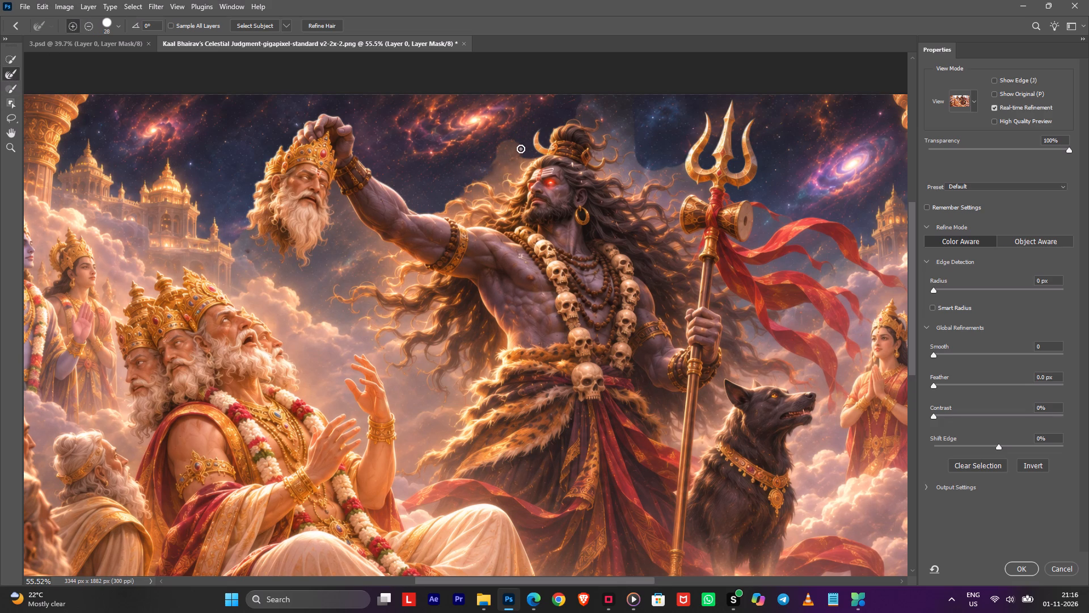
left_click_drag(521, 149, 503, 156)
right_click_drag(420, 161, 454, 166, "alt")
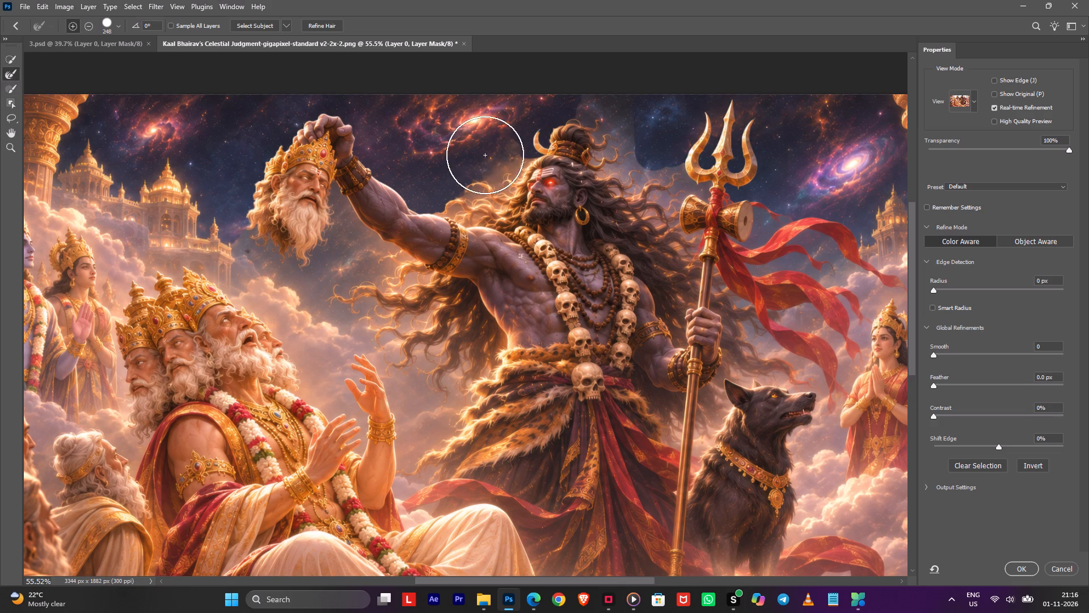
left_click_drag(485, 155, 462, 161)
left_click_drag(607, 104, 639, 154)
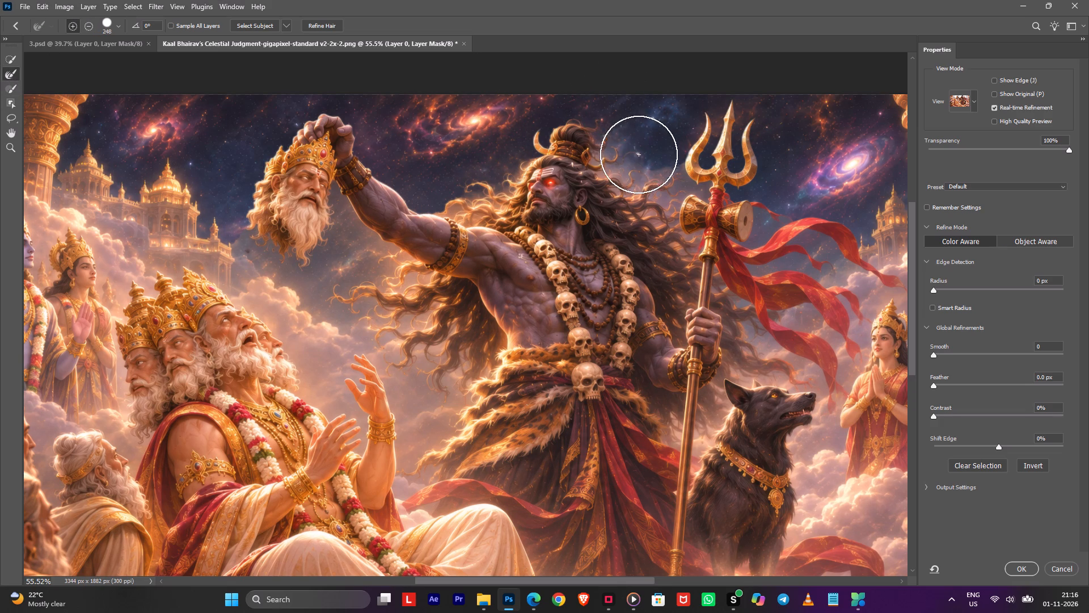
left_click_drag(639, 154, 622, 95)
Refine the mask edge around the flowing hair and sky beneath Kaal Bhairav's raised arm, and apply the Select and Mask changes.
key("space")
key("space")
key("space")
key("space")
key("space")
key("space")
key("space")
key("space")
key("space")
key("space")
key("space")
key("space")
key("space")
key("space")
key("space")
key("space")
key("space")
key("space")
key("space")
key("space")
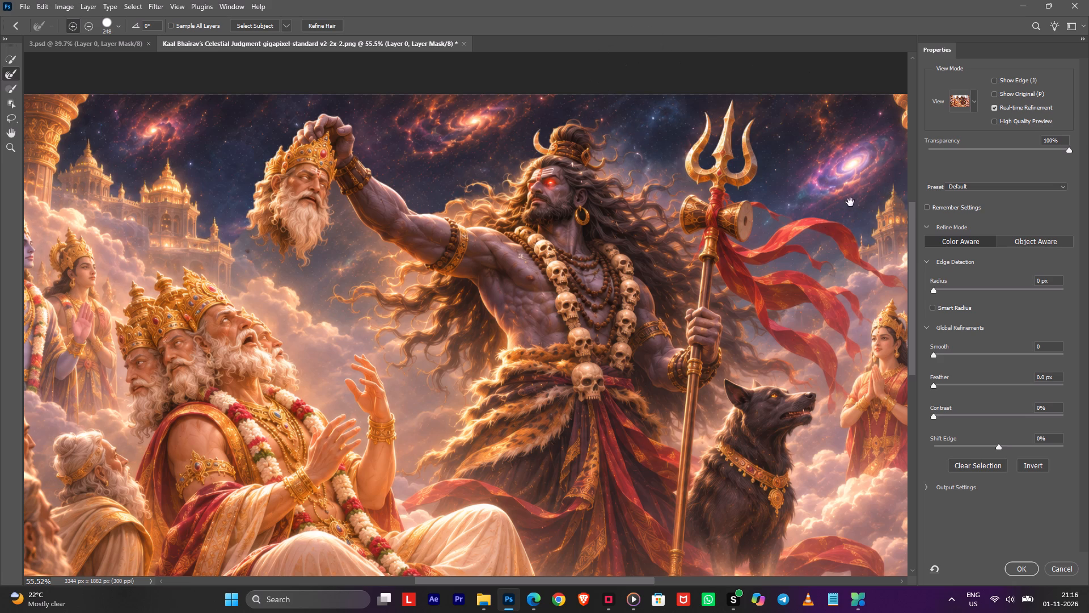
left_click_drag(809, 186, 805, 167)
left_click_drag(430, 179, 454, 183)
left_click_drag(490, 222, 512, 271)
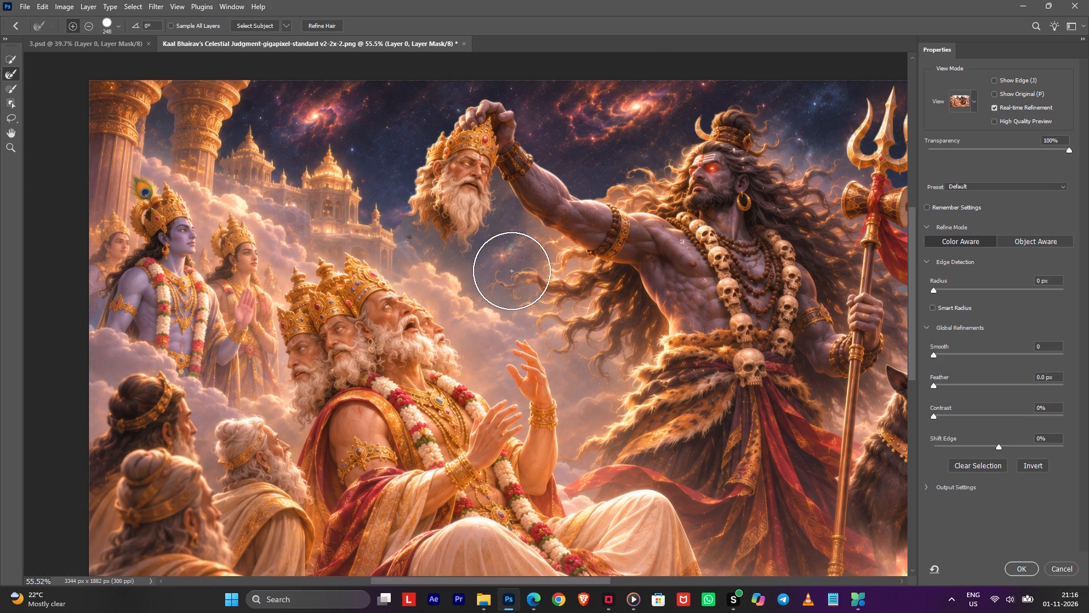
left_click_drag(512, 271, 519, 250)
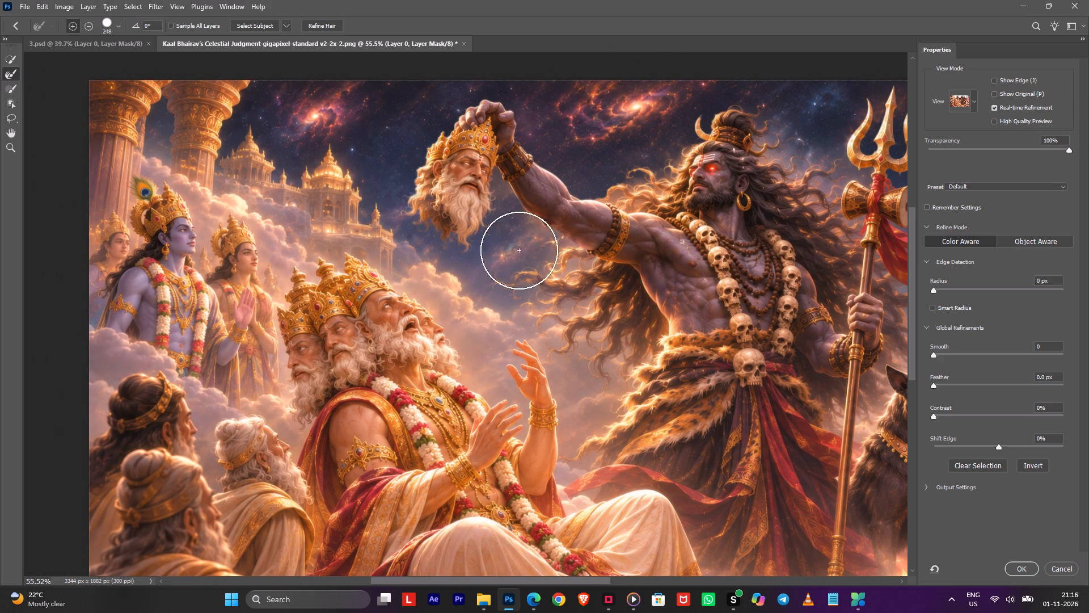
left_click_drag(519, 250, 499, 276)
left_click(558, 287)
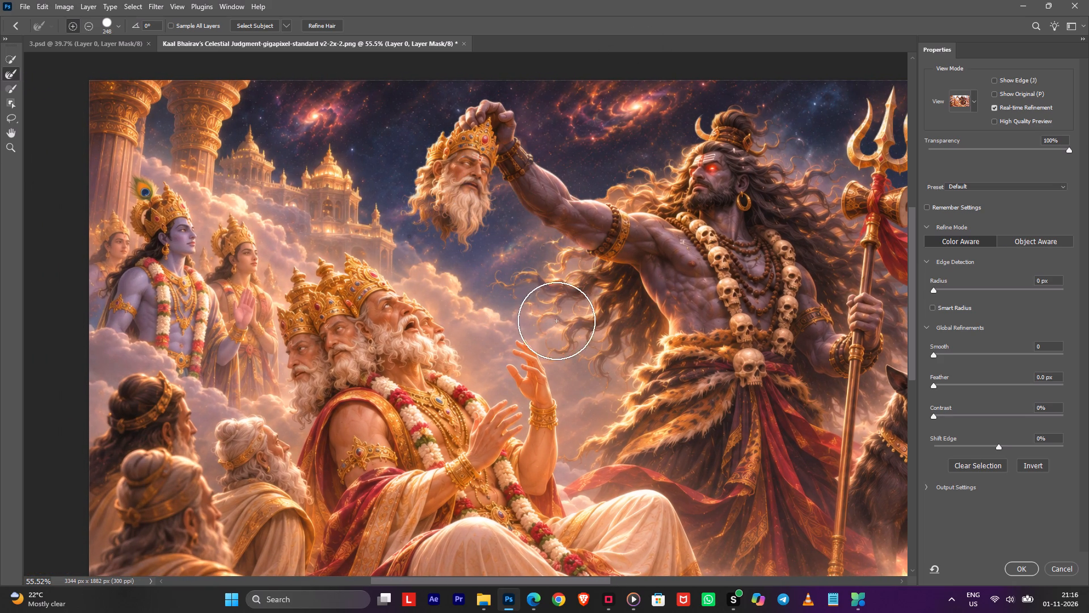
left_click_drag(560, 285, 525, 300)
left_click_drag(522, 287, 345, 175)
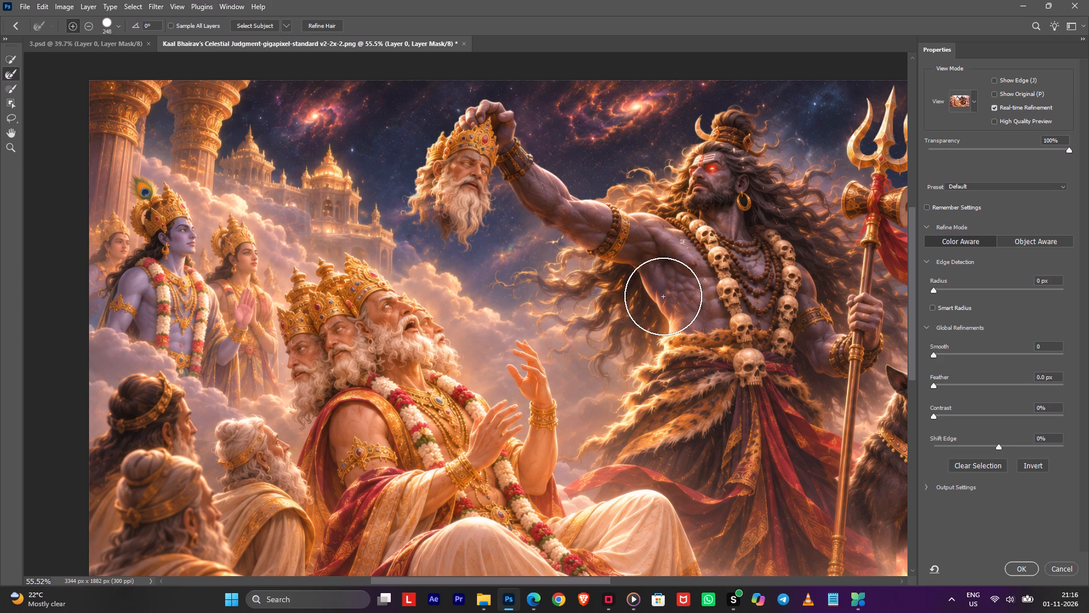
left_click(1012, 560)
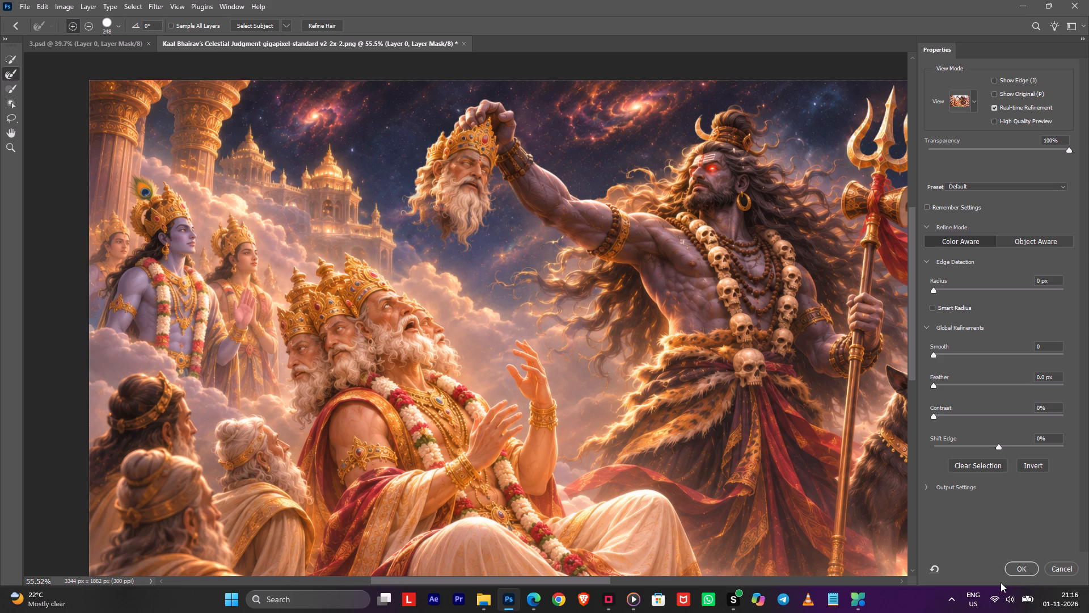
left_click(1014, 571)
Duplicate the masked Layer 0.
scroll(554, 286, "down", 3, "alt")
key("space")
key("space")
key("space")
key("space")
key("space")
left_click_drag(590, 249, 499, 263)
key("ctrl+j")
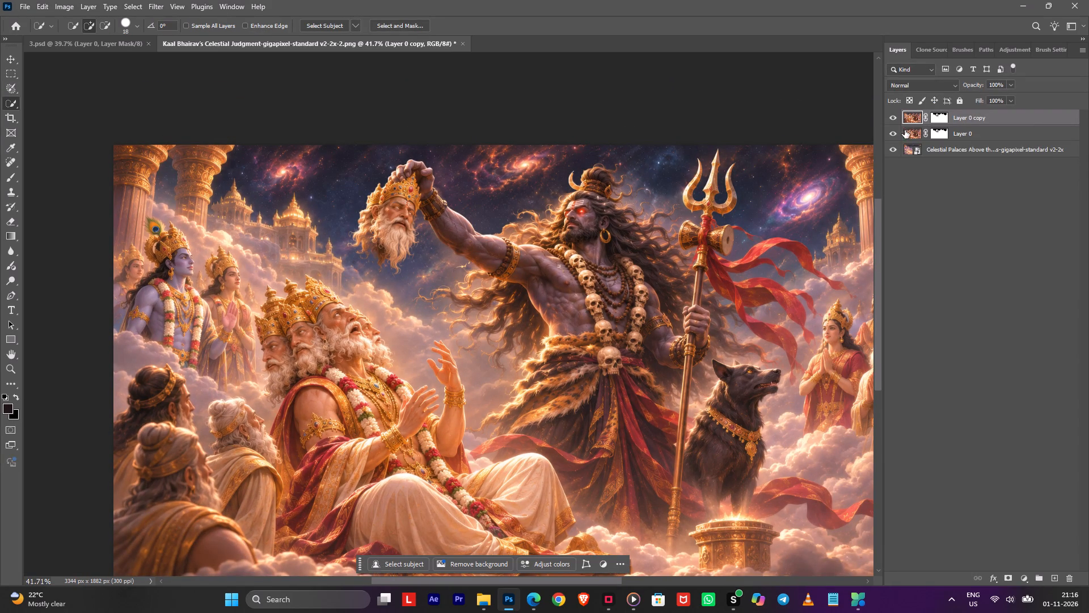
Hide Layer 0 and paint Kaal Bhairav's upper body, the severed head and the trident out of Layer 0 copy's mask with a 340 px brush.
left_click(895, 131)
right_click_drag(402, 232, 526, 355, "alt")
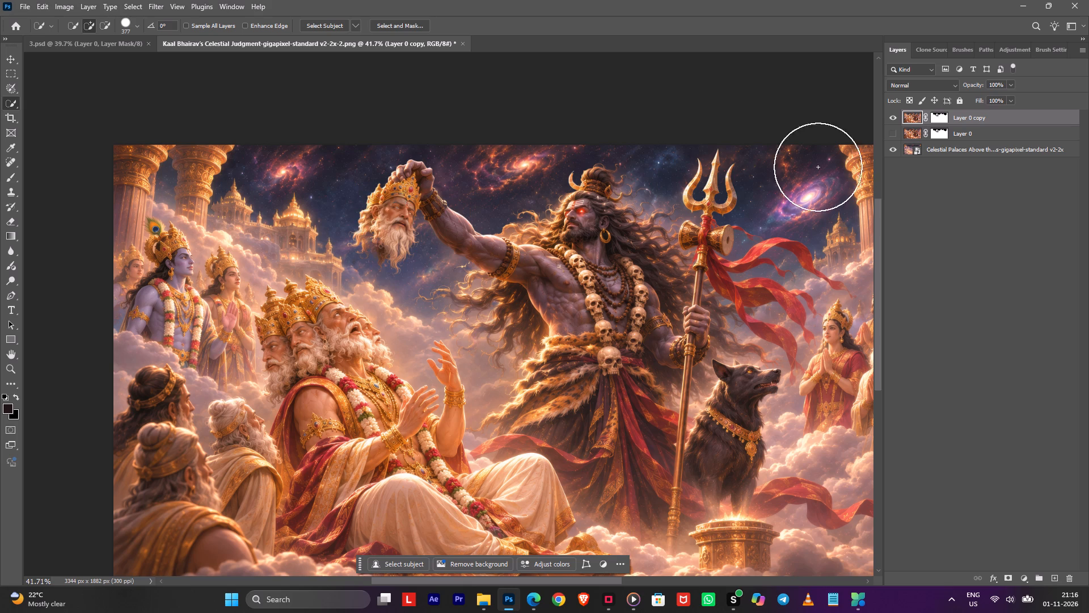
left_click(931, 120)
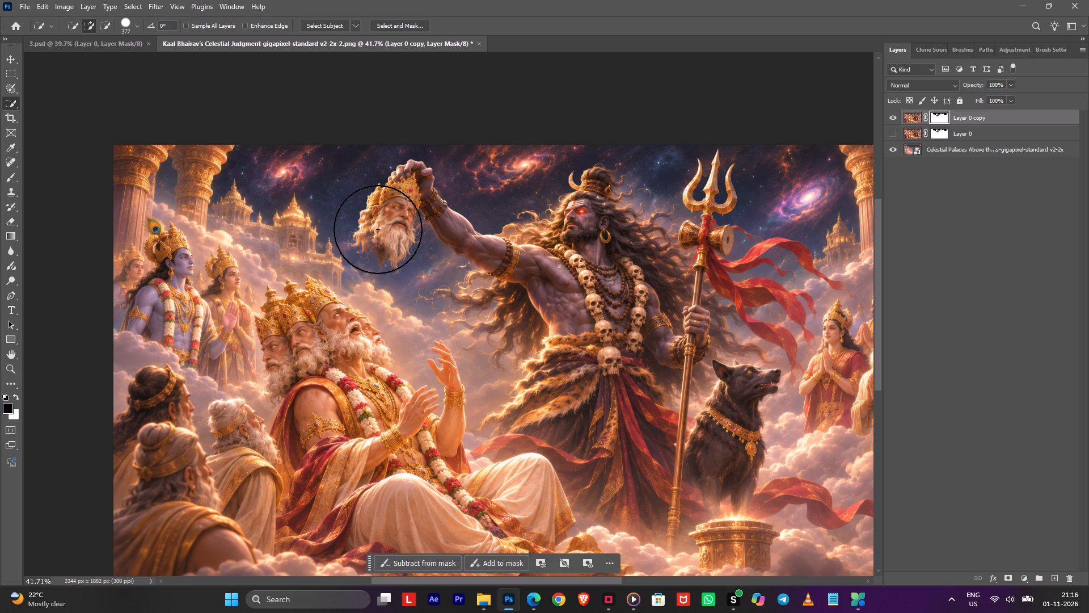
key("b")
right_click_drag(377, 213, 428, 241, "alt")
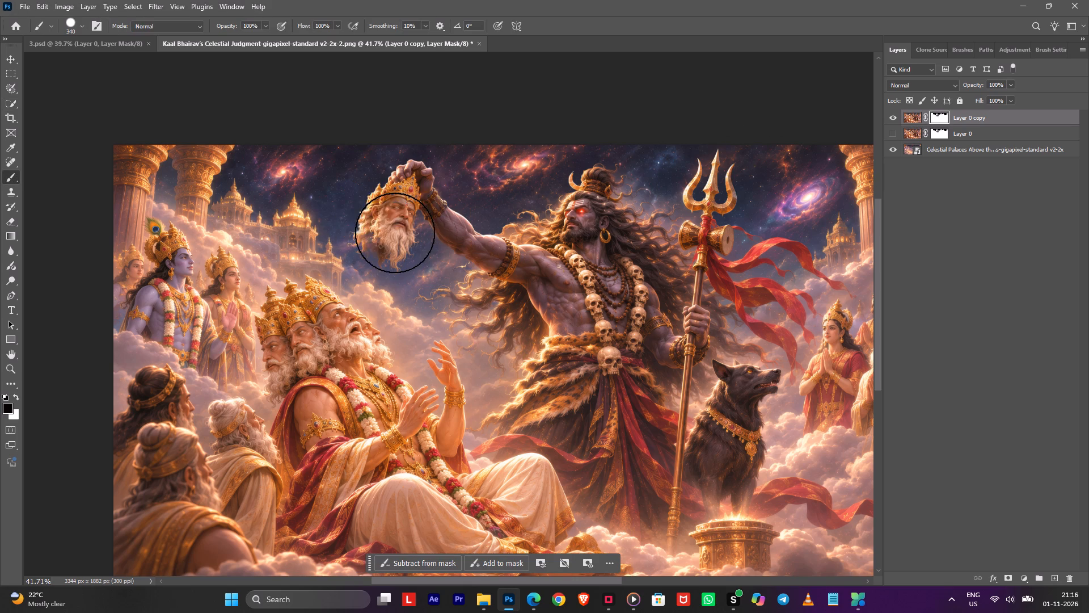
left_click_drag(388, 233, 730, 174)
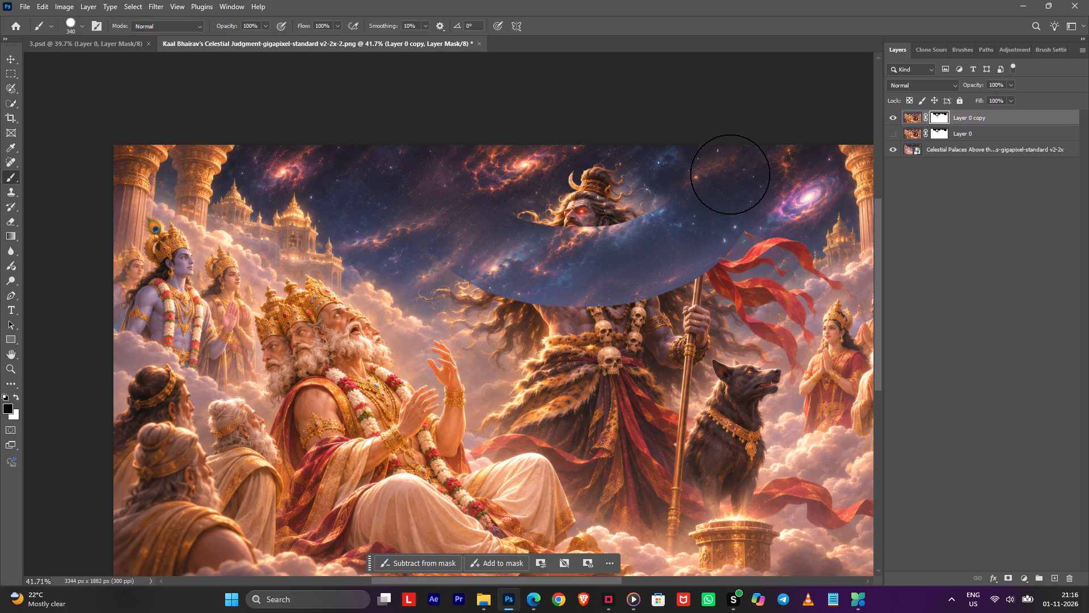
left_click_drag(730, 174, 495, 213)
left_click_drag(407, 238, 462, 274)
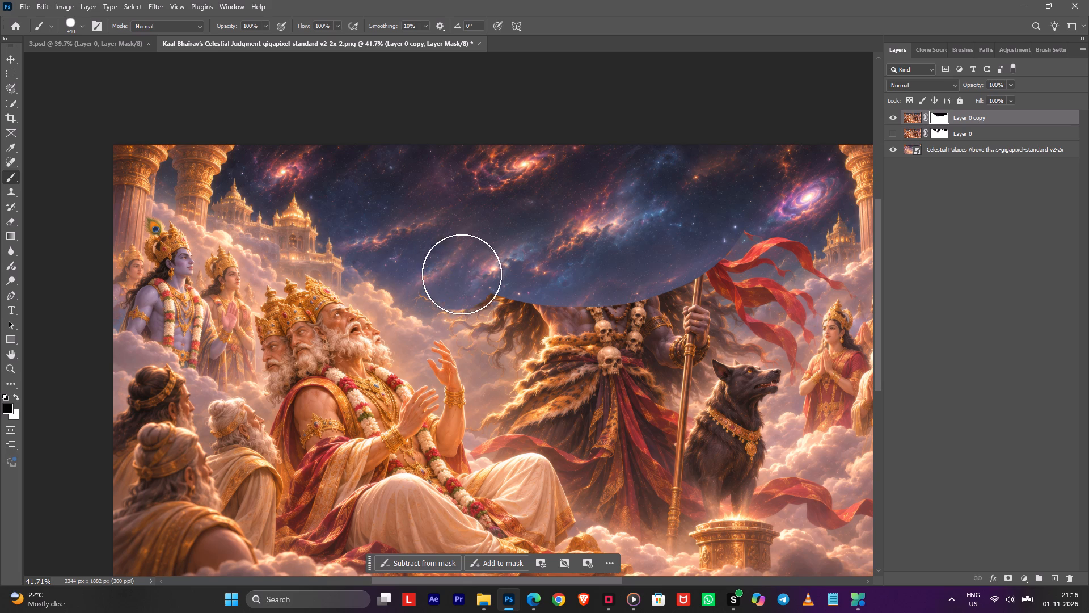
left_click_drag(462, 274, 779, 220)
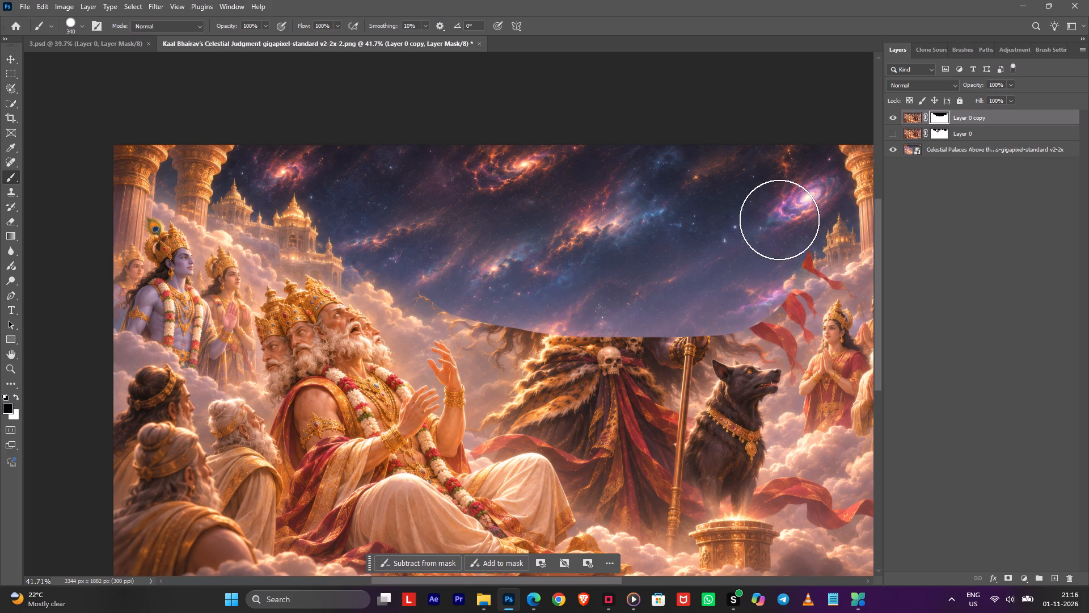
left_click_drag(779, 220, 783, 203)
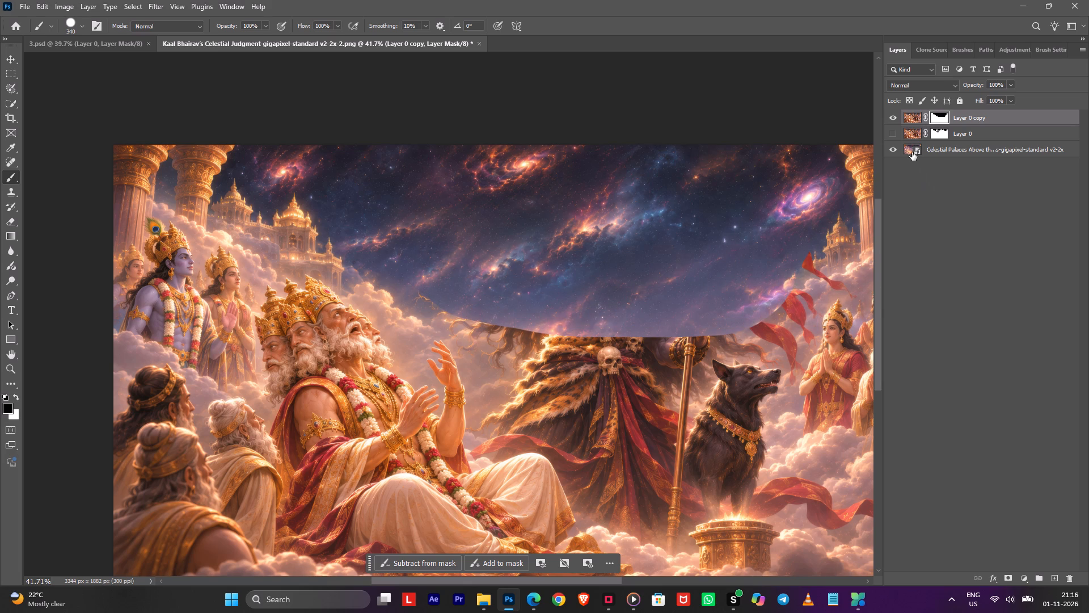
Move Layer 0 copy below Layer 0 and make Layer 0 visible again.
left_click_drag(987, 113, 993, 133)
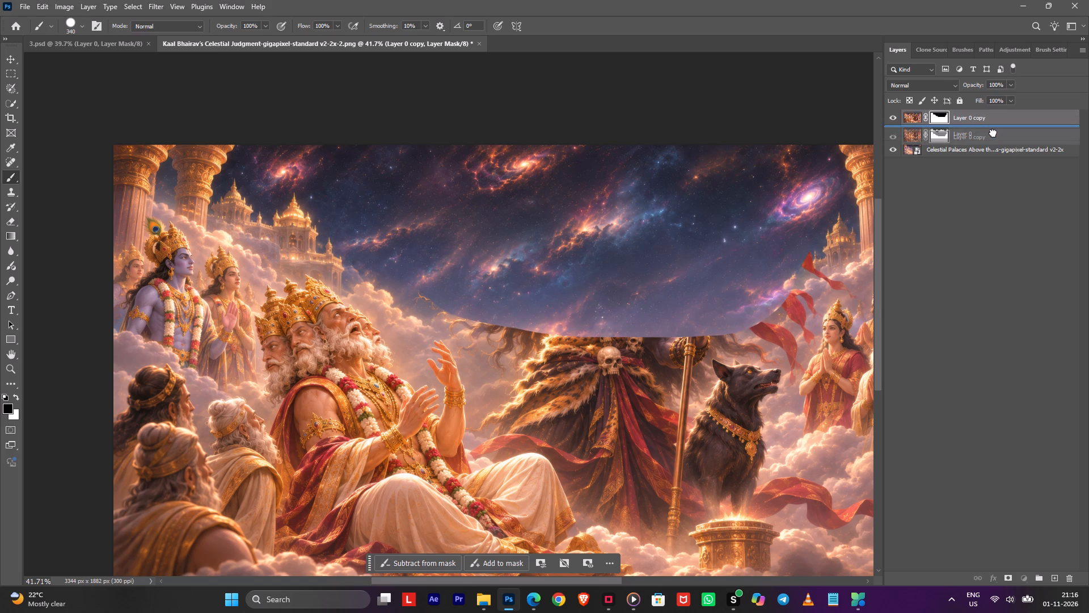
left_click_drag(993, 133, 993, 137)
left_click(888, 115)
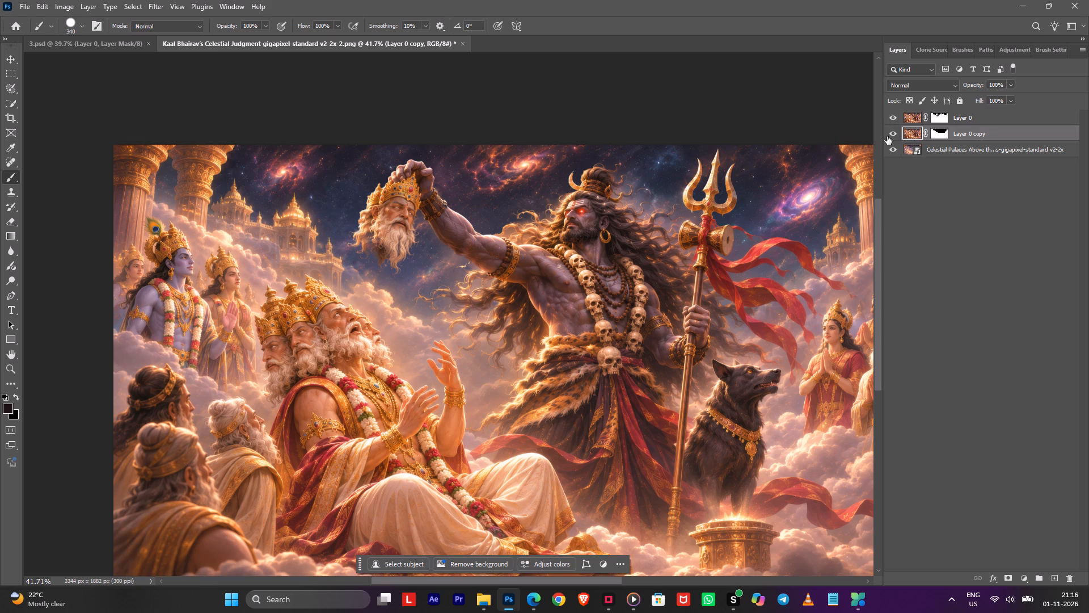
Hide Layer 0 copy and make Layer 0's mask active for painting with a 632 px brush.
left_click_drag(862, 346, 850, 434)
key("space")
key("space")
key("space")
key("space")
key("space")
key("space")
key("space")
key("space")
key("space")
key("space")
key("space")
left_click_drag(630, 314, 581, 297)
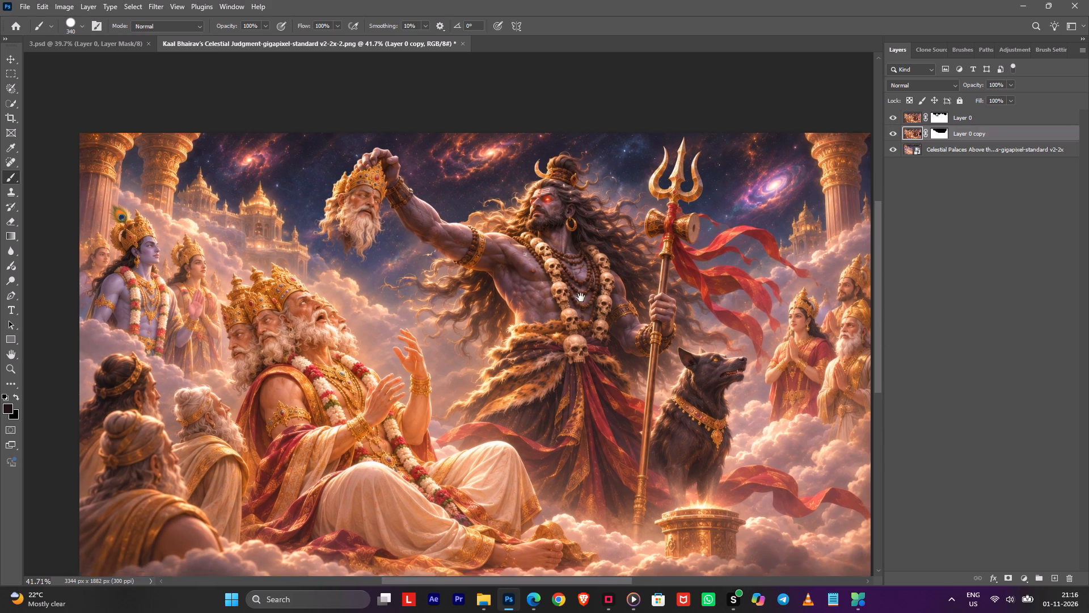
left_click_drag(581, 297, 524, 283)
key("ctrl+z")
left_click(941, 114)
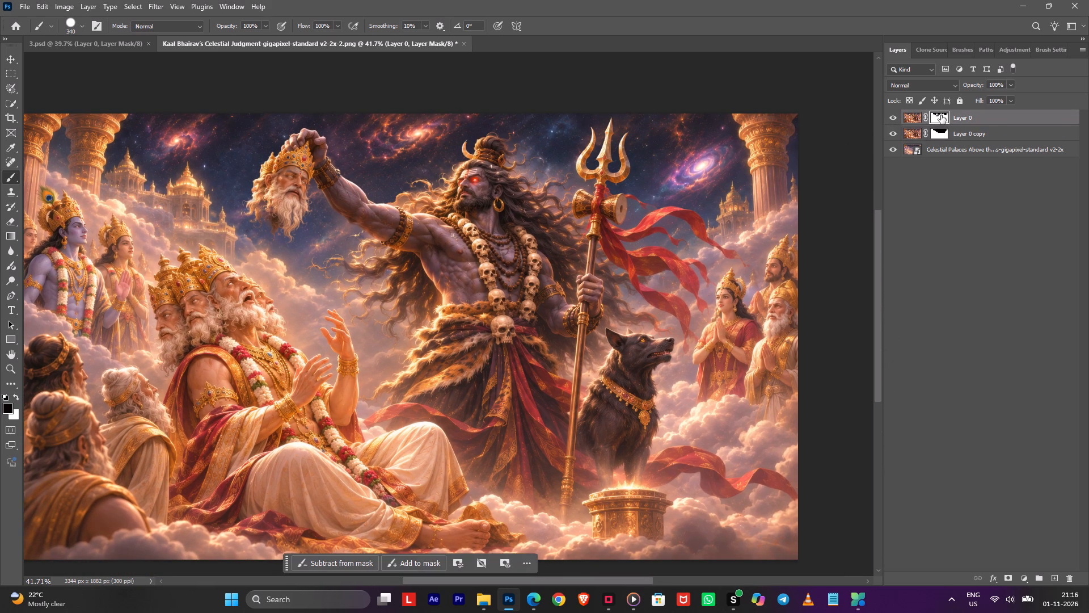
left_click(897, 131)
right_click_drag(682, 255, 737, 246, "alt")
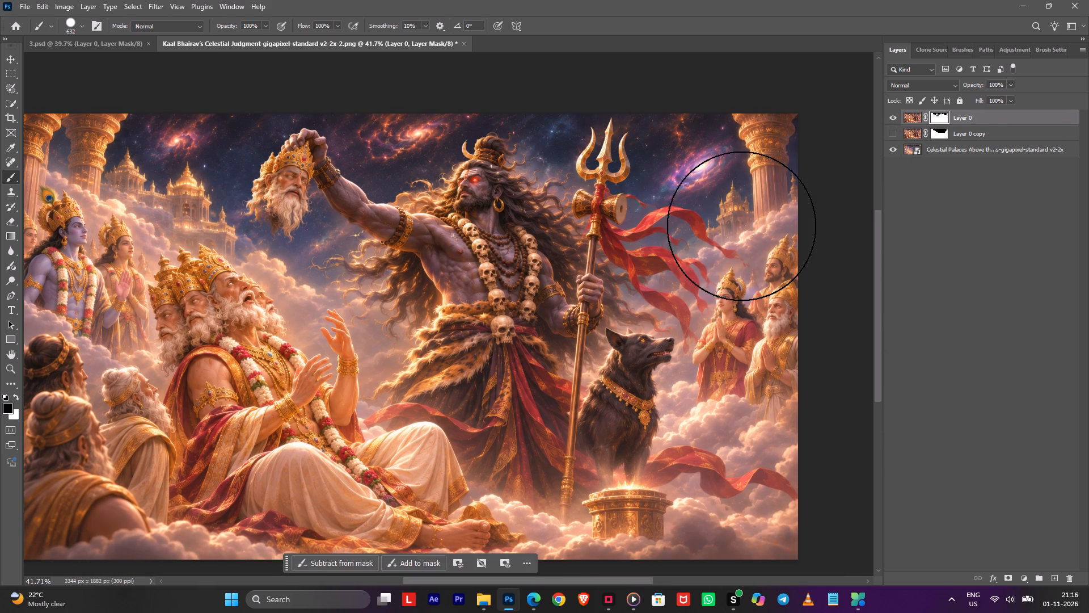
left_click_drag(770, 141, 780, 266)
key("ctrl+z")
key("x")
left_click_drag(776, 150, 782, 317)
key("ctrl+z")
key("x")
Paint the deities on the right of the artwork, the fire altar and the lower foreground out of Layer 0's mask.
left_click_drag(761, 138, 775, 274)
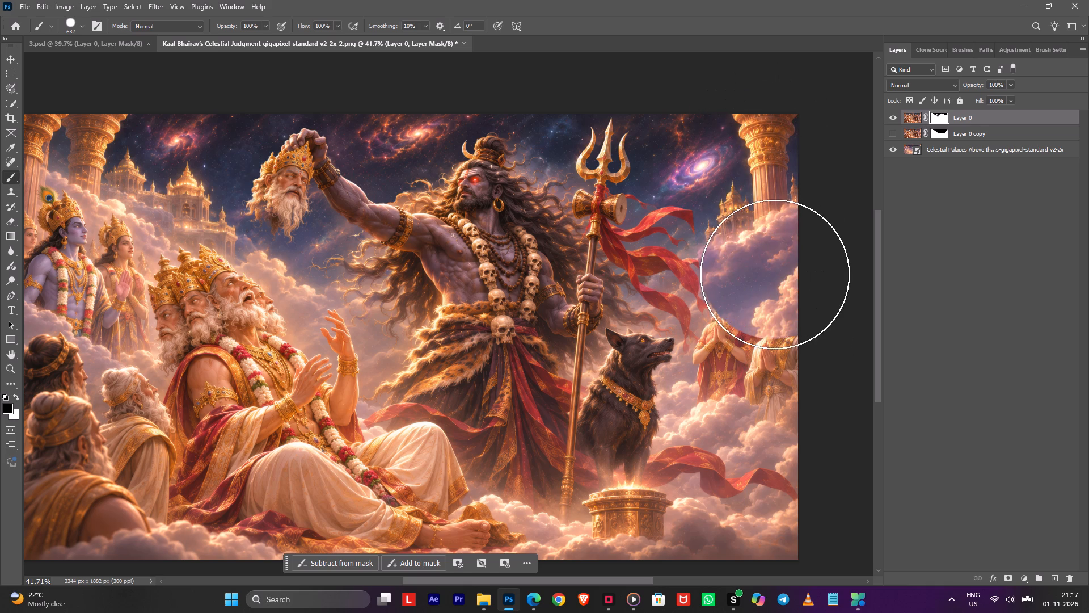
left_click_drag(775, 274, 387, 493)
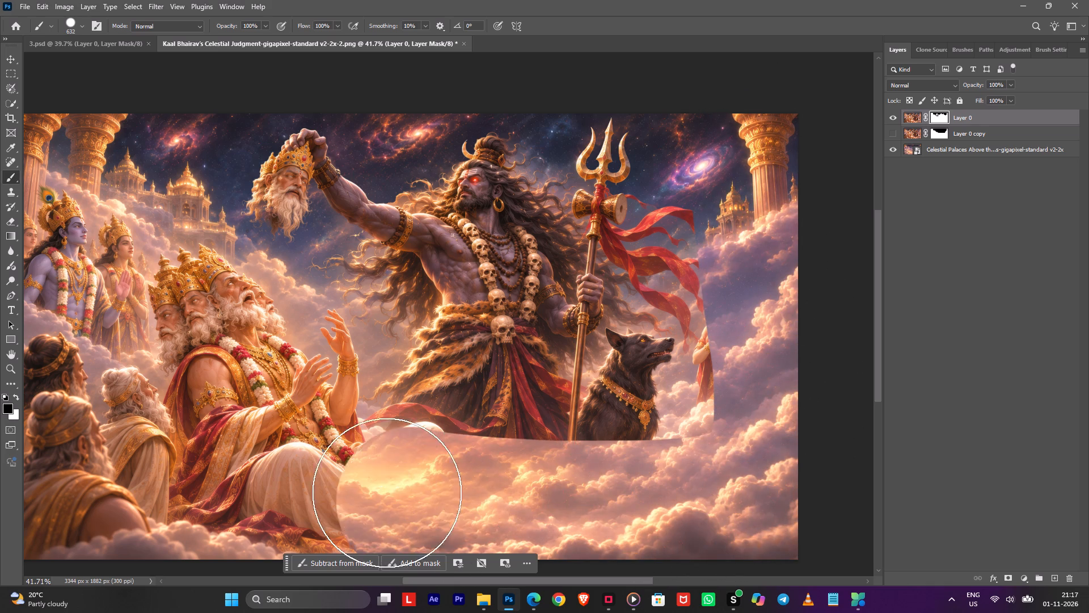
left_click_drag(387, 493, 374, 486)
Paint Brahma, the sages and the deities on the left out of Layer 0's mask, and show Layer 0 copy again.
key("space")
key("space")
key("space")
key("space")
key("space")
key("space")
key("space")
left_click_drag(477, 395, 822, 267)
left_click_drag(702, 379, 637, 230)
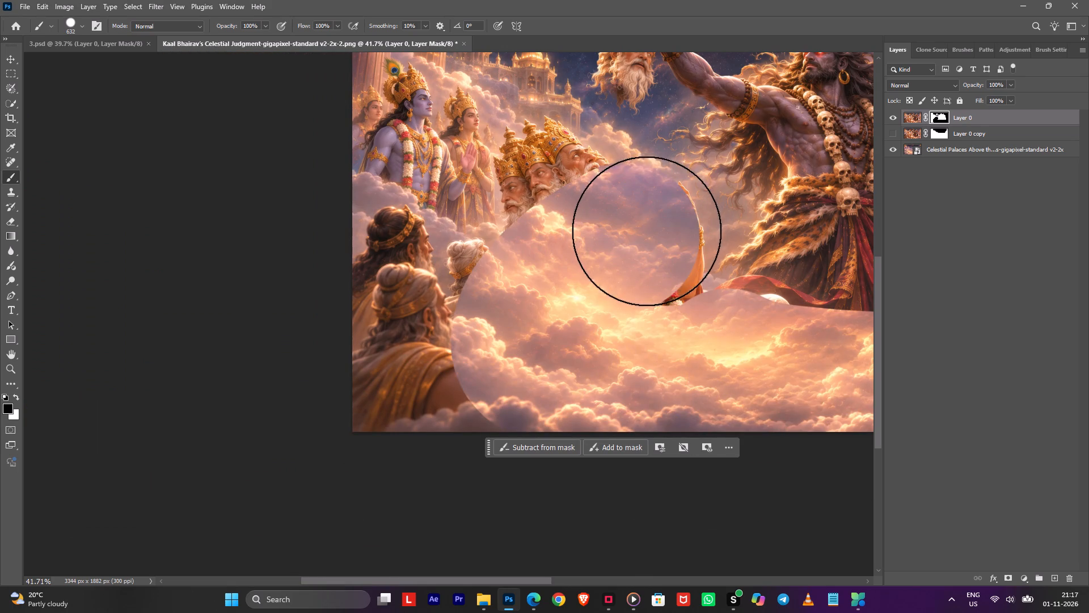
left_click_drag(641, 237, 635, 311)
key("space")
key("space")
left_click_drag(616, 237, 623, 349)
left_click_drag(568, 305, 534, 266)
left_click_drag(534, 255, 453, 567)
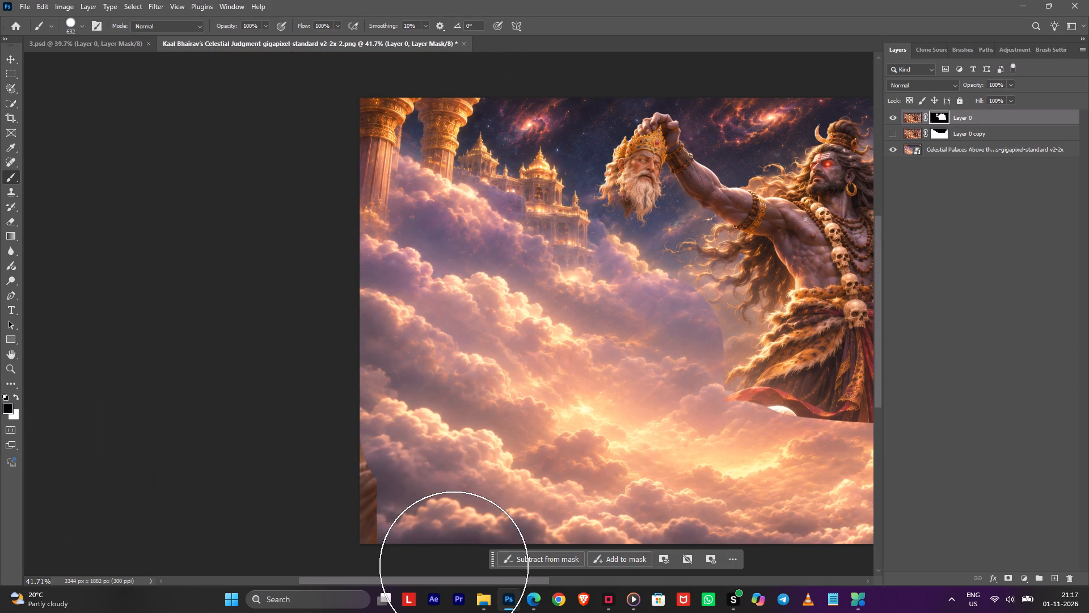
left_click_drag(415, 562, 407, 367)
left_click(893, 131)
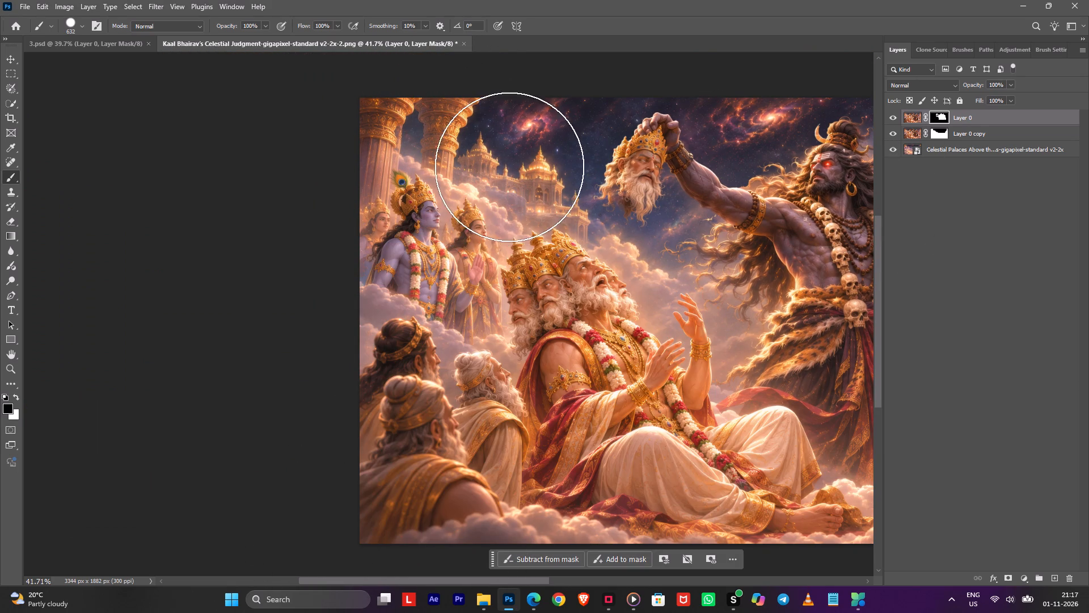
Hide Layer 0 and paint the upper-left sky, palaces and pillars out of Layer 0 copy's mask with a 560 px brush.
left_click_drag(517, 179, 520, 193)
key("ctrl+z")
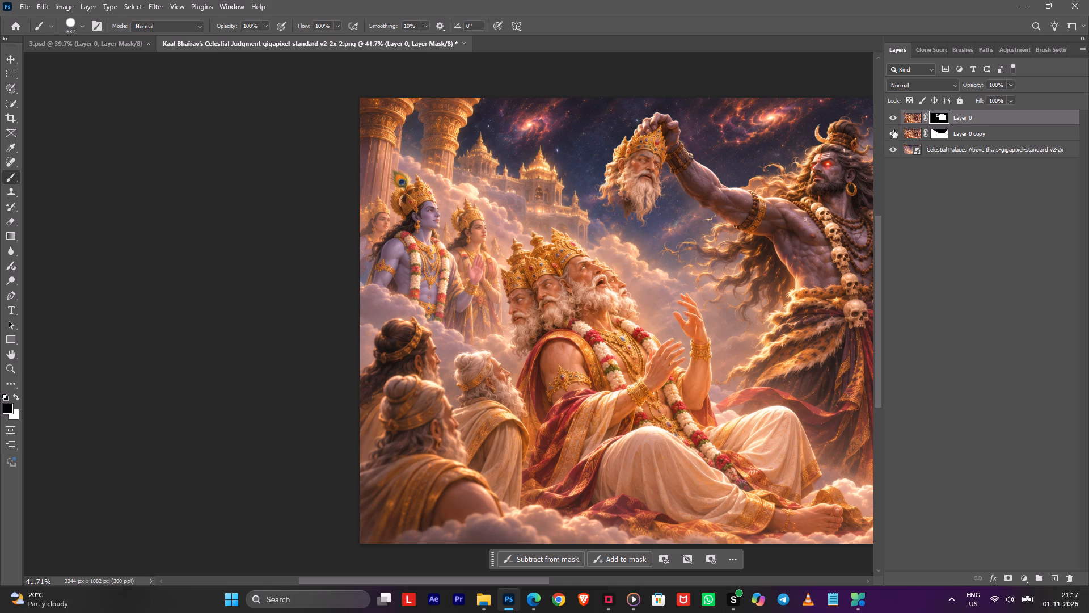
left_click(893, 117)
right_click_drag(590, 179, 580, 176, "alt")
left_click(931, 134)
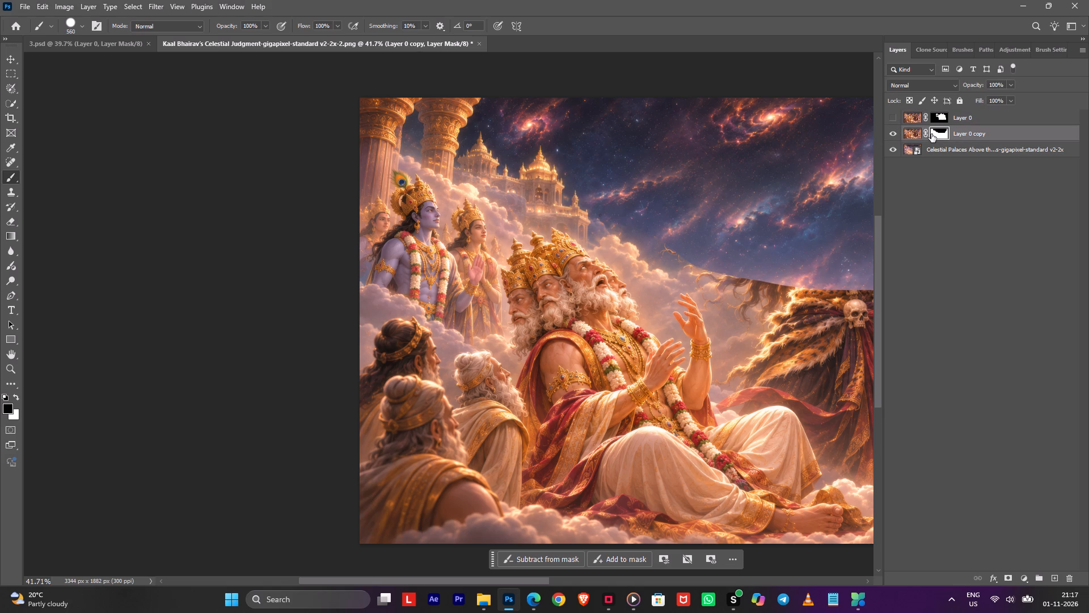
left_click_drag(603, 171, 444, 110)
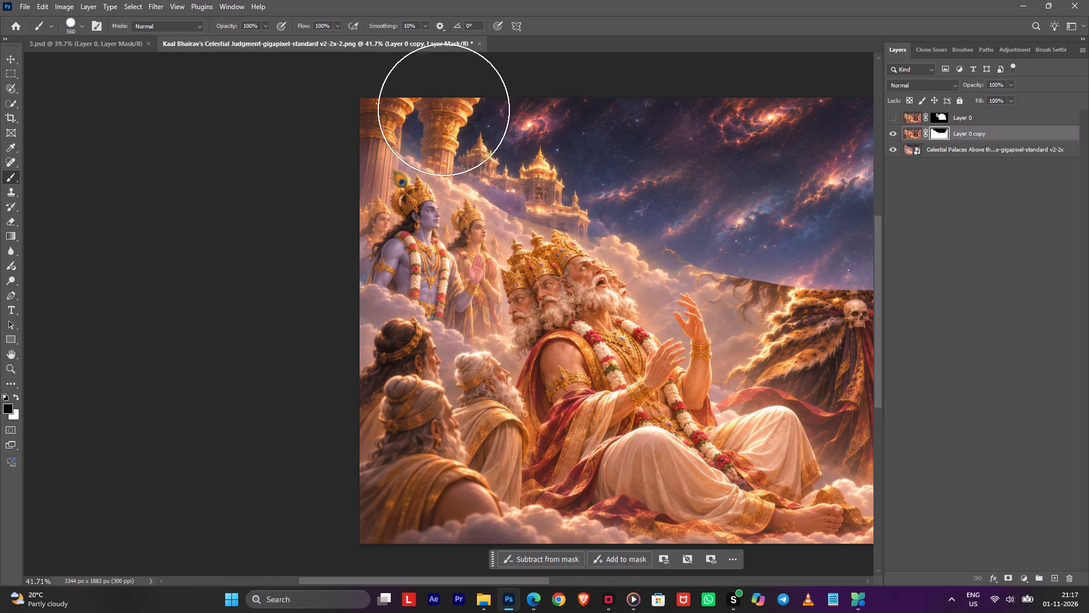
left_click_drag(444, 110, 288, 121)
left_click_drag(326, 145, 336, 120)
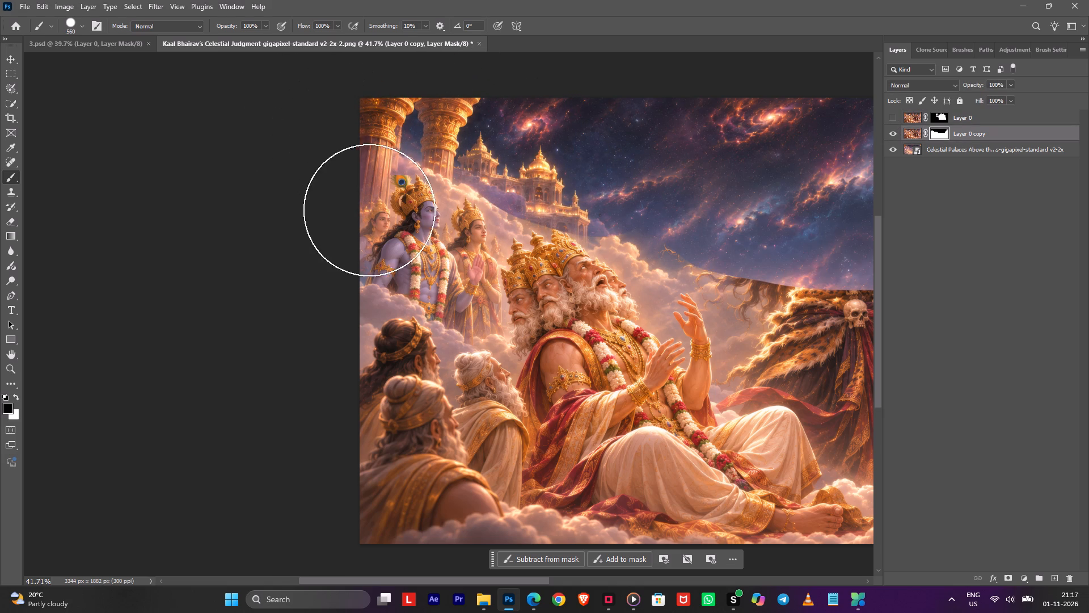
Paint the upper-right pillar, temple and galaxy sky out of Layer 0 copy's mask, and show Layer 0 again.
key("space")
key("space")
key("space")
key("space")
key("space")
key("space")
key("space")
key("space")
key("space")
key("space")
key("space")
key("space")
key("space")
key("space")
key("space")
key("space")
key("space")
key("space")
left_click_drag(632, 222, 432, 182)
left_click_drag(574, 198, 548, 423)
left_click_drag(563, 258, 563, 261)
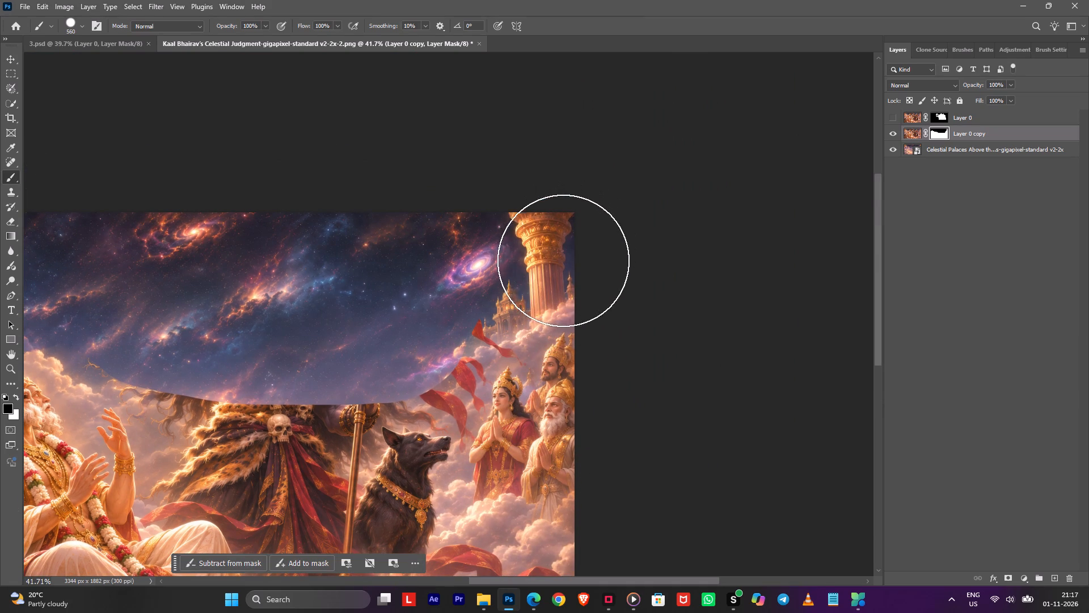
left_click_drag(563, 261, 558, 171)
left_click_drag(522, 239, 514, 249)
left_click(516, 260)
left_click_drag(523, 269, 619, 259)
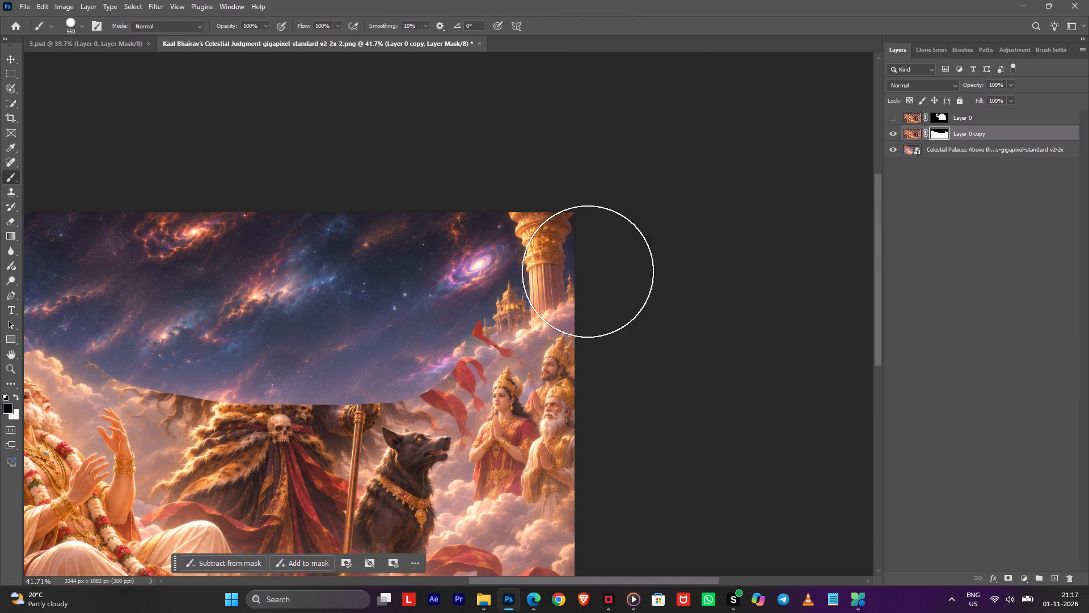
left_click_drag(529, 267, 421, 287)
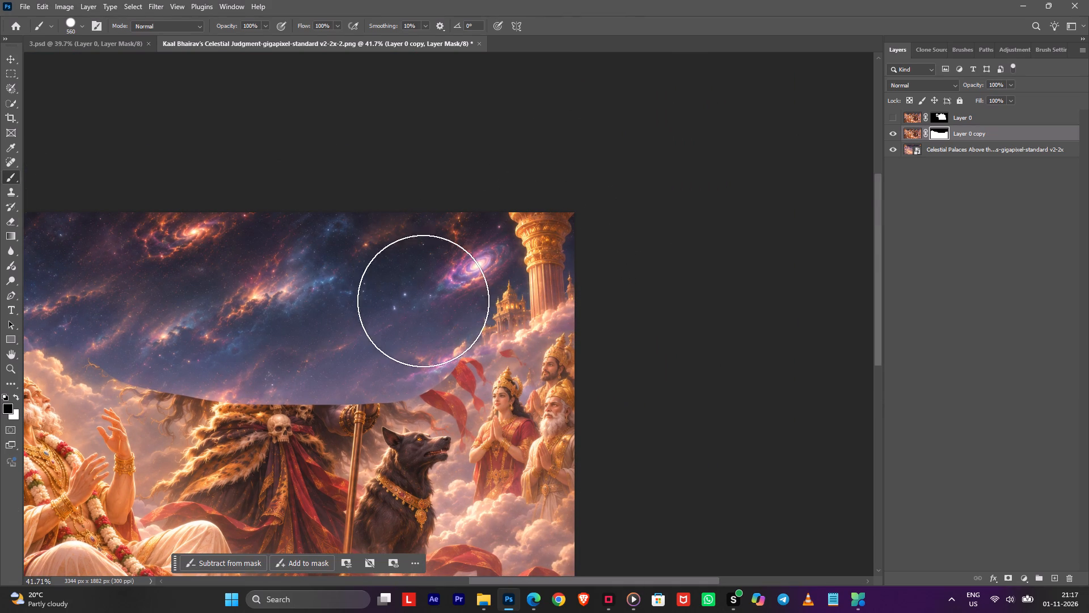
left_click_drag(425, 308, 396, 318)
left_click(888, 117)
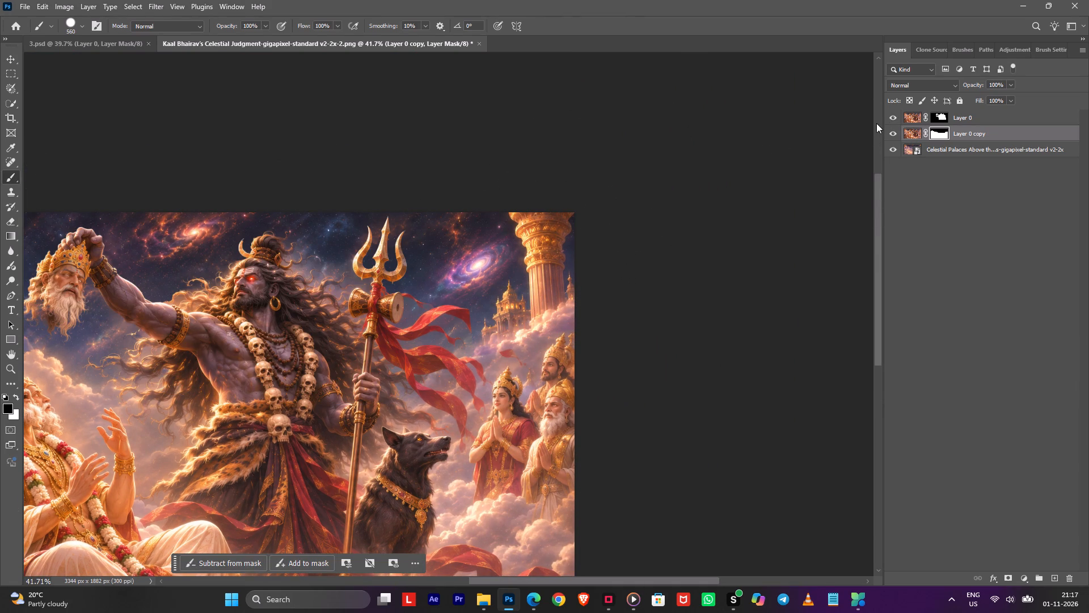
Hide Layer 0, soften the brush edge and blend the upper-left clouds and palaces out of Layer 0 copy's mask.
scroll(227, 295, "down", 5)
scroll(227, 295, "up", 6)
scroll(227, 295, "down", 6)
key("space")
key("space")
key("space")
key("space")
key("space")
key("space")
key("space")
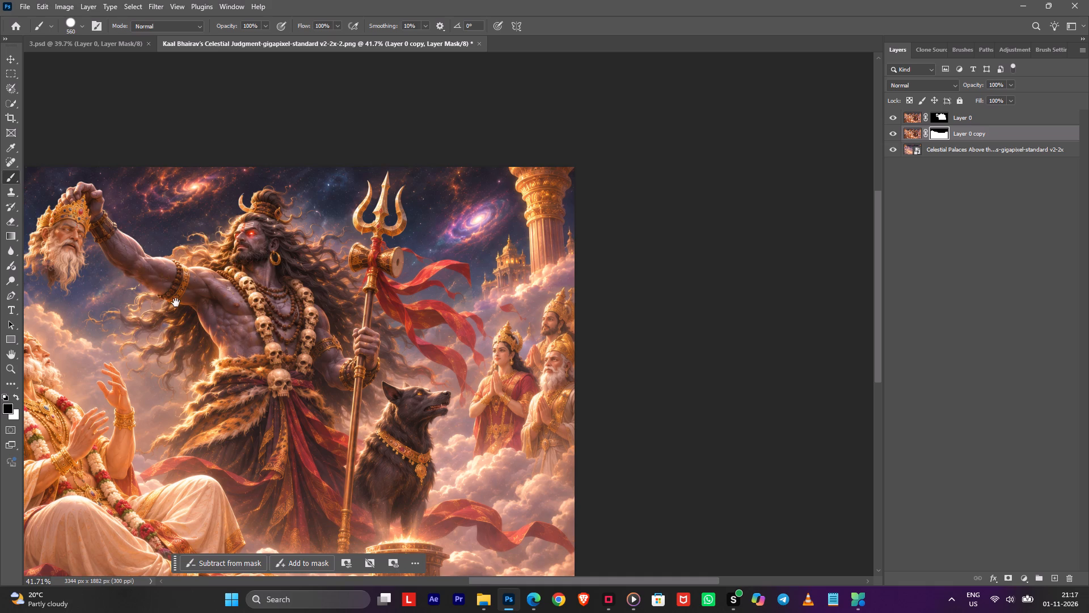
left_click_drag(204, 298, 527, 326)
scroll(527, 324, "down", 3, "alt")
right_click_drag(364, 308, 358, 153, "alt")
scroll(347, 271, "up", 3, "alt")
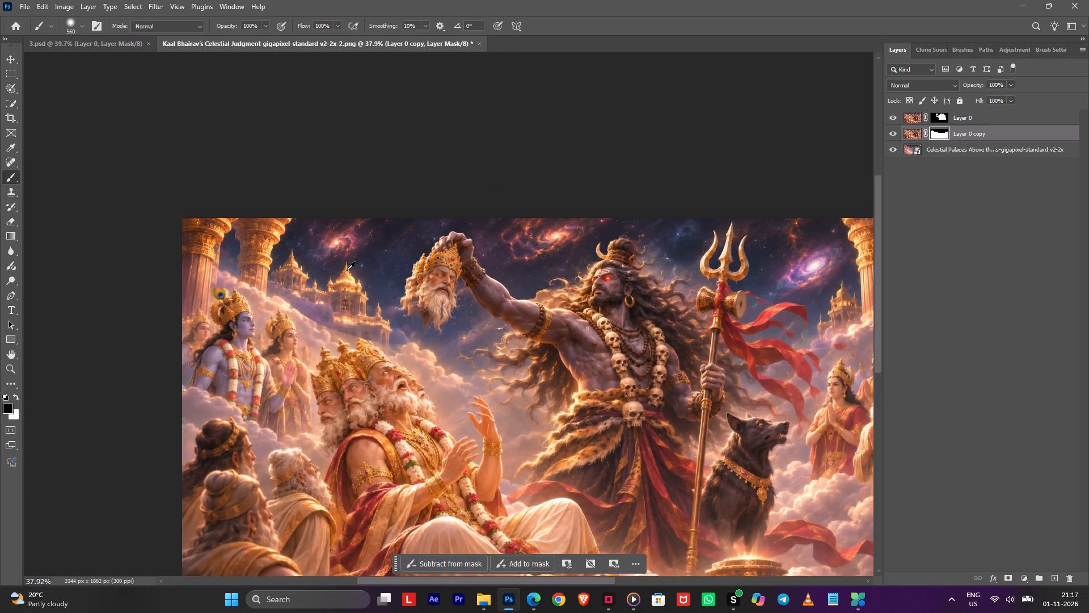
scroll(347, 270, "up", 2, "alt")
left_click(893, 124)
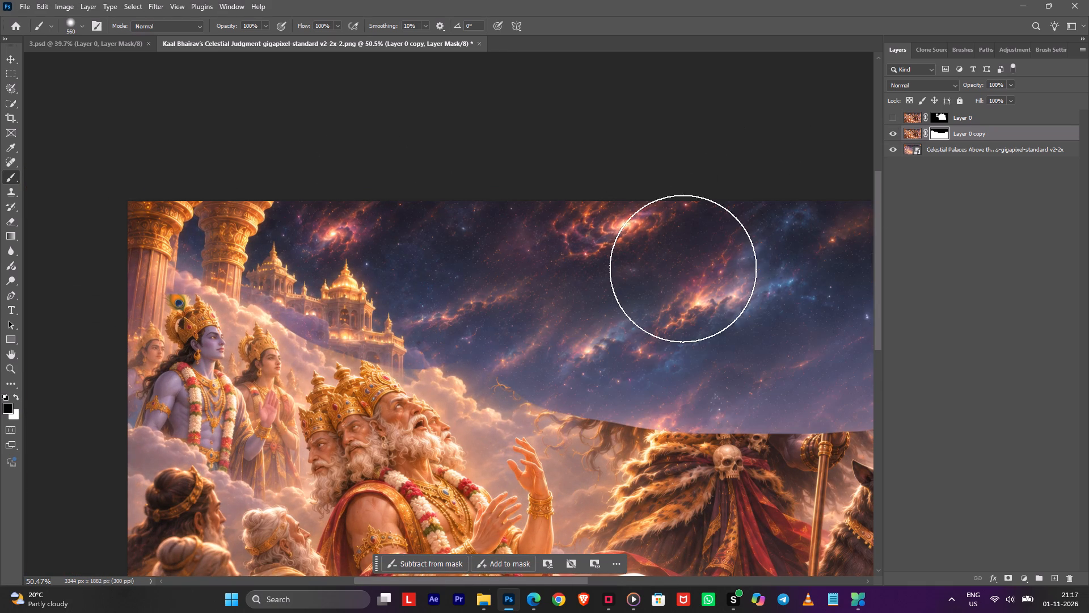
left_click_drag(559, 325, 127, 190)
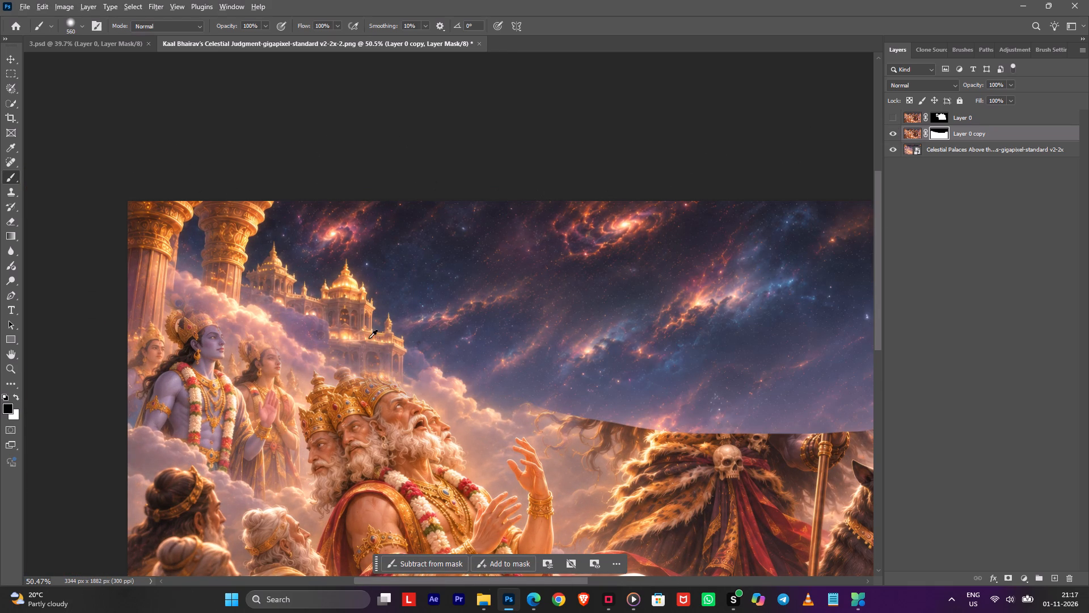
Restore the crowned deities on the left and Brahma's crowns in Layer 0 copy's mask with a 172 px white brush.
right_click_drag(283, 350, 227, 355, "alt")
key("x")
left_click_drag(181, 324, 476, 445)
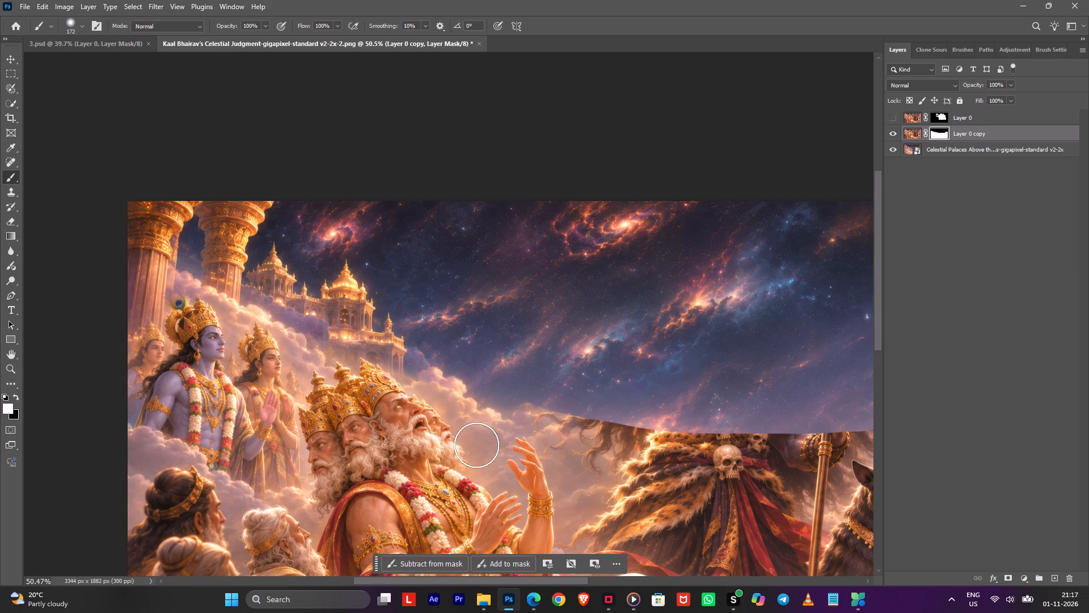
left_click_drag(476, 445, 489, 450)
Paint in black along the sky edge beside Brahma's raised hand on Layer 0 copy's mask, and show Layer 0.
key("x")
left_click_drag(705, 403, 520, 371)
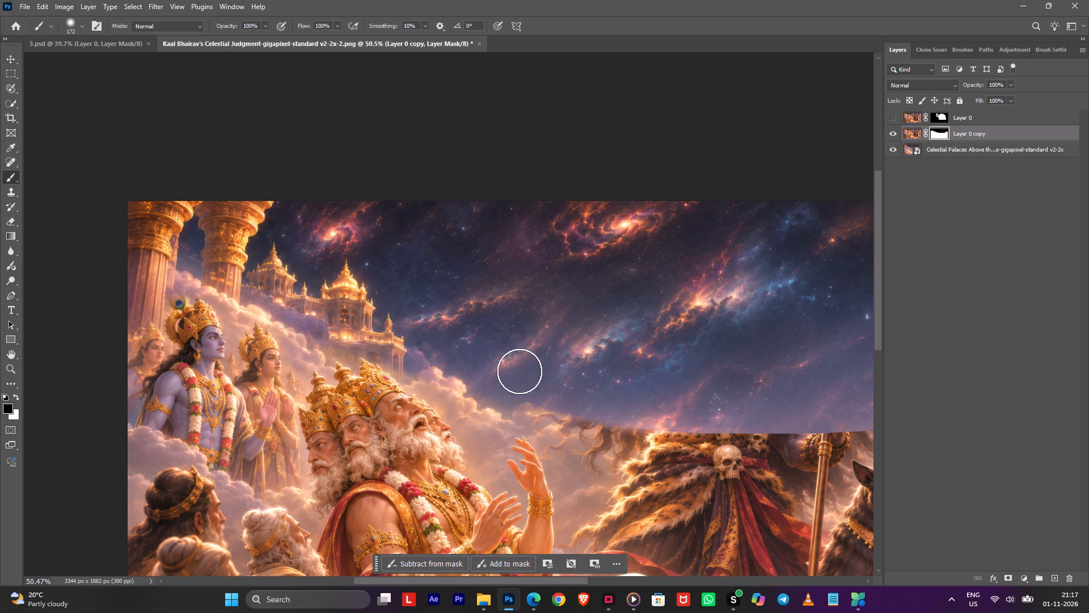
left_click_drag(520, 371, 690, 385)
left_click(887, 119)
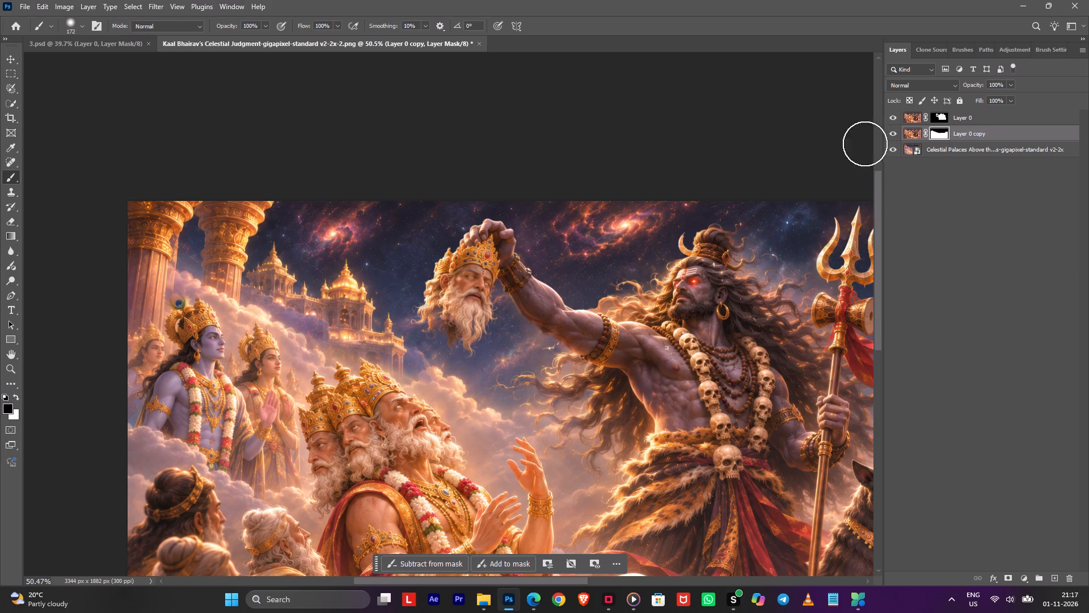
scroll(761, 224, "down", 4, "alt")
key("space")
key("space")
key("space")
key("space")
key("space")
left_click_drag(687, 284, 423, 289)
key("ctrl+s")
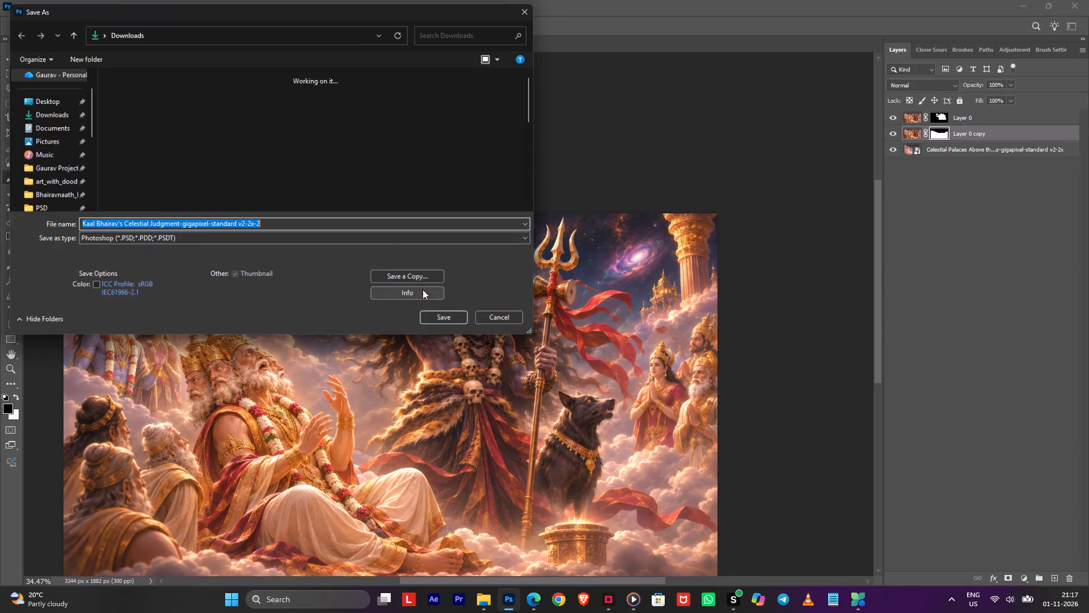
scroll(59, 146, "down", 4)
left_click(61, 77)
scroll(37, 108, "up", 2)
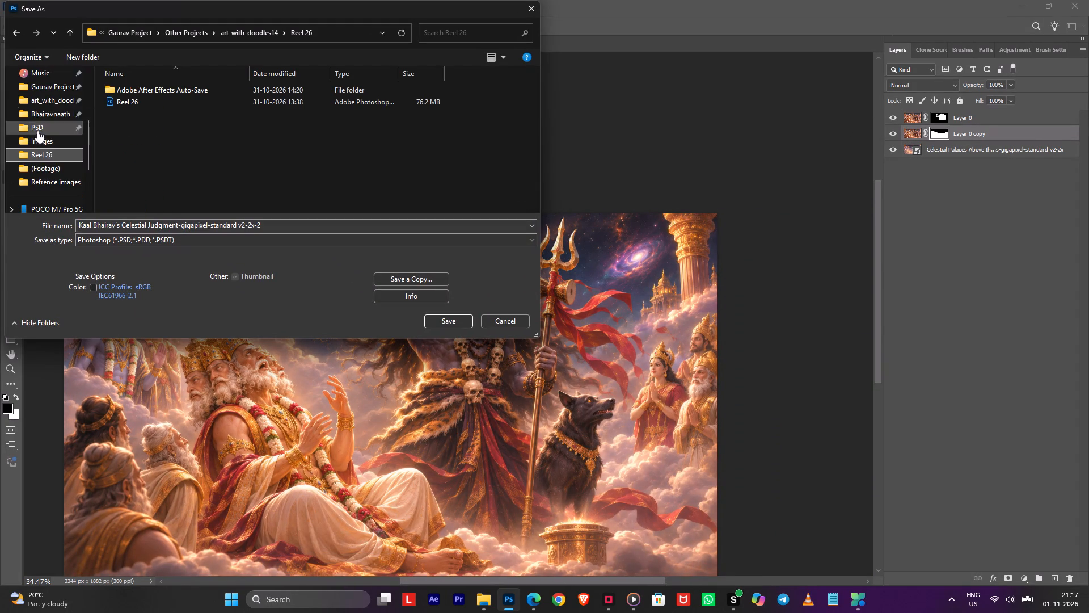
left_click(53, 132)
left_click(159, 245)
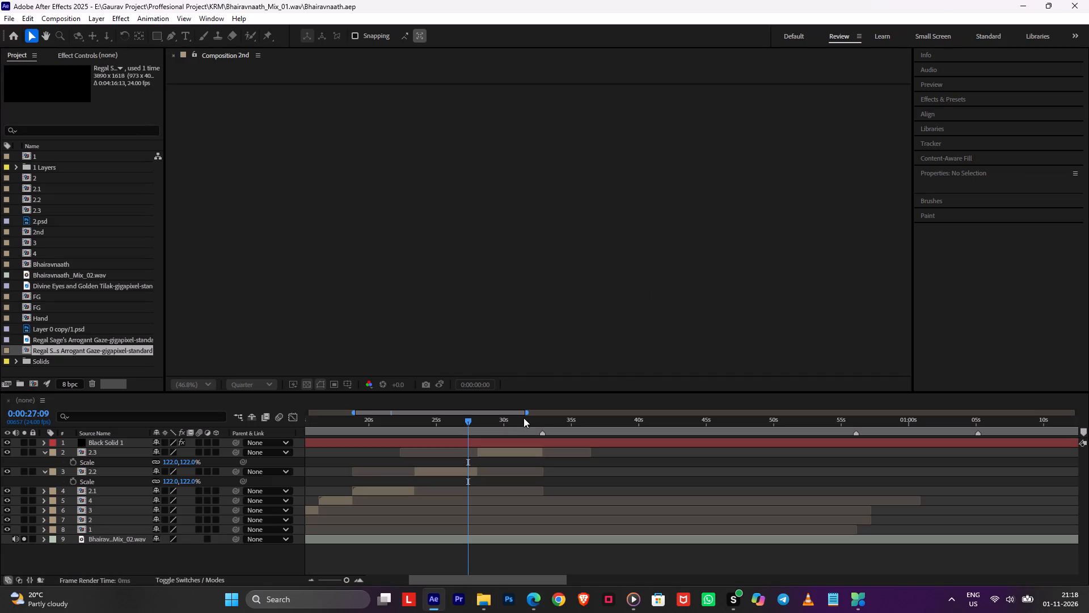
Scrub through the 2nd composition and preview playback from the markers near 0:00:56 and 0:01:05.
left_click_drag(516, 422, 559, 444)
left_click_drag(678, 432, 726, 434)
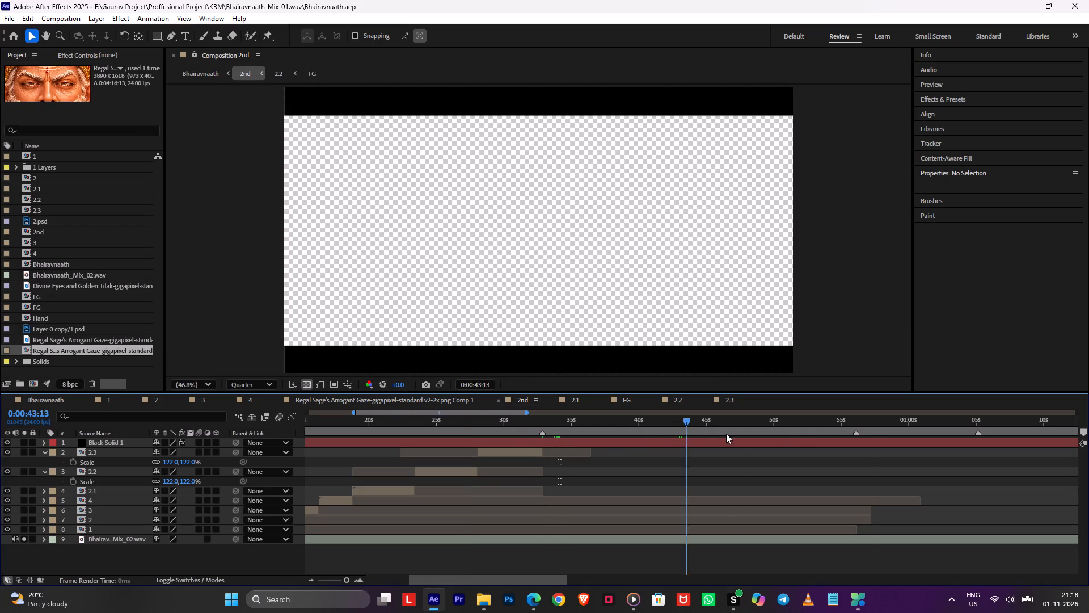
left_click_drag(726, 434, 860, 434)
key("space")
key("space")
left_click_drag(875, 461, 704, 463)
key("alt+Tab")
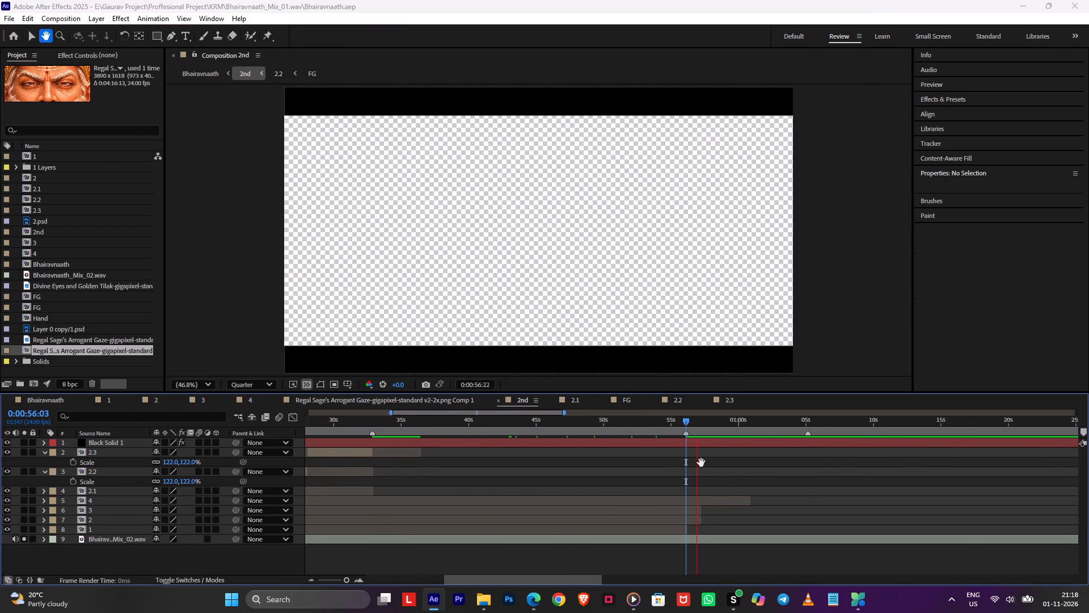
key("alt+Tab")
left_click_drag(774, 414, 800, 423)
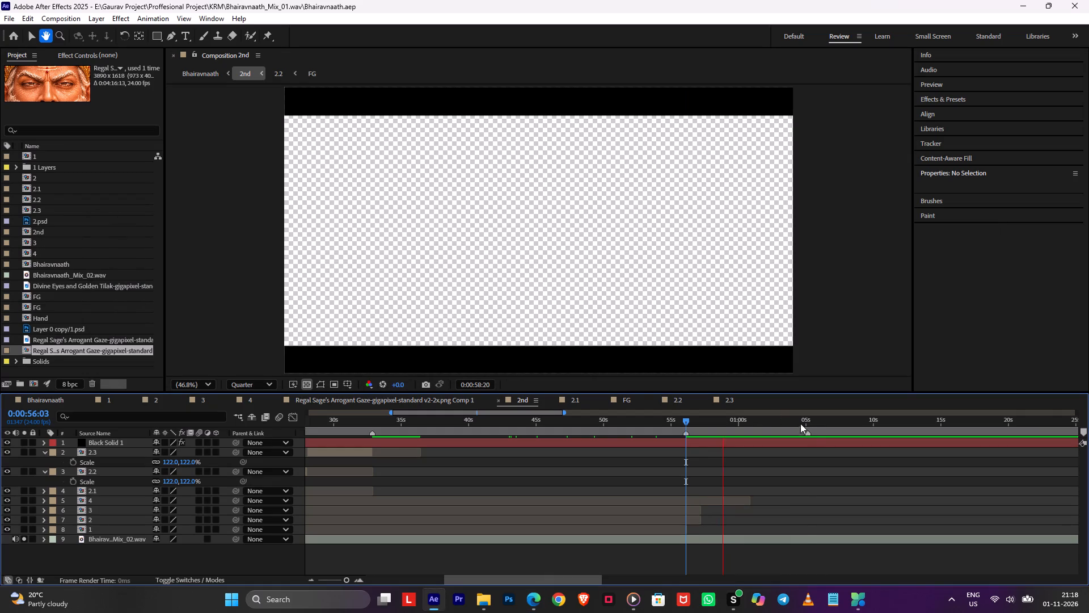
left_click_drag(800, 423, 809, 429)
left_click(807, 421)
left_click_drag(807, 421, 814, 426, "shift")
key("space")
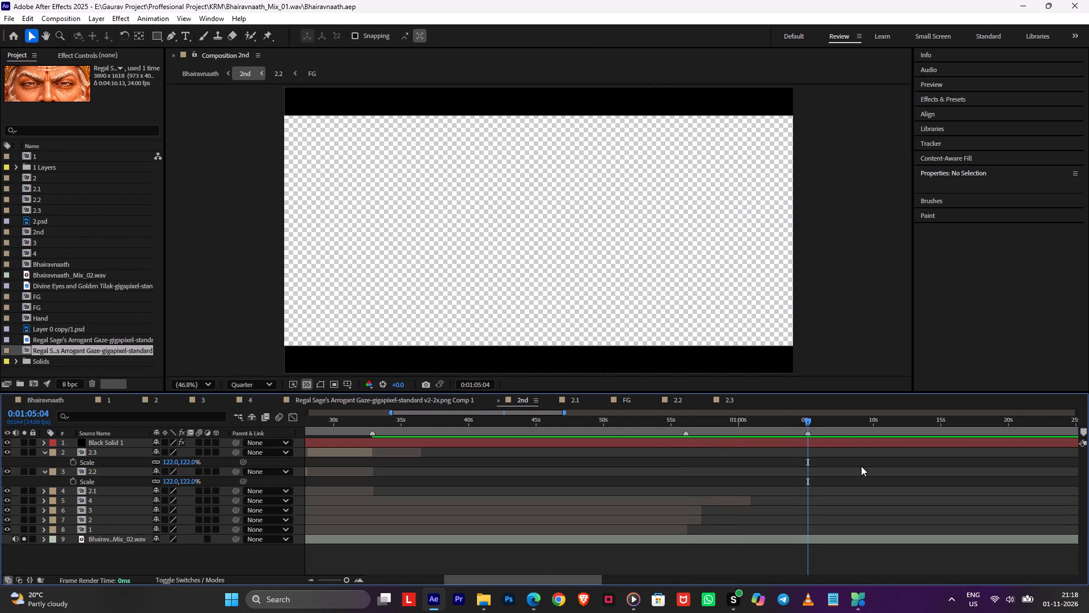
key("space")
left_click_drag(828, 460, 571, 460)
key("space")
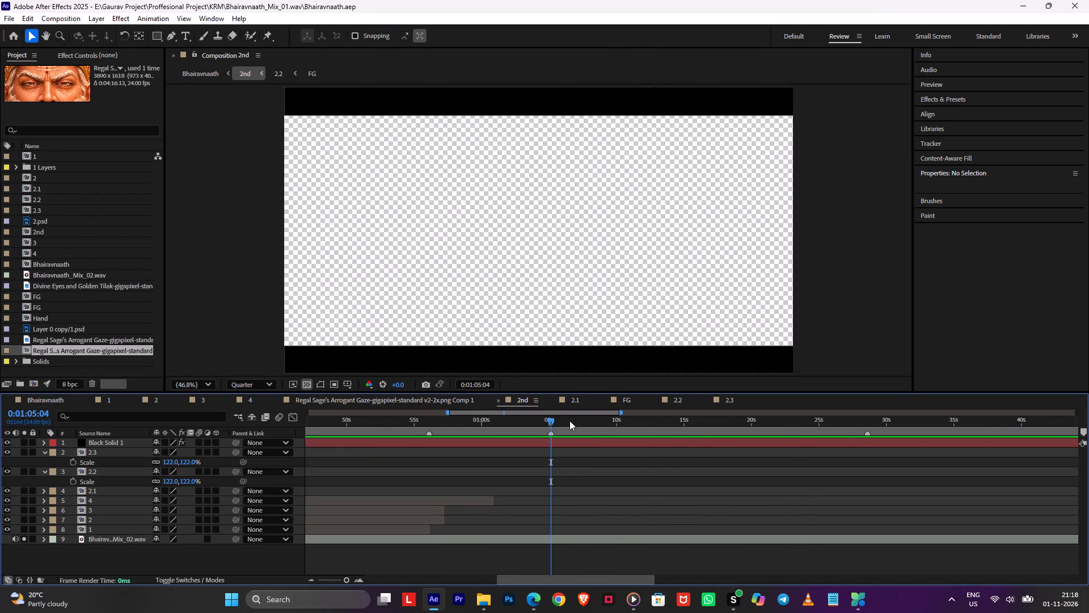
Move the playhead to 0:01:06:13 and empty the disk cache for all versions.
left_click(569, 421)
type("1")
key("space")
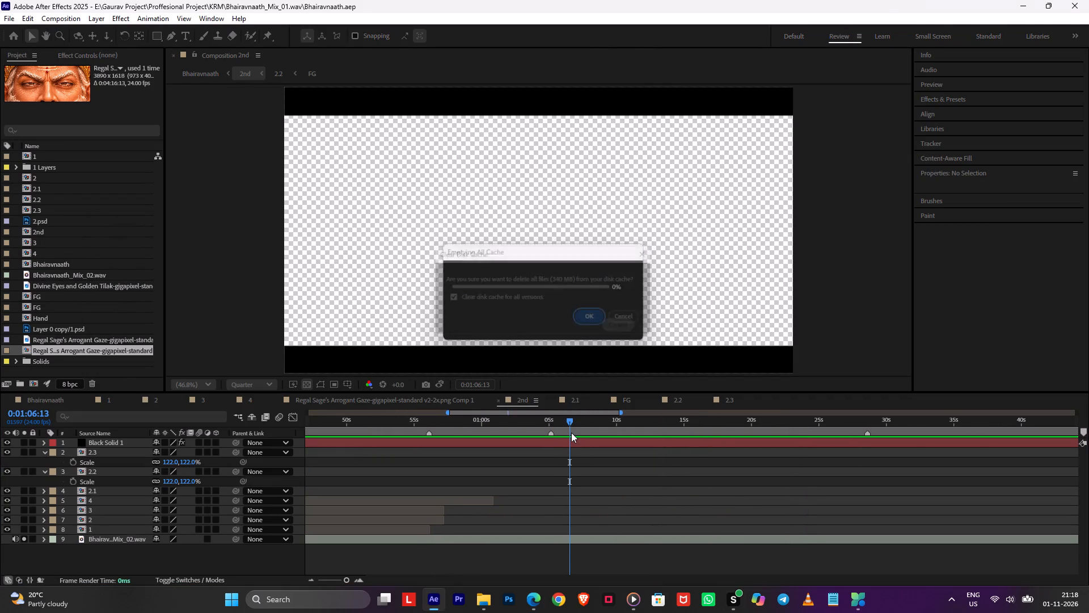
Preview the 2nd composition around 0:01:05 and shift the nearby composition marker to 0:01:05:09.
left_click_drag(558, 413, 542, 413)
left_click(609, 416)
key("space")
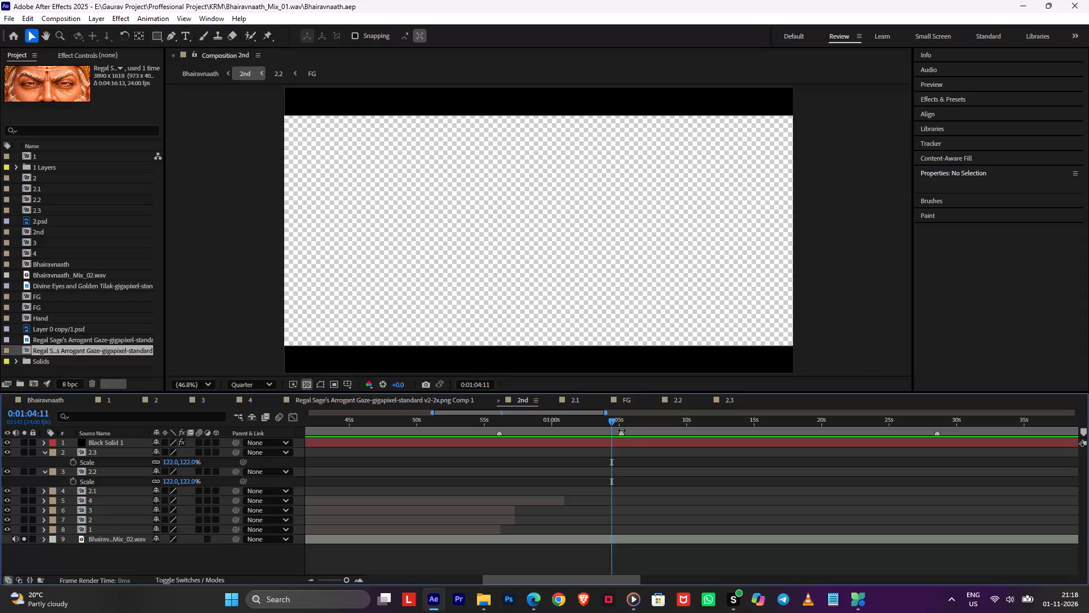
left_click_drag(642, 419, 631, 419)
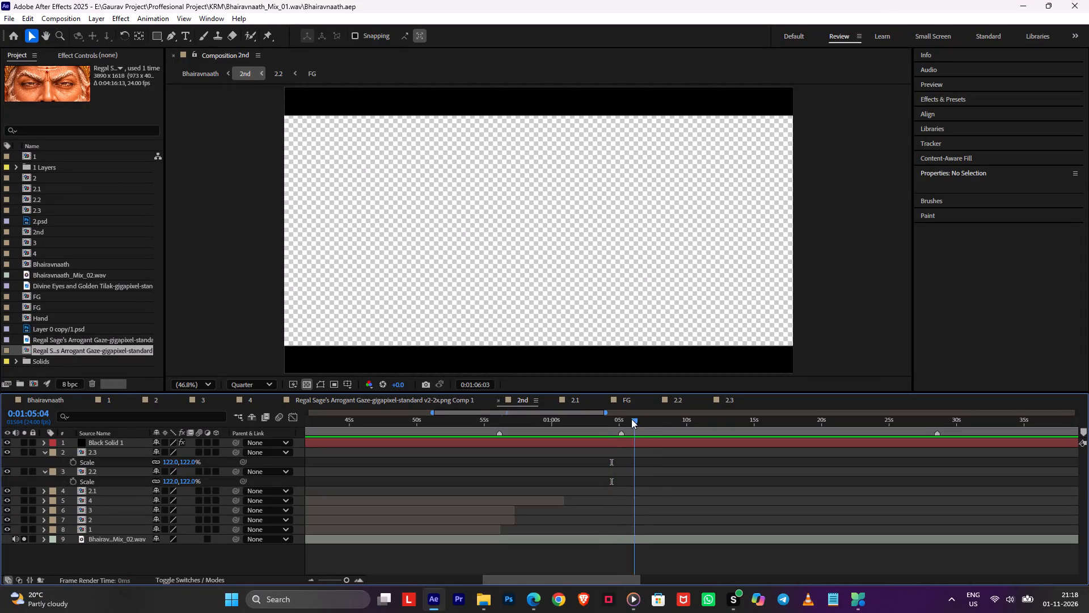
left_click_drag(631, 419, 625, 419)
key("space")
key("space")
left_click_drag(620, 434, 622, 435)
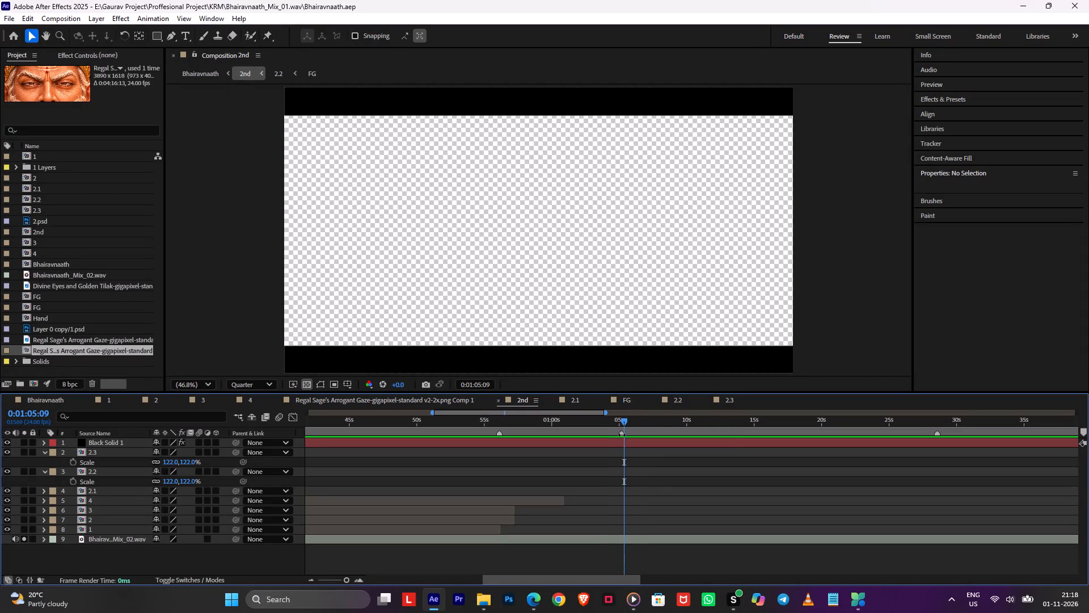
left_click_drag(622, 435, 627, 439)
left_click(647, 455)
Preview the 2nd composition from 0:01:05:09 while checking the chaupai explanation in the browser.
key("alt+Tab")
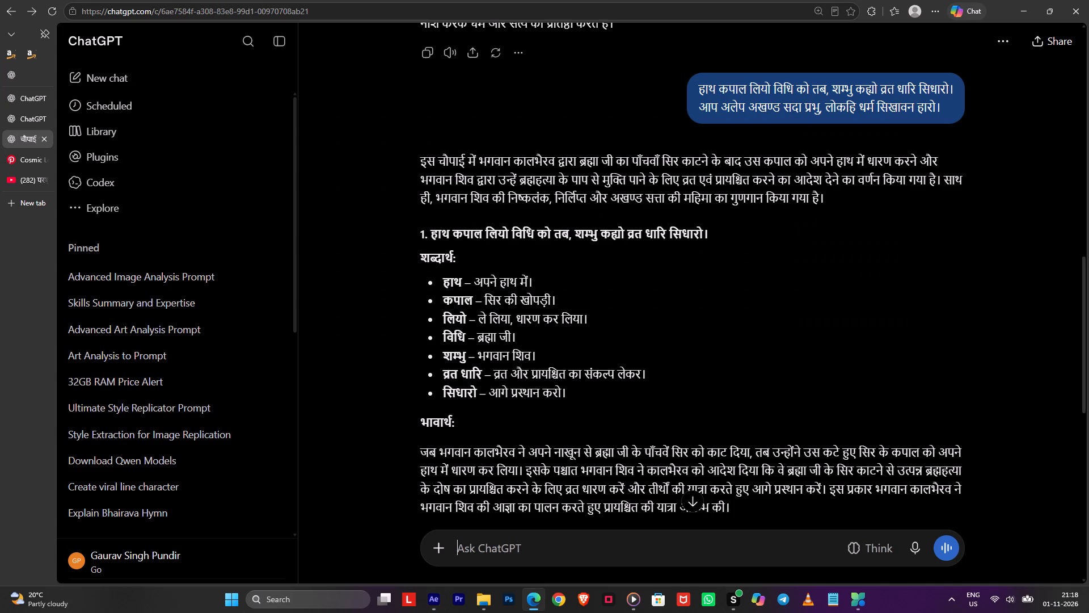
key("alt+Tab")
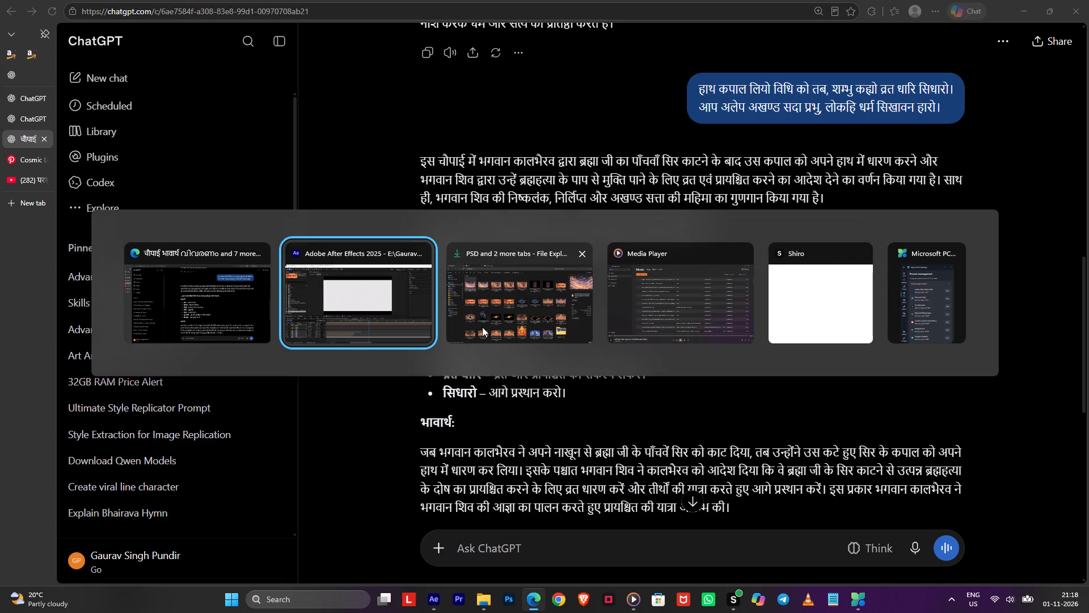
key("alt+Tab")
key("alt+Tab")
key("alt+Tab")
key("alt+Tab")
key("alt+Tab")
key("alt+Tab")
key("space")
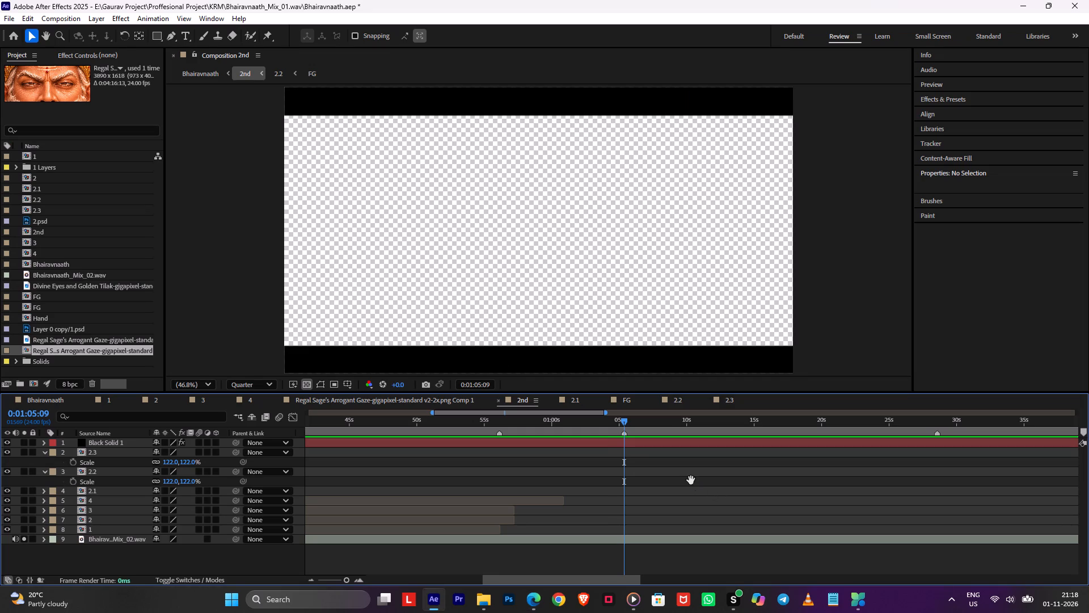
key("alt+Tab")
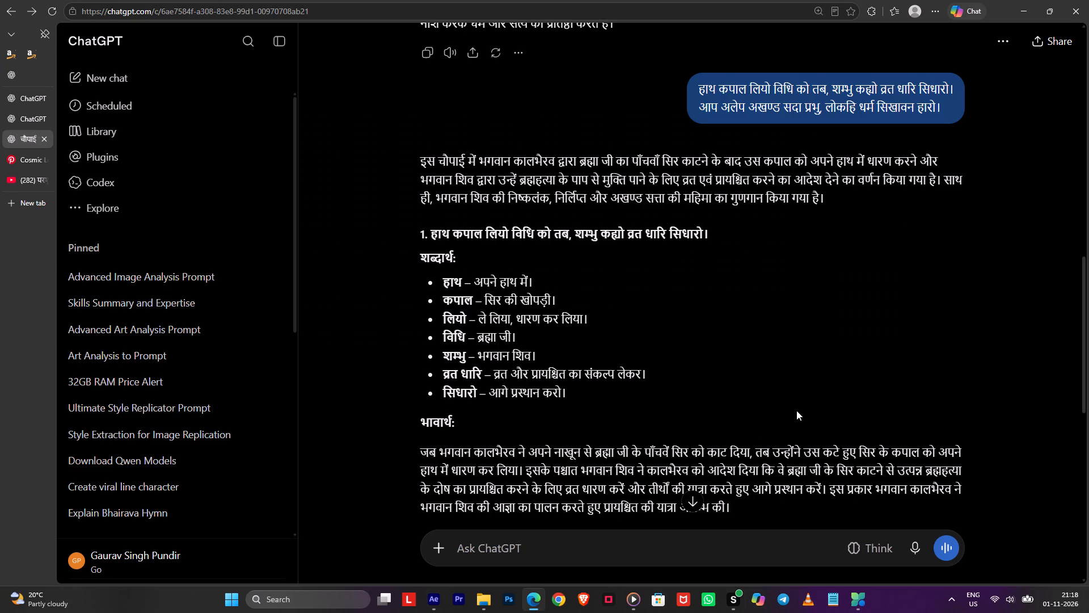
key("alt+Tab")
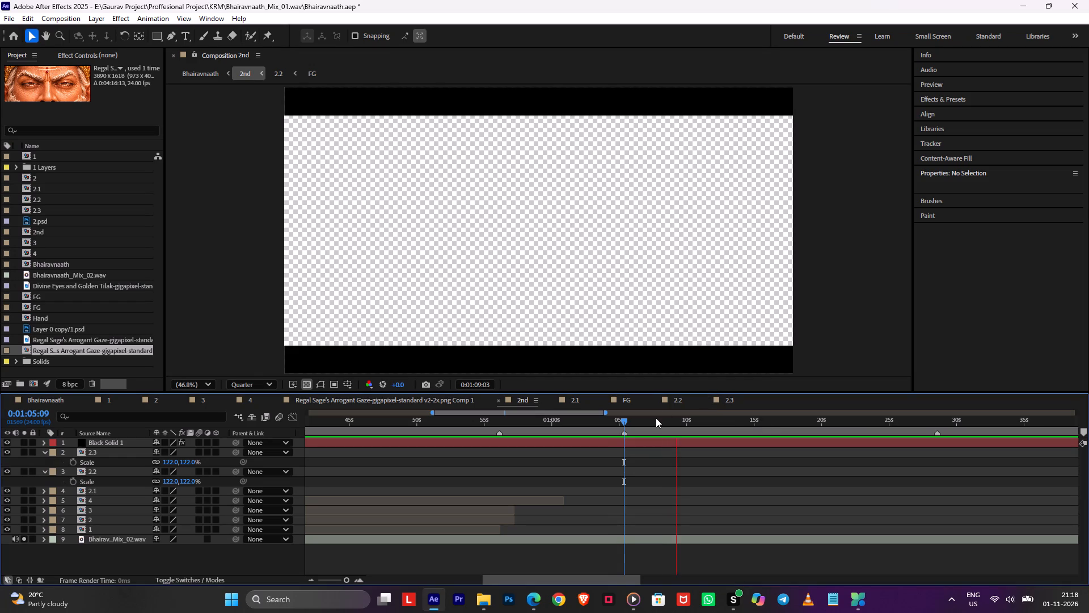
key("alt+Tab")
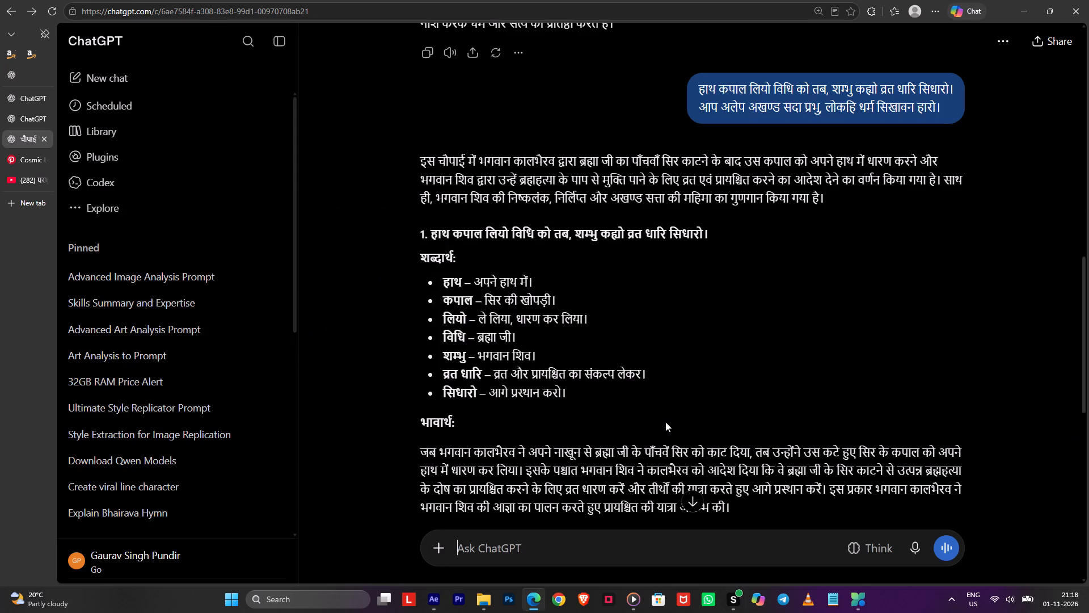
key("alt+Tab")
left_click_drag(665, 422, 627, 422)
key("space")
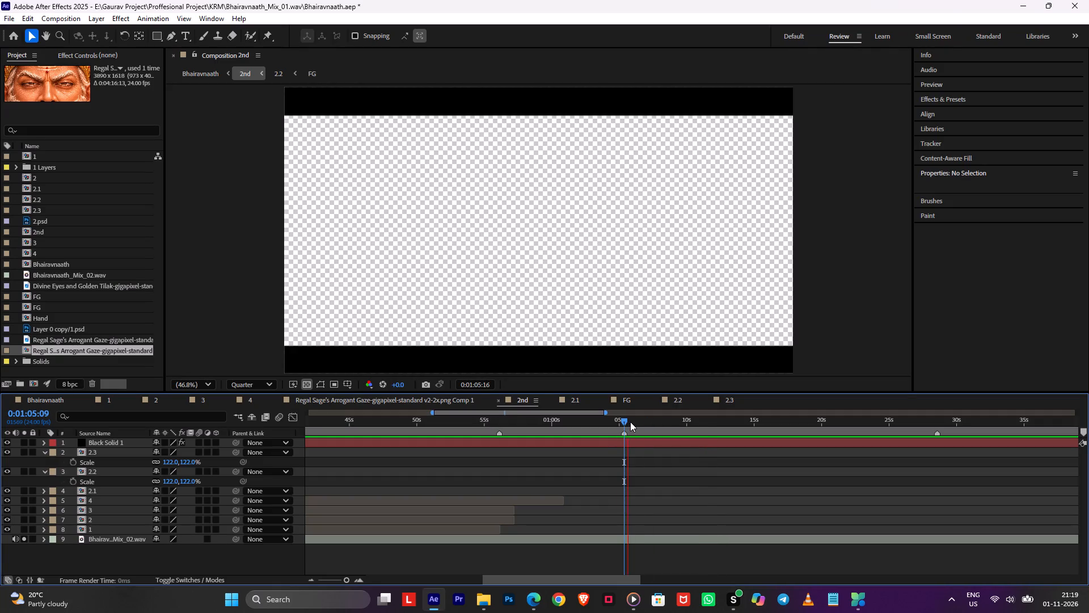
left_click_drag(637, 421, 625, 423)
left_click(656, 472)
Switch to File Explorer and import 3.psd from the PSD folder into the 2nd composition as footage, choosing Layer 0.
left_click(478, 602)
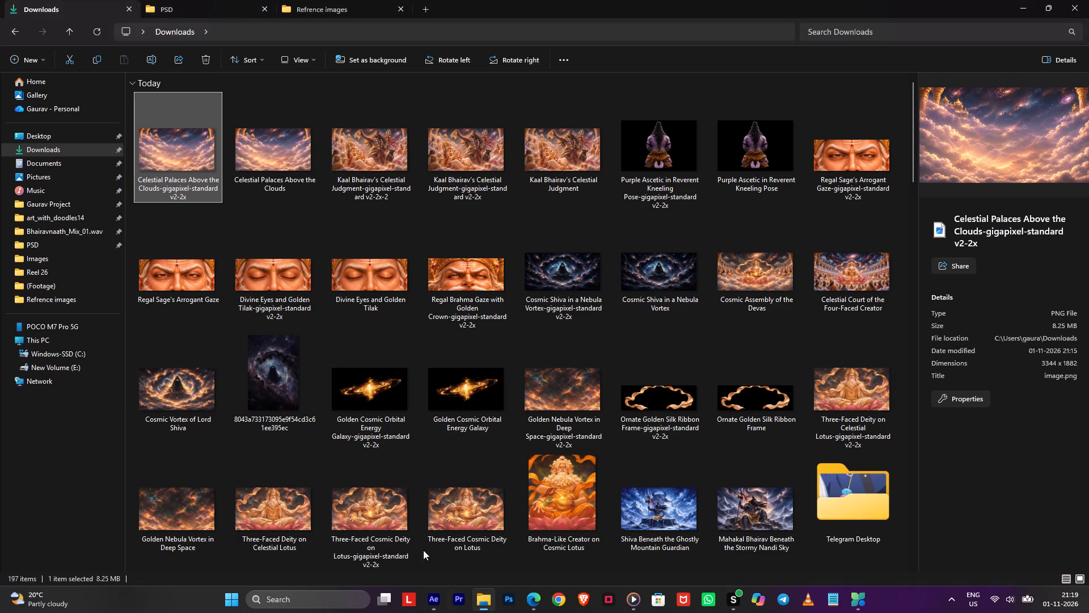
left_click(50, 304)
left_click(52, 265)
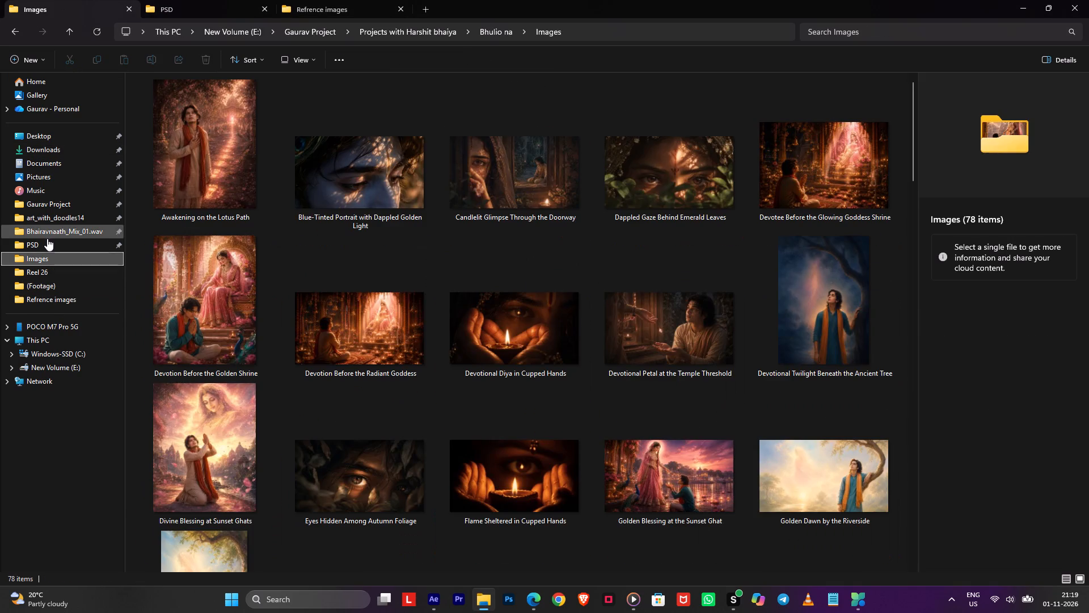
left_click(45, 240)
left_click(535, 161)
left_click_drag(505, 148, 738, 263)
key("alt+Tab")
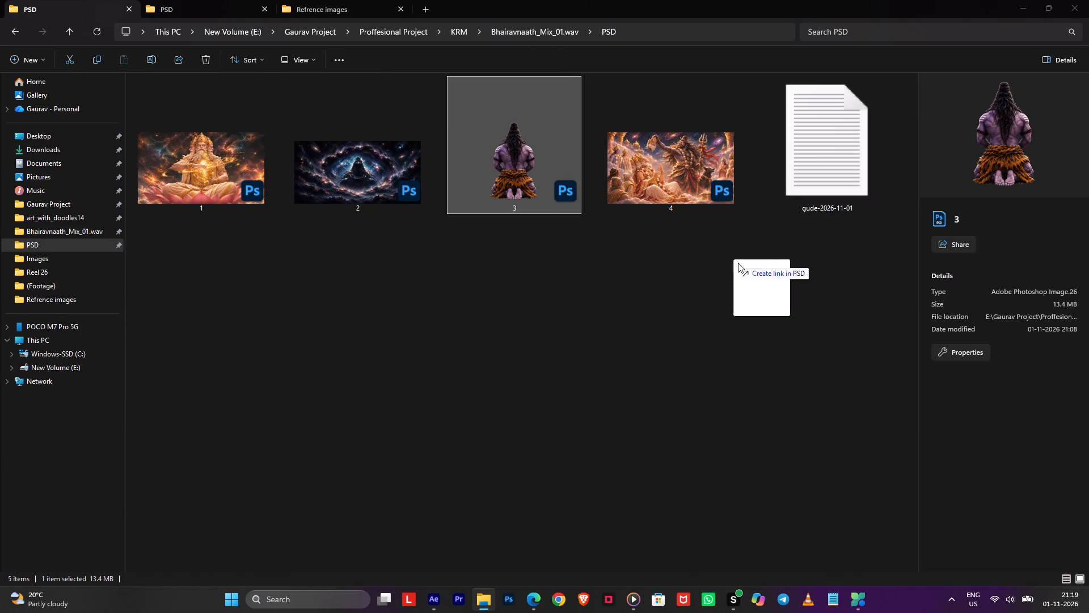
left_click_drag(738, 263, 673, 503)
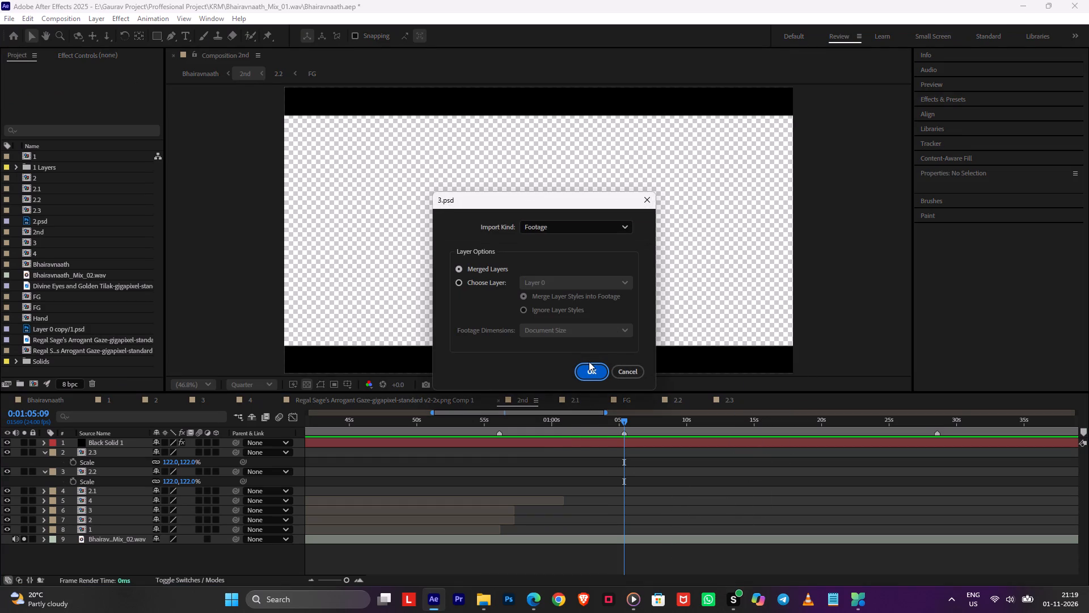
left_click(476, 280)
left_click(588, 377)
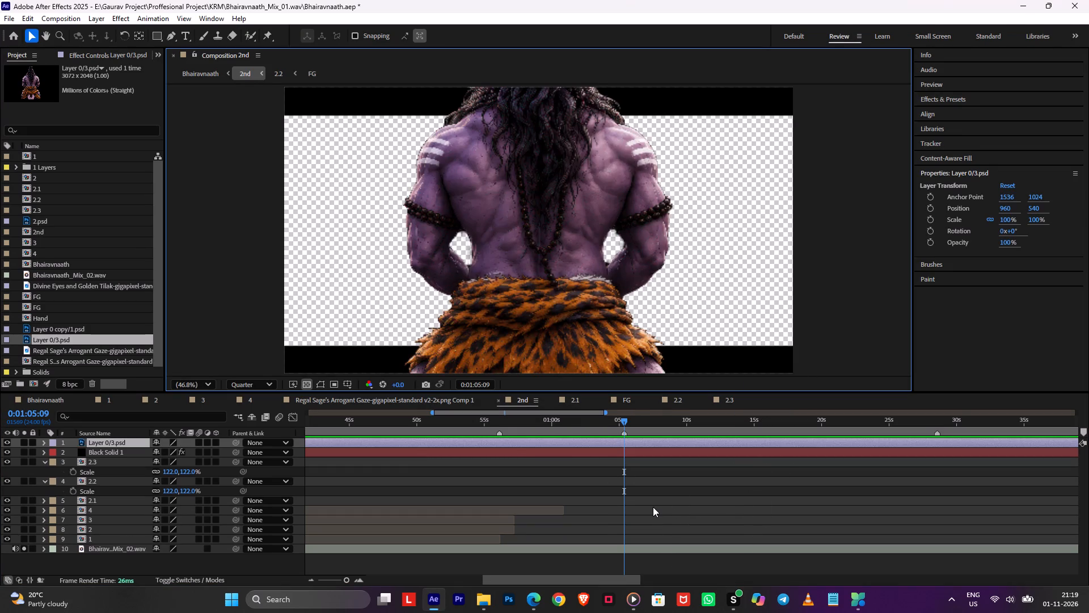
Start the Layer 0/3.psd layer at 0:01:05:09 and place it directly below Black Solid 1.
key("bracketleft")
left_click_drag(95, 450, 95, 466)
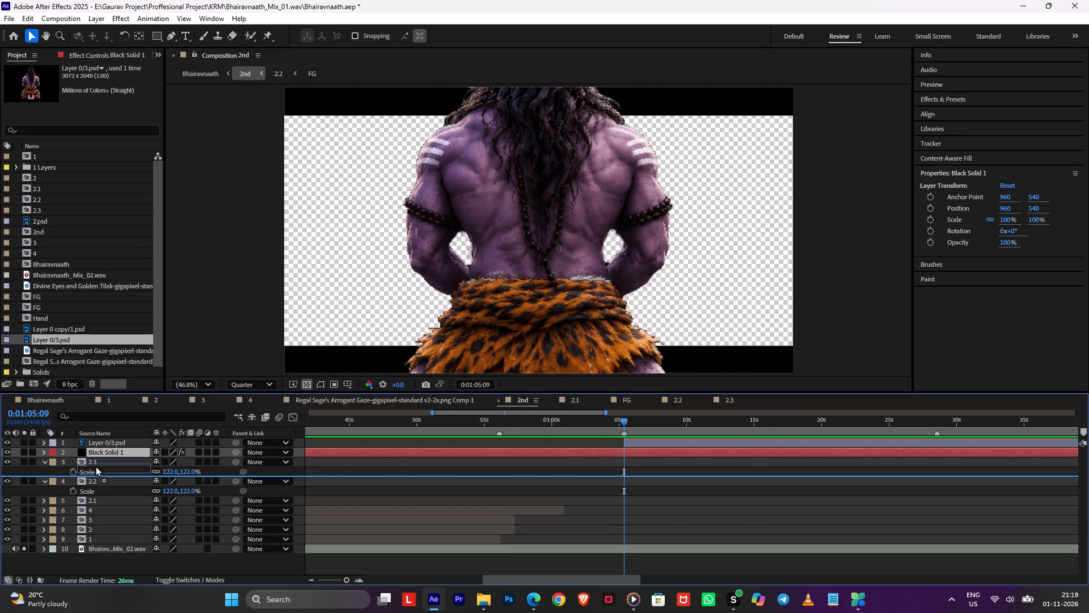
left_click_drag(95, 466, 97, 456)
left_click(97, 456)
left_click_drag(99, 440, 100, 453)
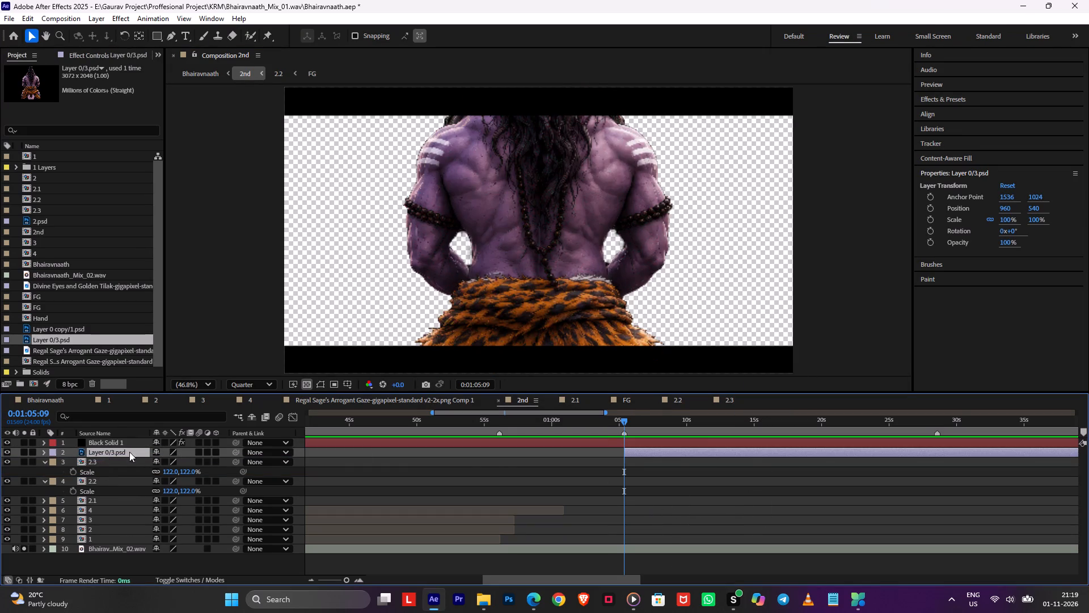
Trim the end of Layer 0/3.psd to 0:01:34:19 and pre-compose it as 4, moving all attributes into the new composition.
left_click_drag(748, 424, 1021, 438)
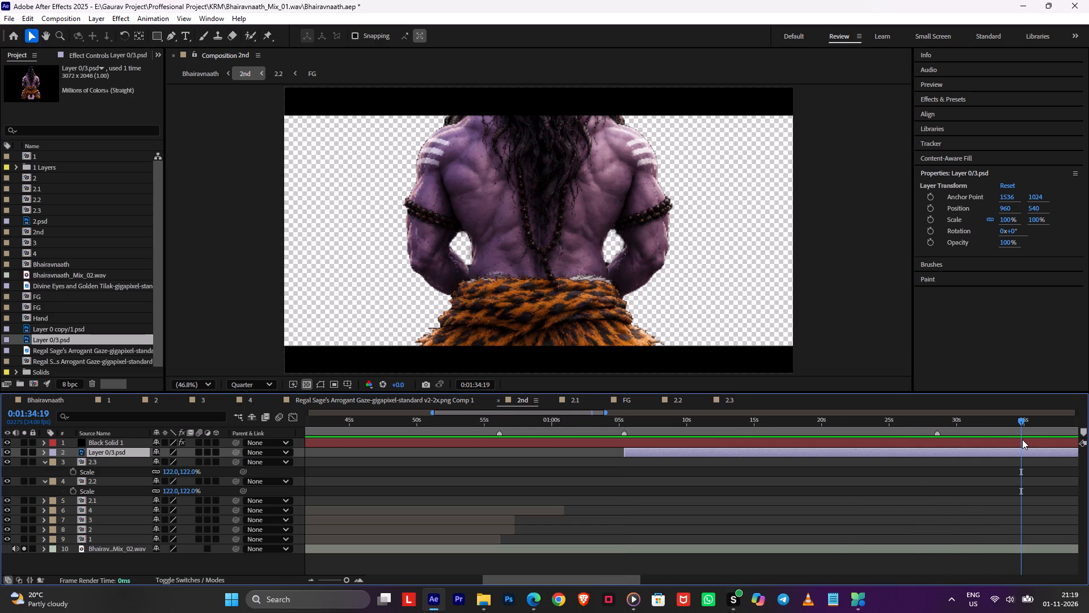
key("alt+bracketright")
key("ctrl+shift+c")
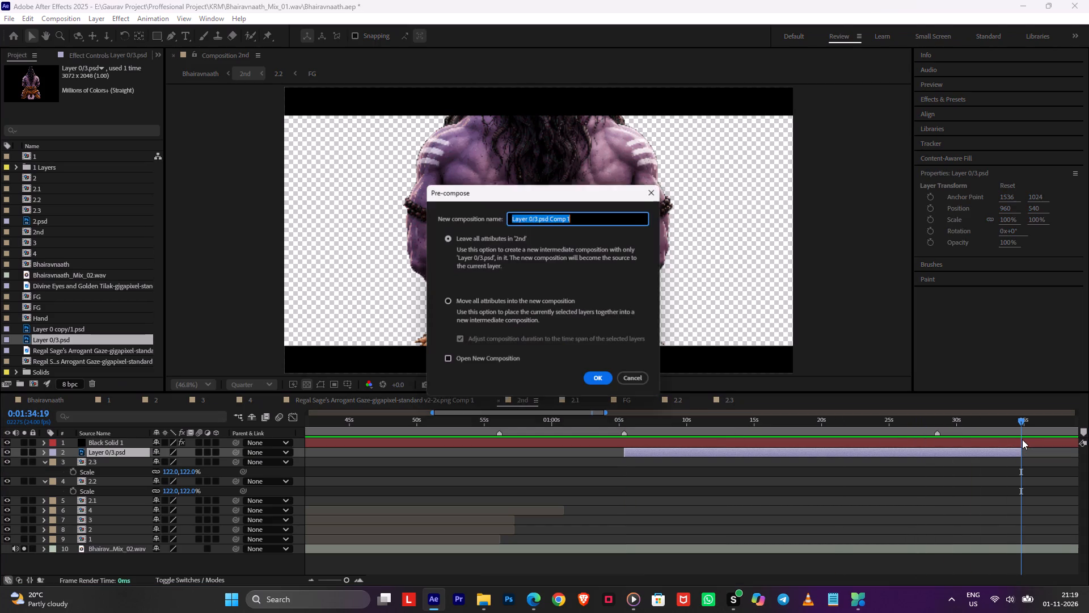
left_click(445, 303)
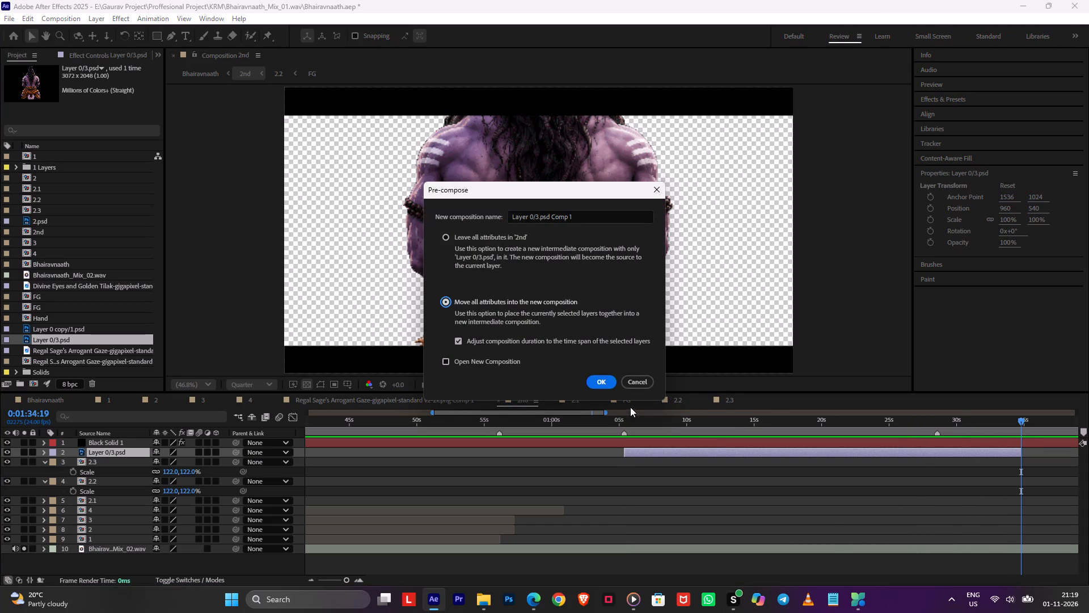
double_click(543, 216)
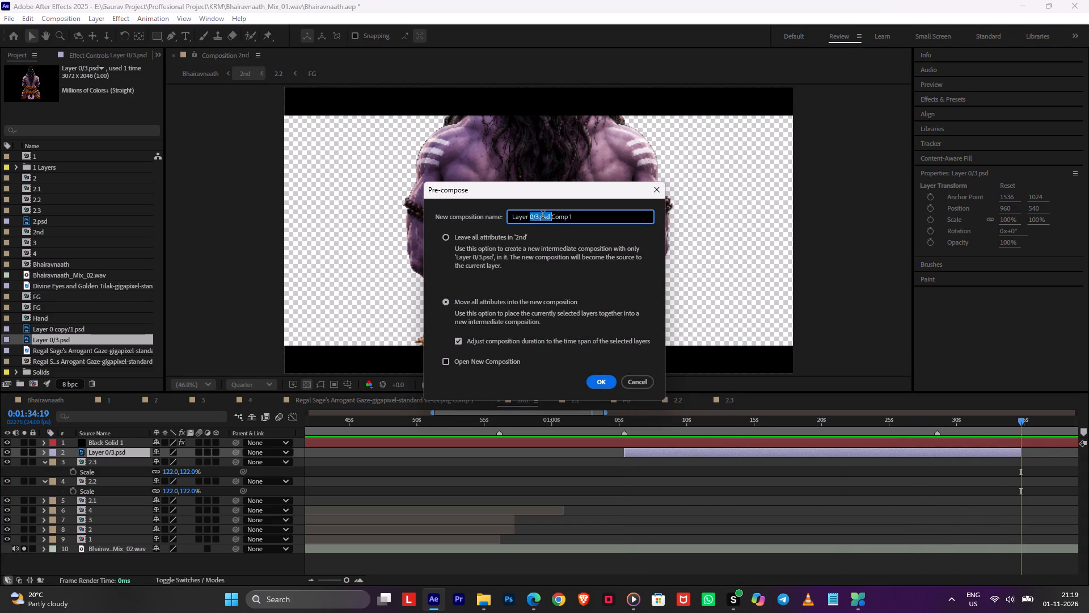
triple_click(543, 216)
key("4")
key("Return")
Open the new composition 4 at 0:01:05:09 and set the scale of Layer 0/3.psd to 34%.
left_click_drag(636, 420, 622, 423)
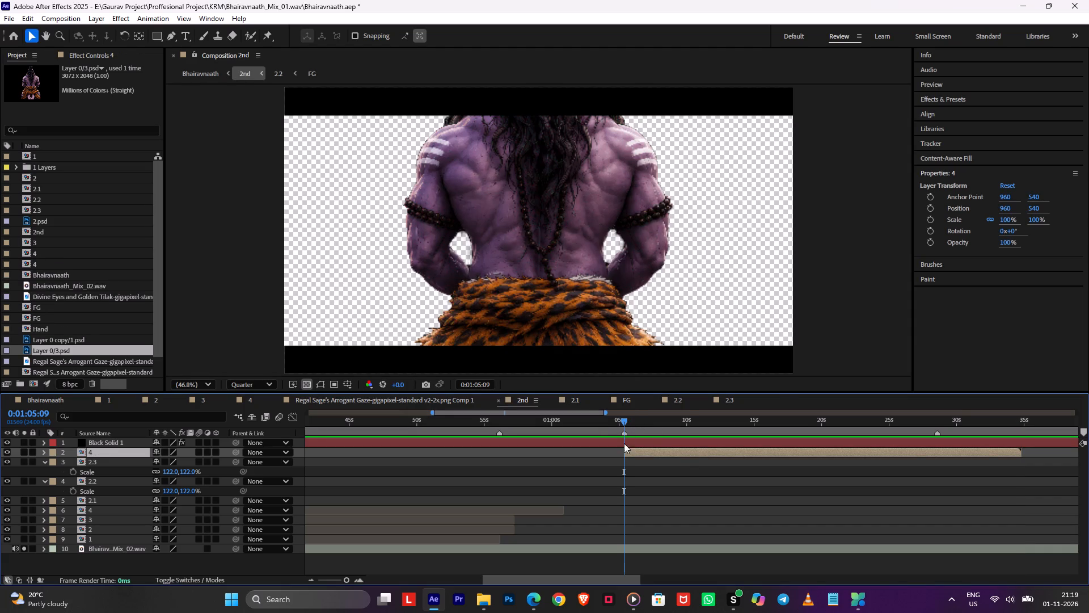
double_click(624, 451)
left_click(449, 453)
left_click(437, 464)
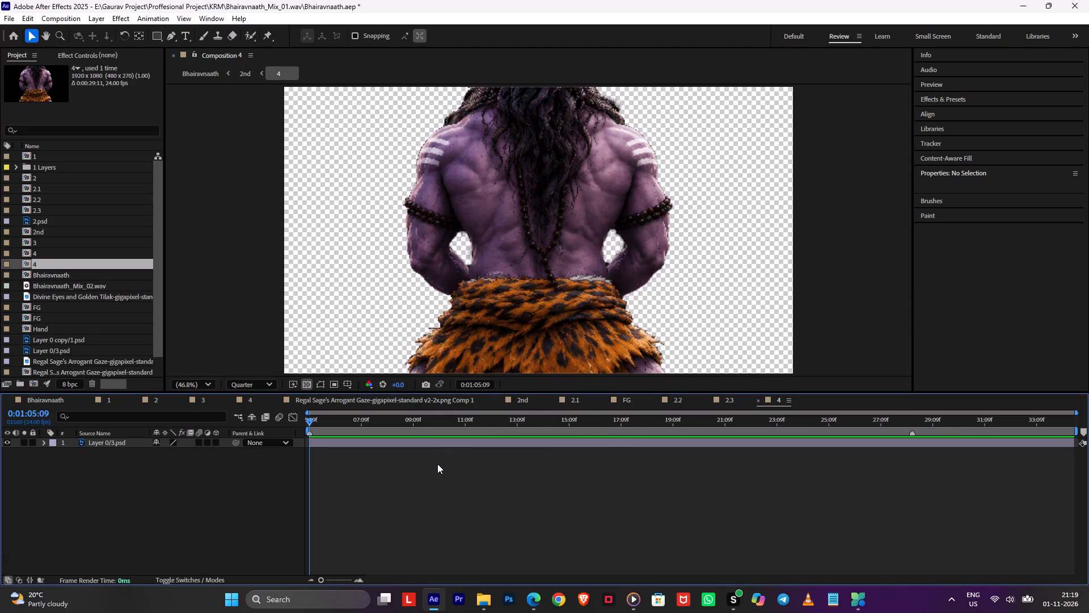
key("s")
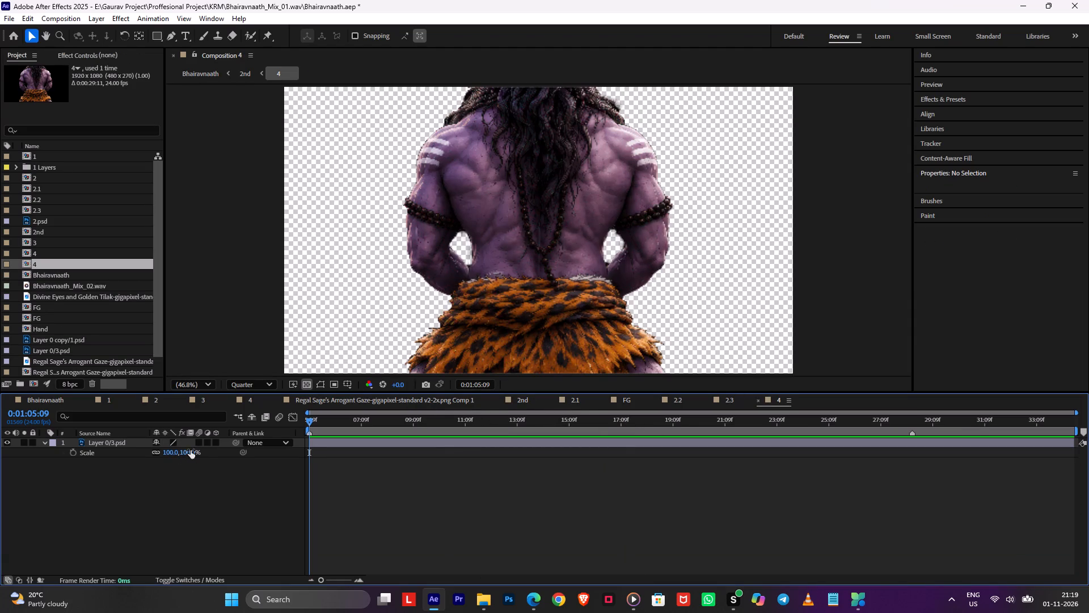
left_click(191, 450)
key("3")
key("4")
left_click(395, 517)
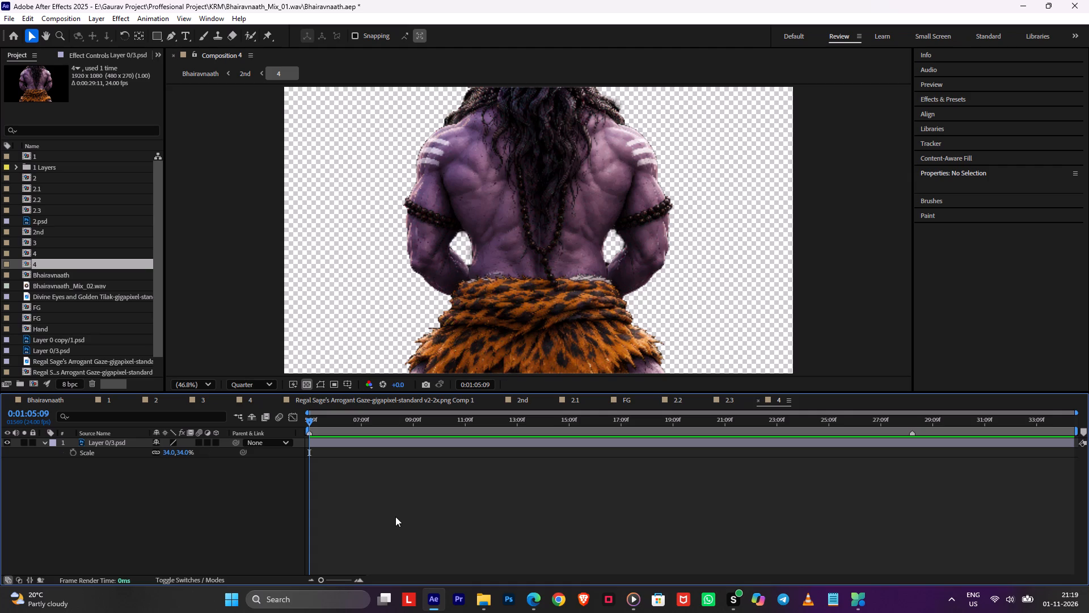
Move the kneeling figure in composition 4 down to position 960, 820, return to the 2nd composition and save the project.
left_click(427, 443)
key("shift+Down")
key("shift+Down")
key("shift+Down")
key("shift+Down")
key("shift+Down")
key("shift+Down")
key("shift+Down")
key("shift+Down")
key("shift+Down")
key("shift+Down")
key("shift+Down")
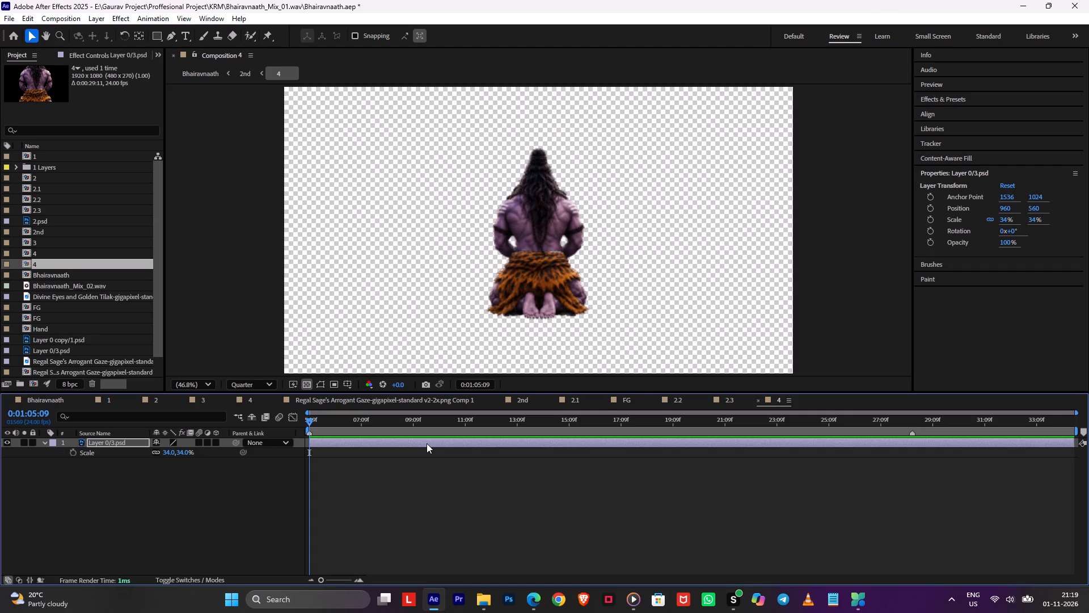
key("shift+Down")
key("shift+Down")
key("shift+Down")
left_click(537, 459)
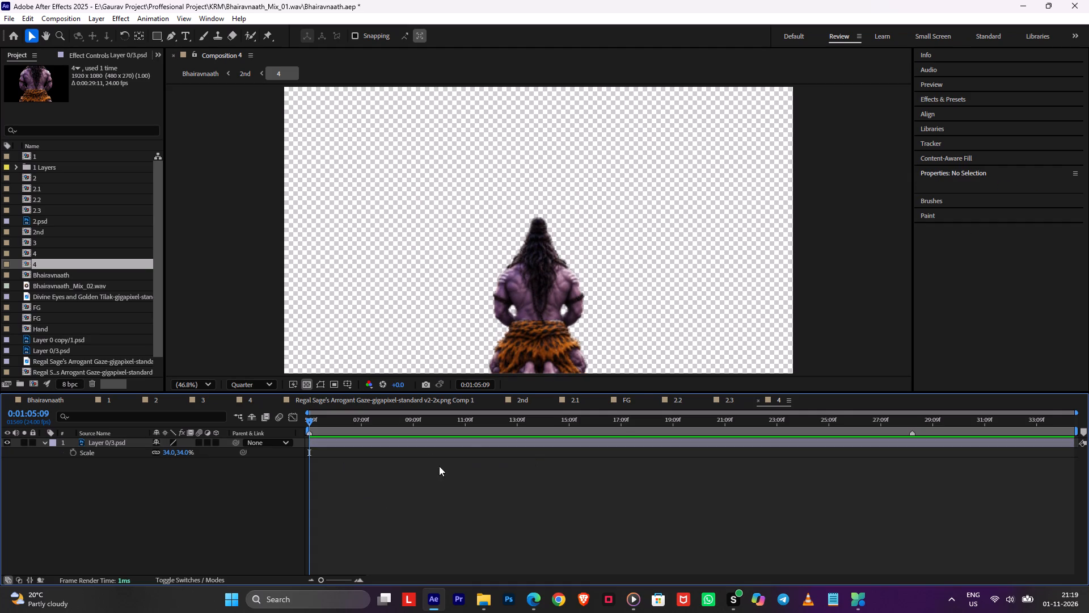
key("Tab")
left_click(382, 463)
key("ctrl+s")
Open composition 2.3 from the 2nd composition and copy its cosmic Shiva layer, 2.
scroll(550, 482, "down", 3, "alt")
left_click_drag(475, 422, 399, 441)
double_click(397, 458)
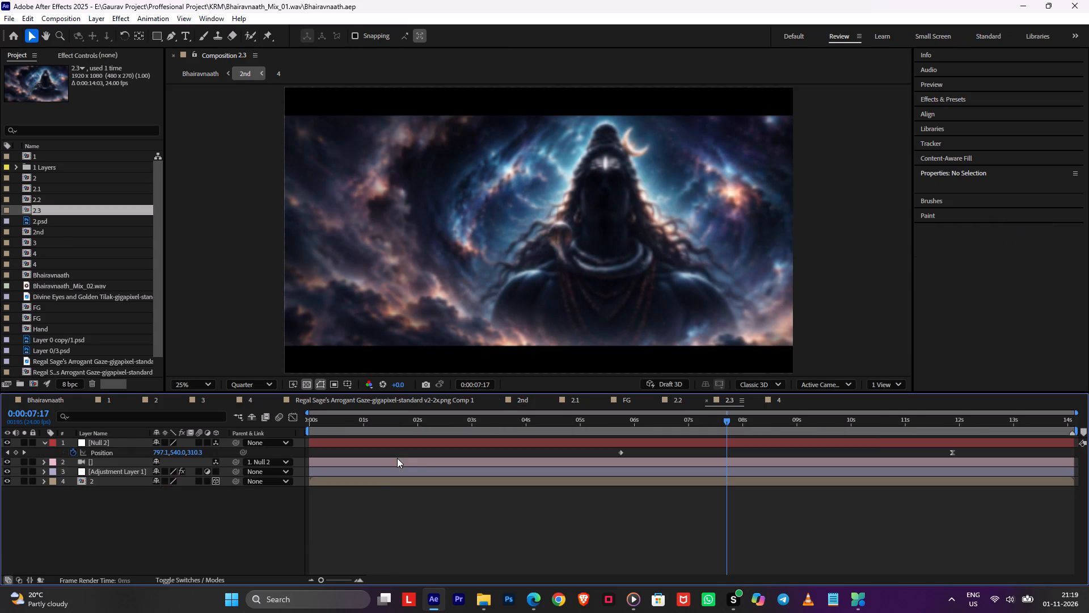
left_click(420, 471)
left_click(417, 479)
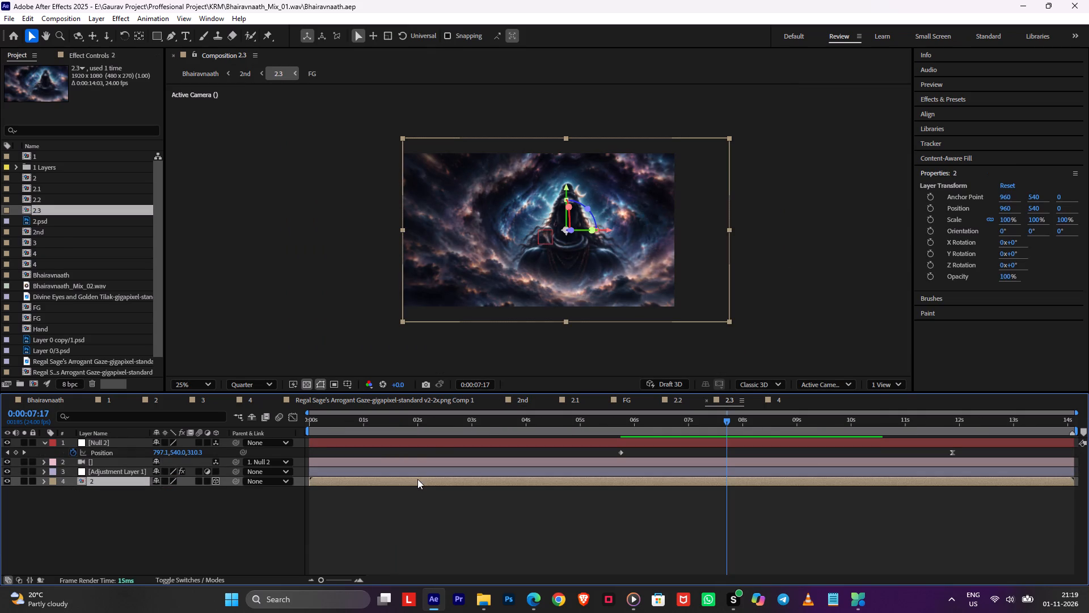
key("ctrl+c")
Paste the copied cosmic Shiva layer into the new composition 4 below Layer 0/3.psd and save with the playhead at 0:01:05:09.
left_click(411, 497)
key("Tab")
left_click(360, 496)
left_click(541, 431)
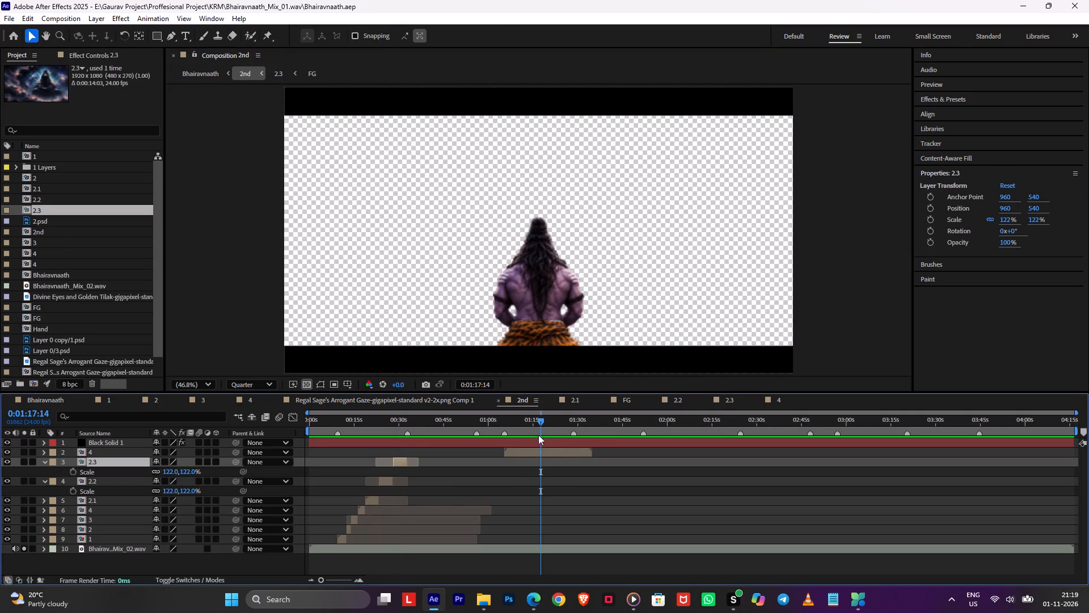
double_click(518, 450)
left_click(451, 448)
left_click(451, 442)
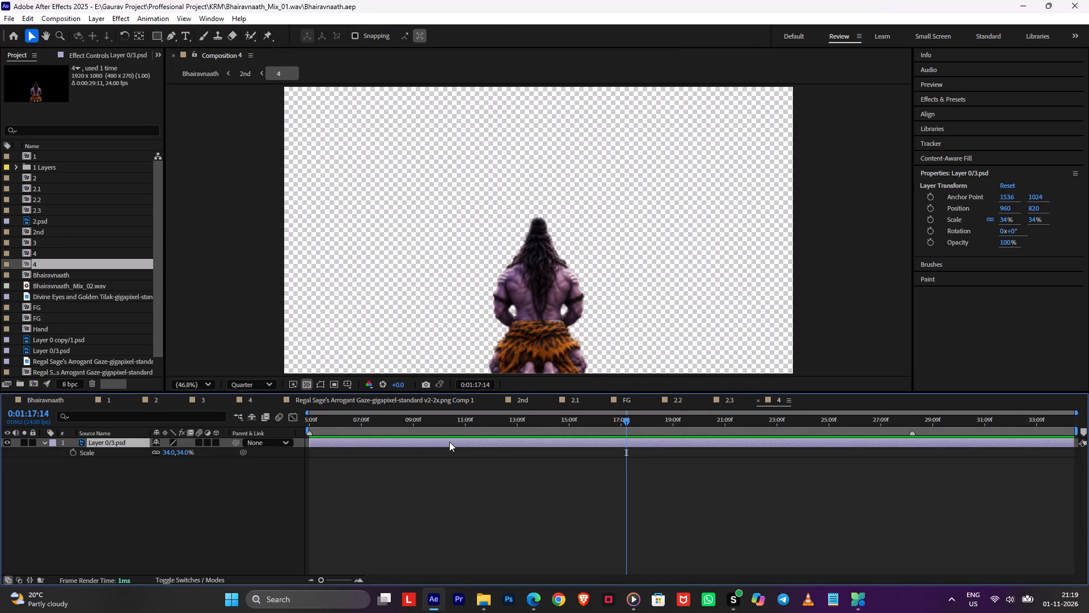
key("ctrl+v")
left_click_drag(100, 440, 100, 460)
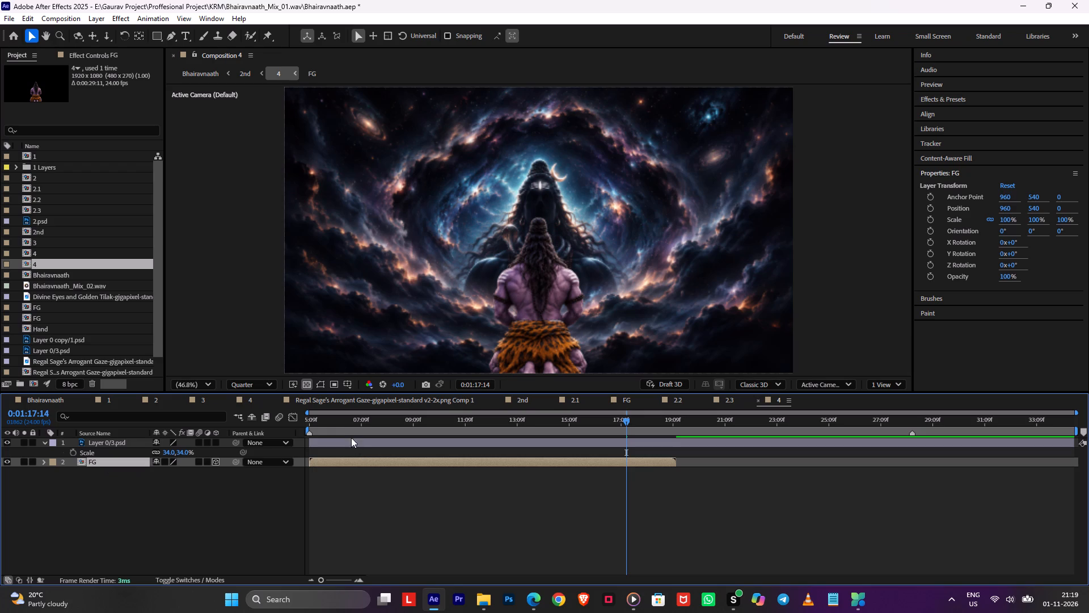
left_click_drag(347, 423, 210, 438)
key("ctrl+s")
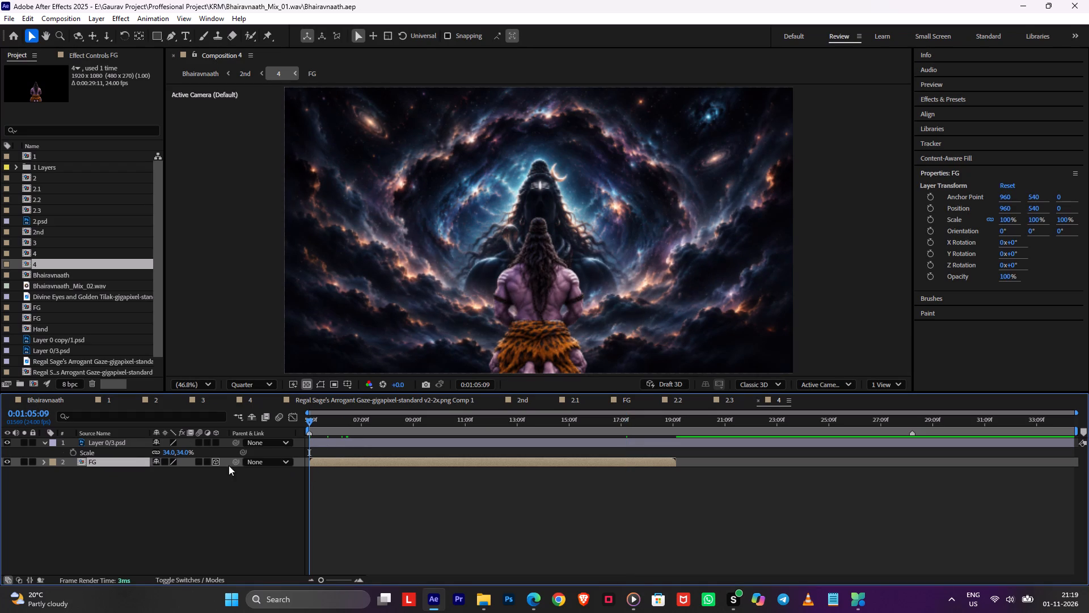
Set the scale of Layer 0/3.psd to 15% and make it a 3D layer.
left_click(123, 443)
left_click(179, 452)
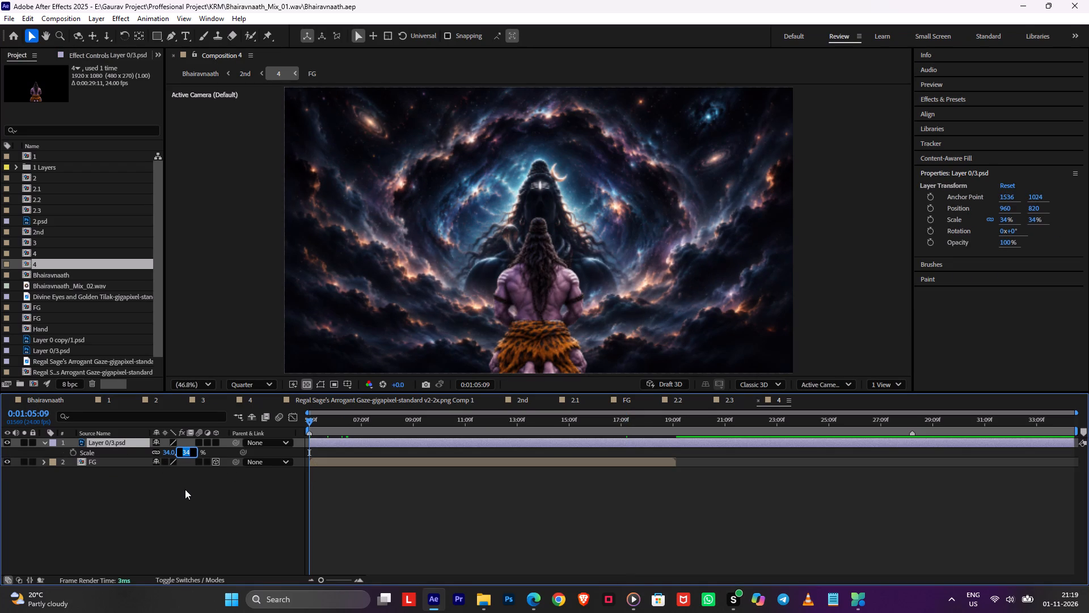
type("15")
left_click(331, 501)
left_click(218, 443)
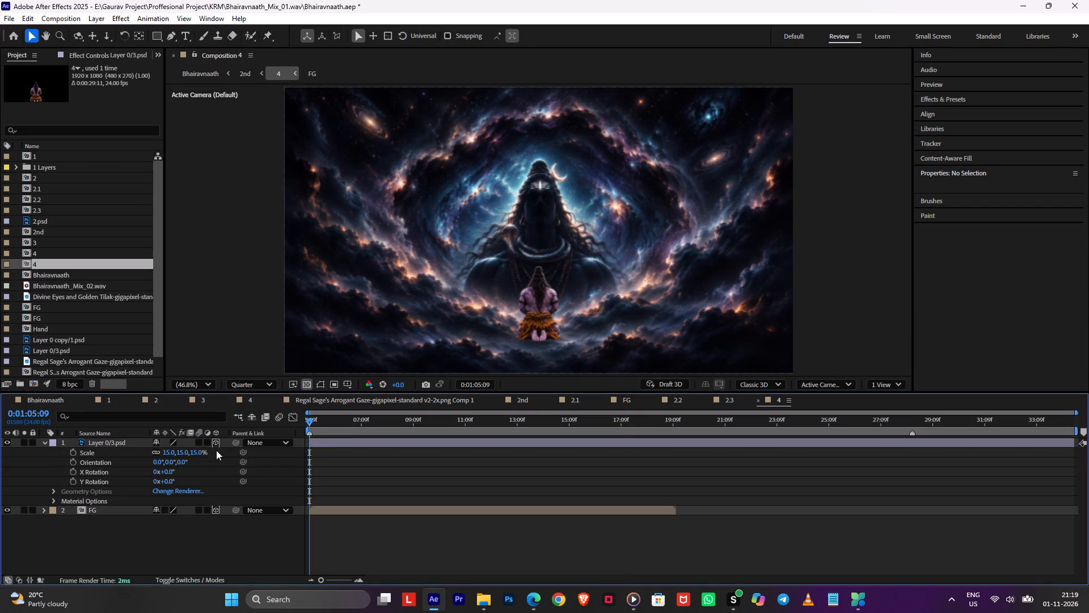
left_click(372, 446)
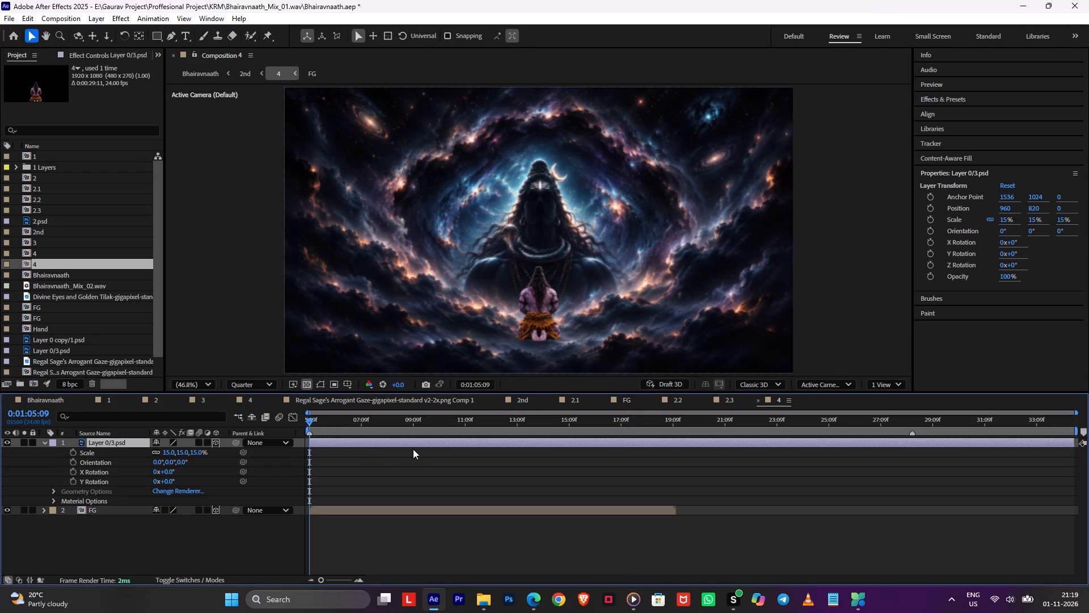
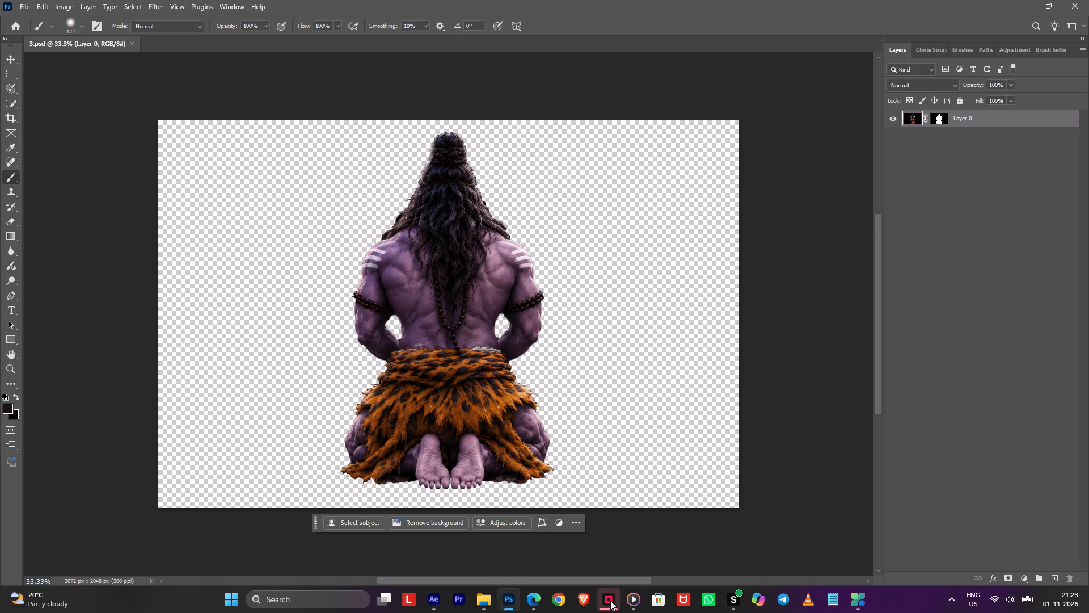
Return to Gigapixel and close the export of the cliff image.
left_click(610, 601)
left_click(745, 481)
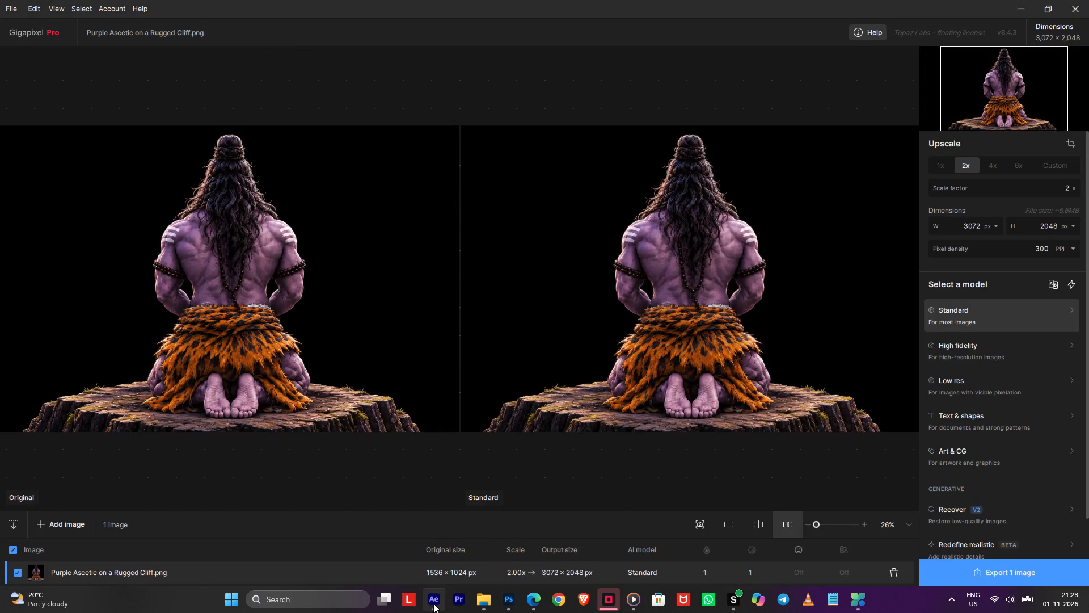
Place the upscaled Purple Ascetic on a Rugged Cliff image from the Downloads folder into 3.psd above Layer 0.
double_click(433, 603)
left_click(483, 602)
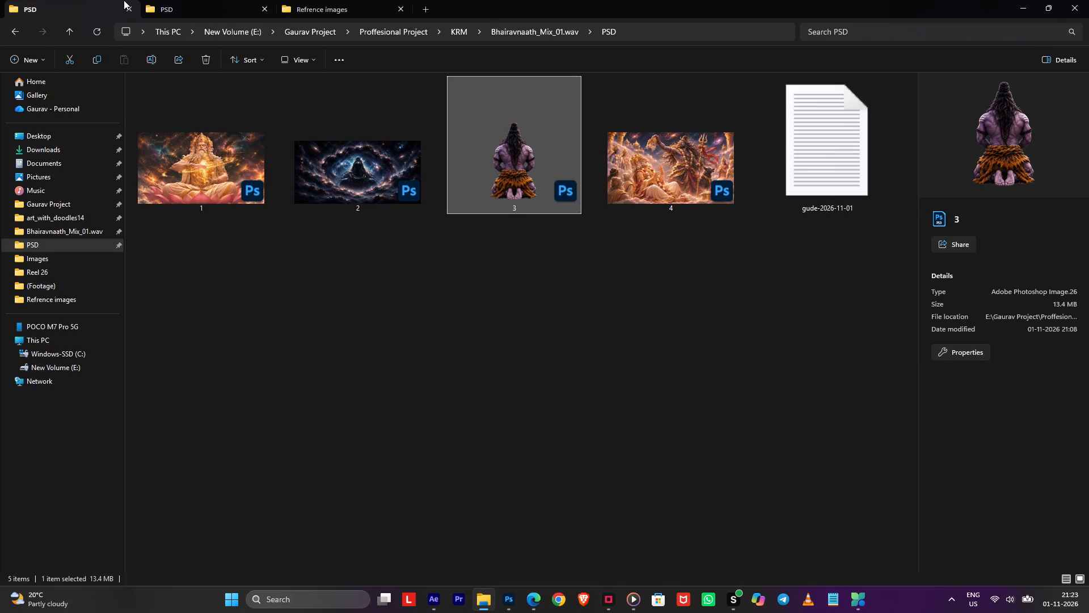
left_click(362, 0)
left_click(222, 0)
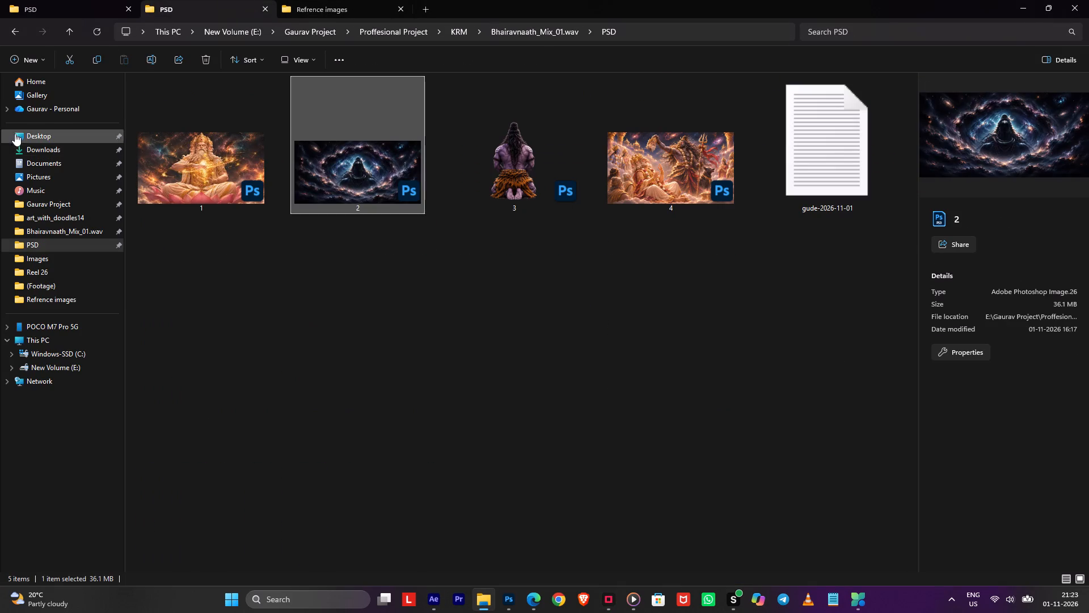
left_click(56, 0)
left_click(49, 154)
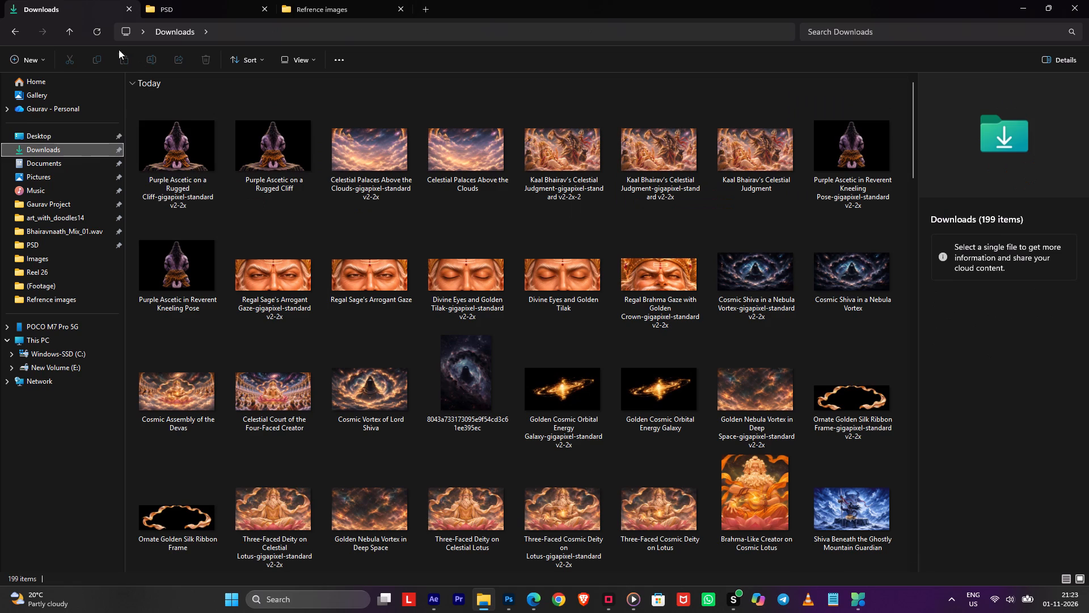
left_click(98, 36)
left_click(173, 152)
left_click_drag(162, 145, 240, 187)
key("alt+Tab")
key("alt+Tab")
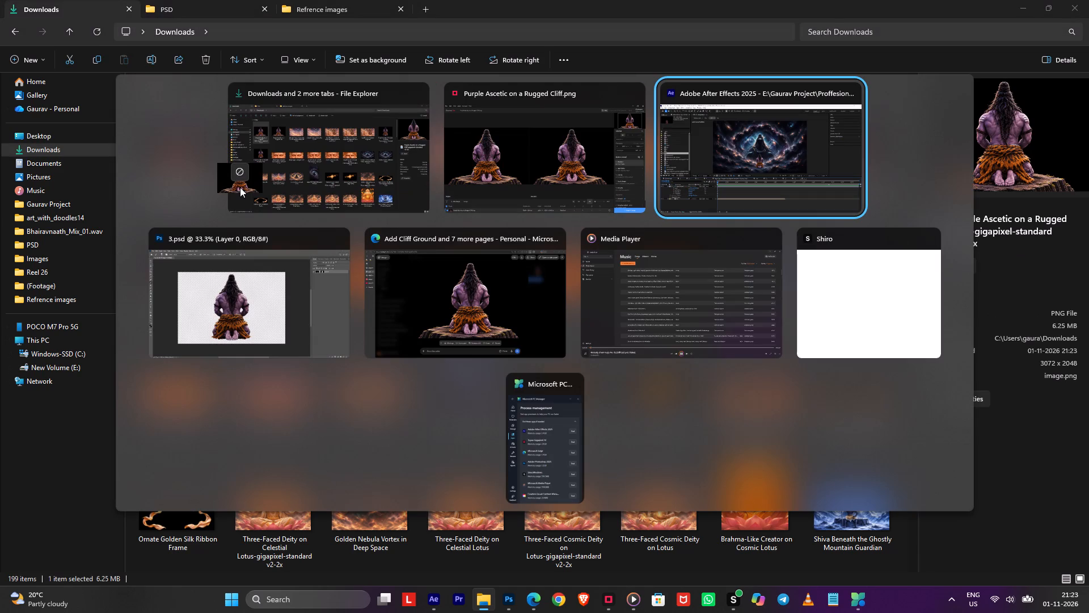
left_click_drag(240, 187, 421, 302)
key("alt+Tab")
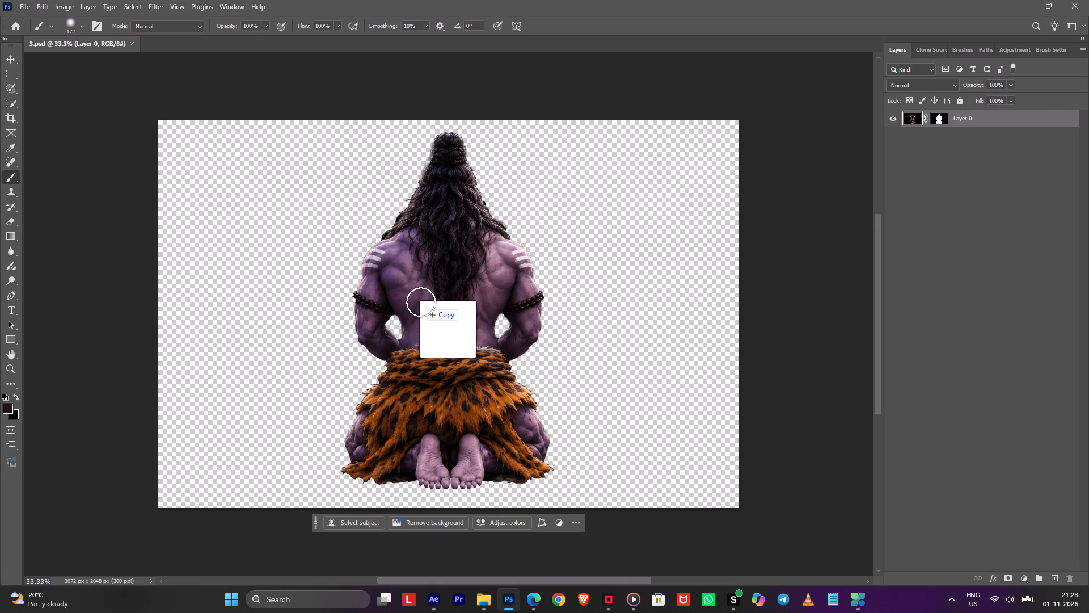
left_click(986, 229)
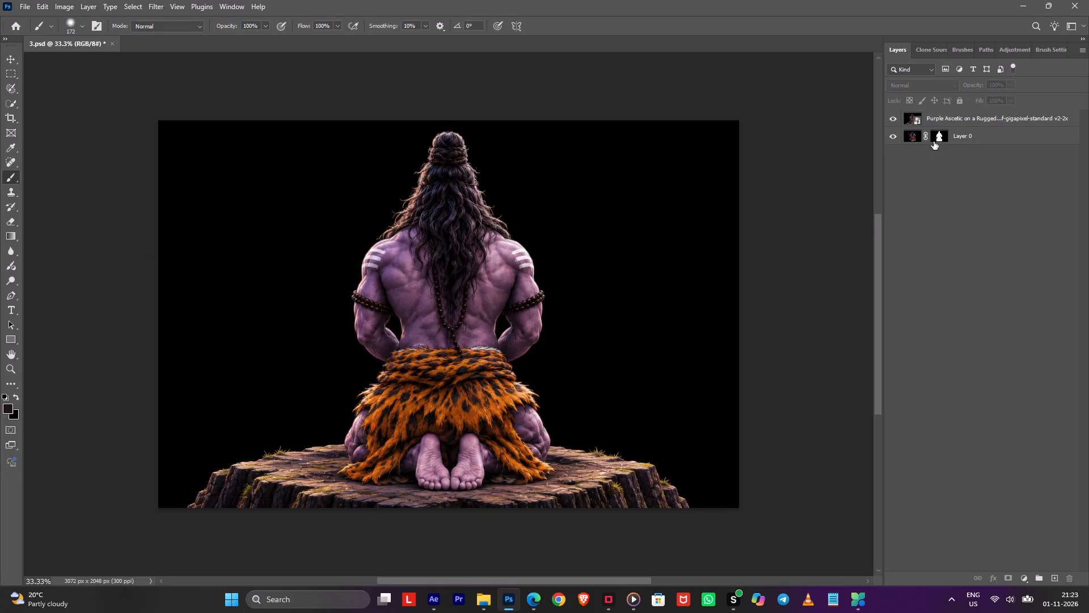
Load Layer 0's mask as a selection, extend it over the whole cliff with Quick Selection, and mask the new image layer with it.
left_click(937, 135, "ctrl")
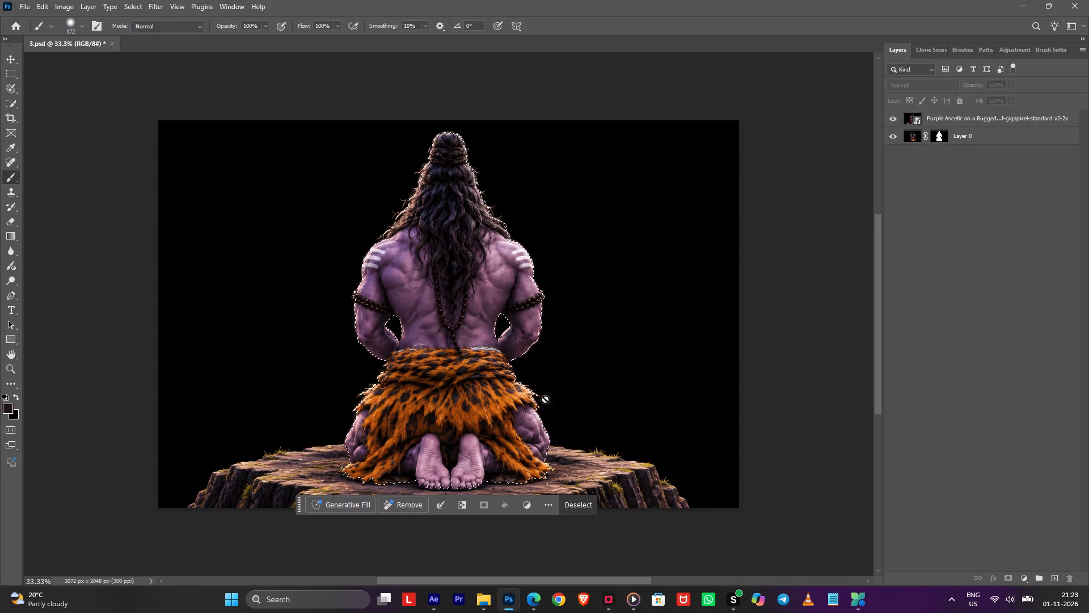
left_click(981, 120)
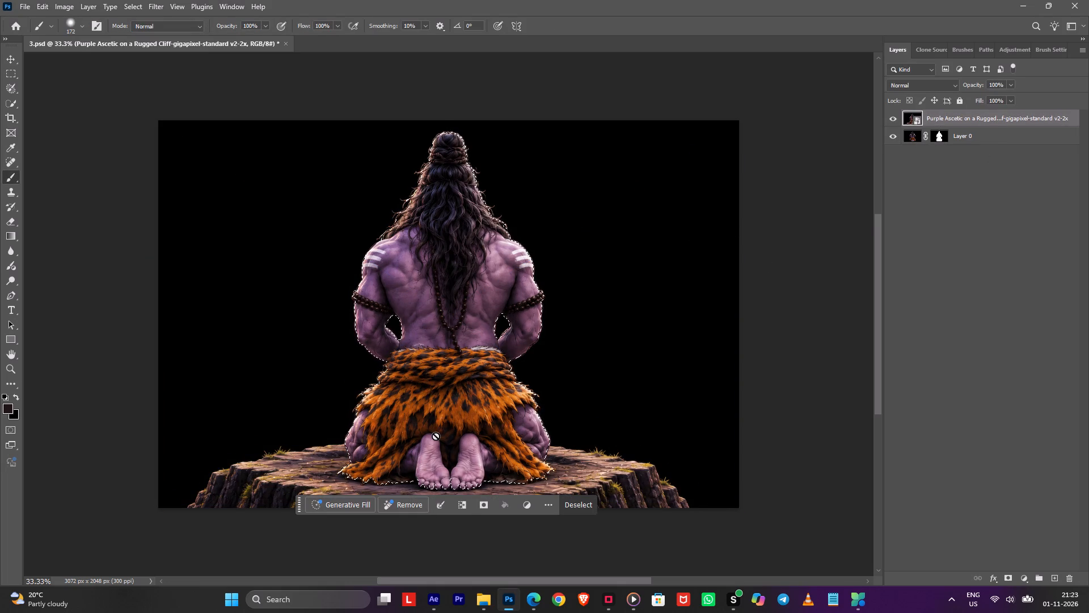
key("shift+w")
left_click_drag(438, 454, 305, 505)
left_click_drag(286, 507, 249, 515)
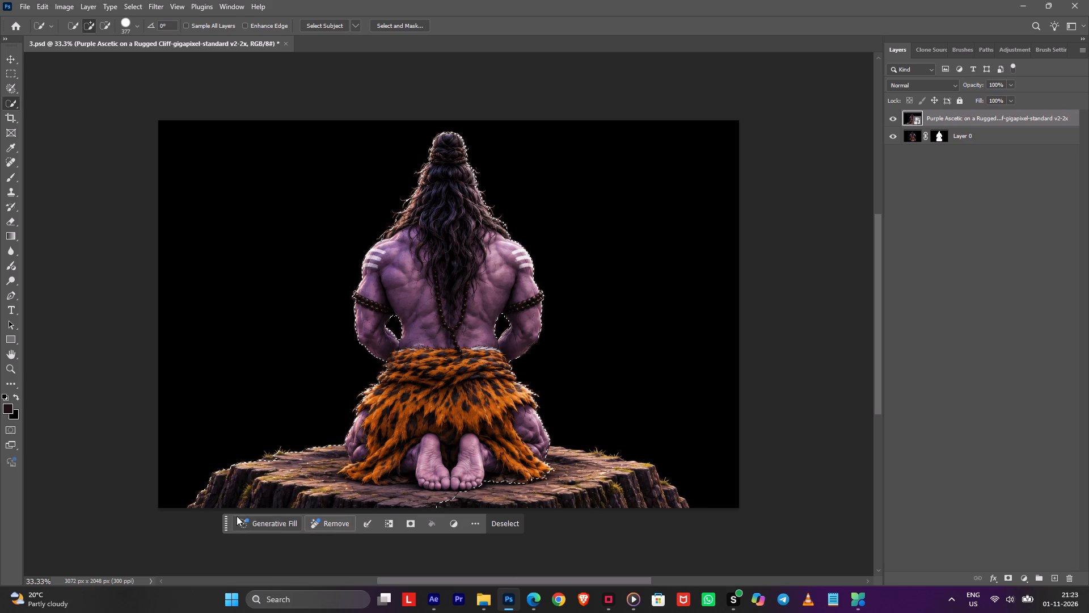
left_click_drag(518, 502, 627, 517)
left_click_drag(555, 489, 626, 506)
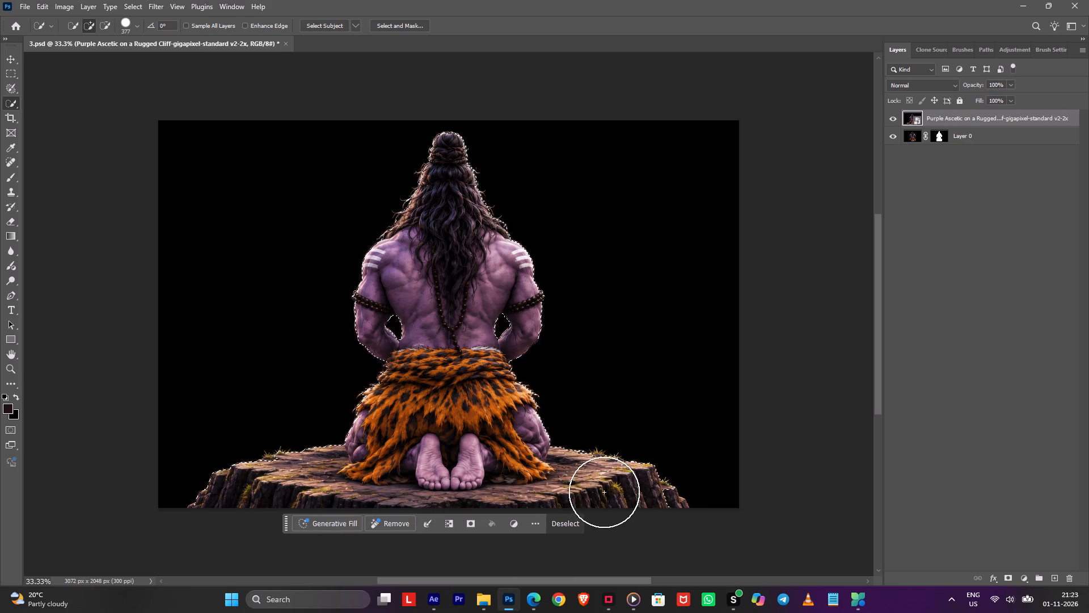
left_click(596, 485)
left_click_drag(635, 510, 667, 533)
left_click(474, 527)
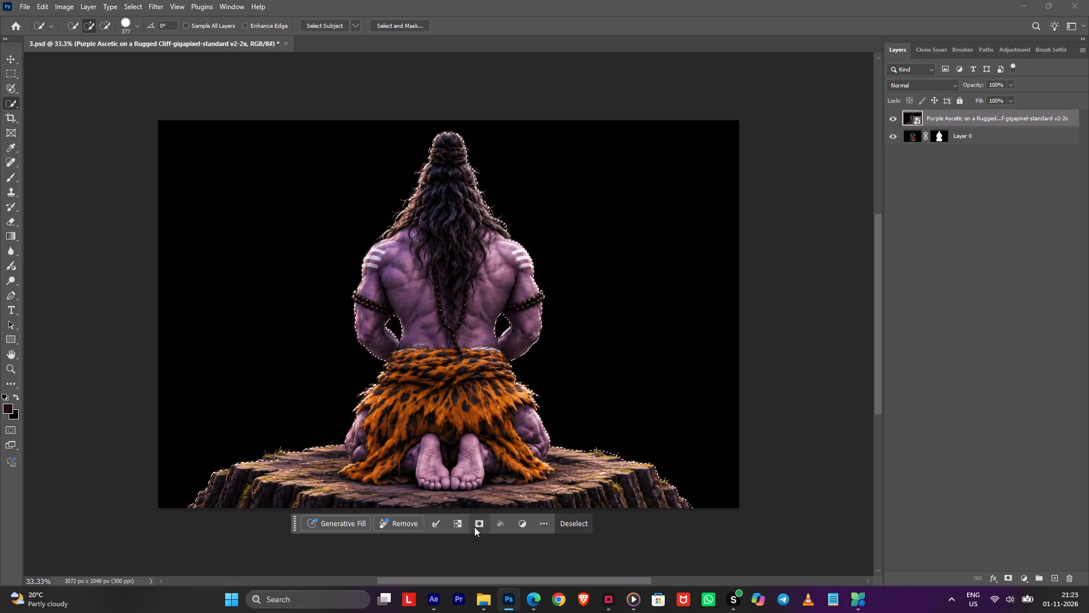
Select and mask out the leftover black patch behind the grass on the cliff's right edge, and deselect.
scroll(595, 447, "up", 7, "alt")
scroll(595, 443, "down", 1, "alt")
scroll(595, 443, "up", 8, "alt")
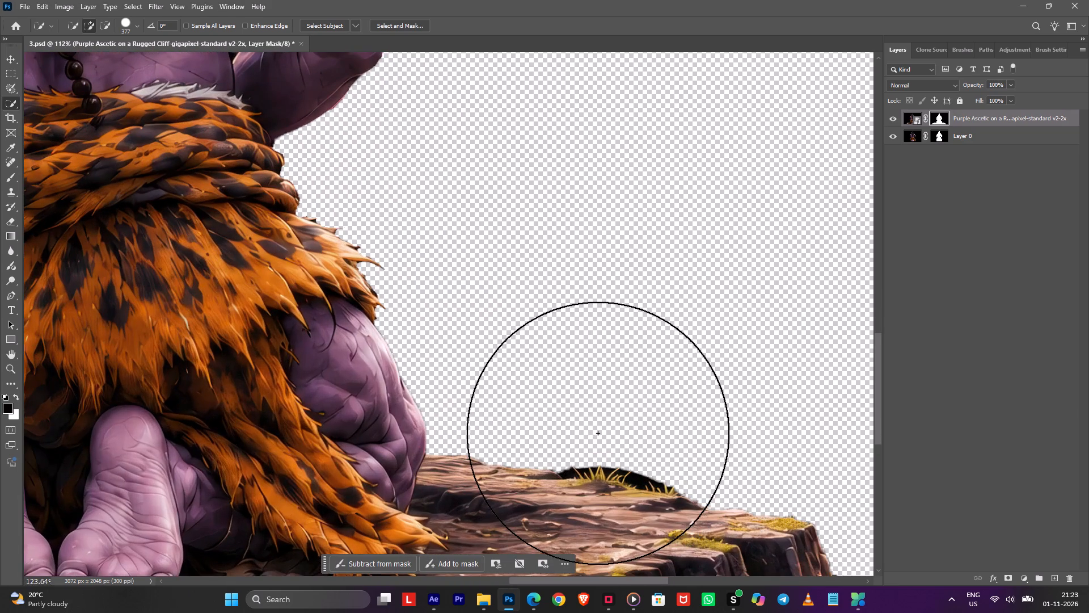
key("shift+w")
left_click(639, 477)
key("b")
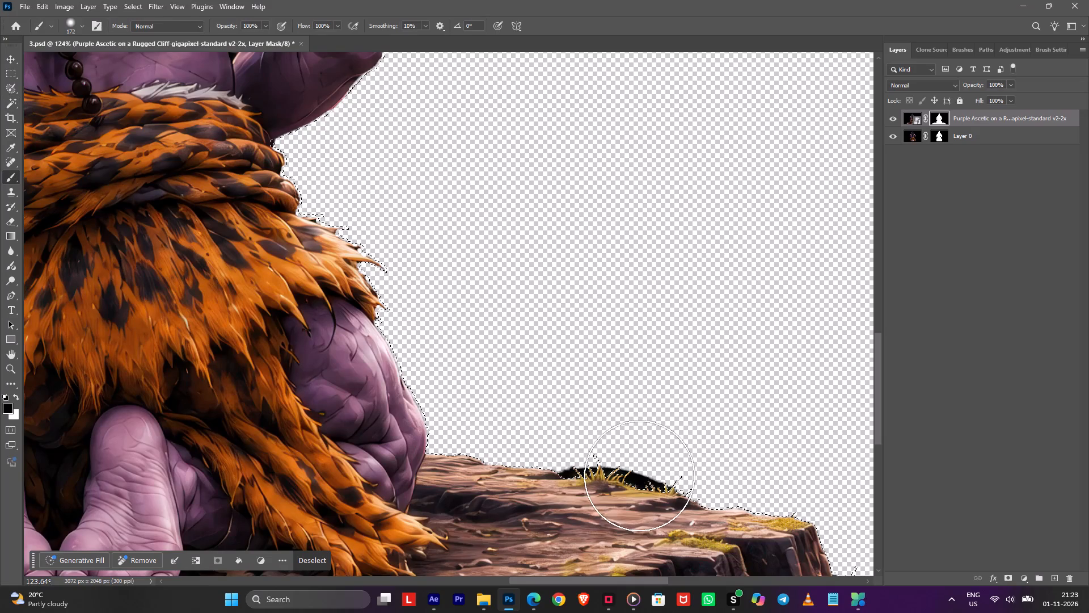
left_click_drag(639, 476, 712, 488)
left_click(316, 562)
scroll(535, 383, "down", 3, "alt")
scroll(536, 383, "up", 1, "alt")
scroll(536, 383, "down", 1, "alt")
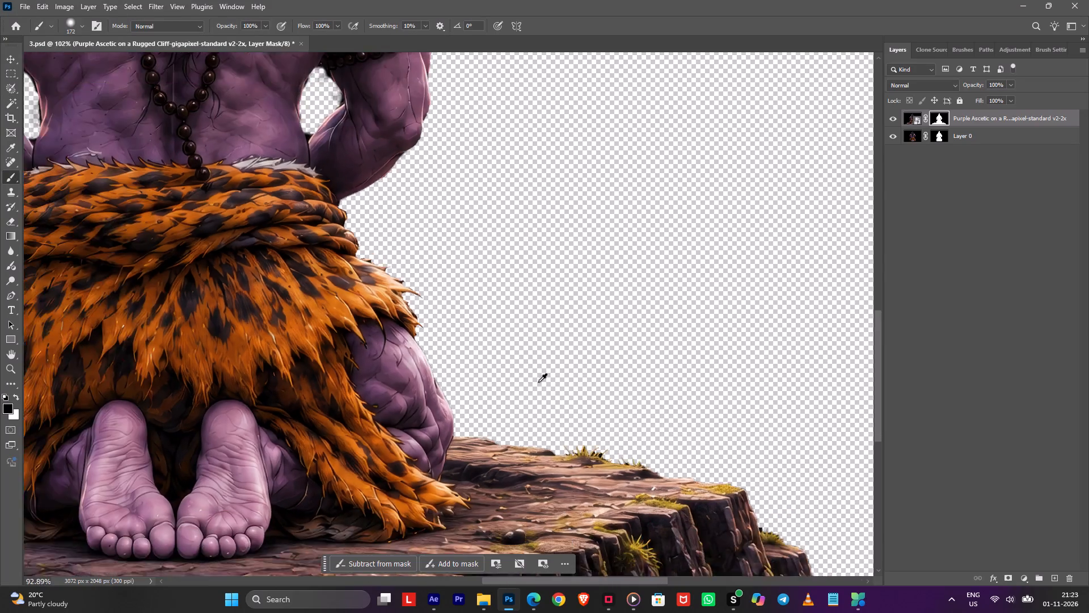
scroll(538, 382, "down", 3, "alt")
scroll(544, 379, "up", 1, "alt")
scroll(544, 379, "down", 11, "alt")
Hide Layer 0 and save 3.psd.
triple_click(901, 137)
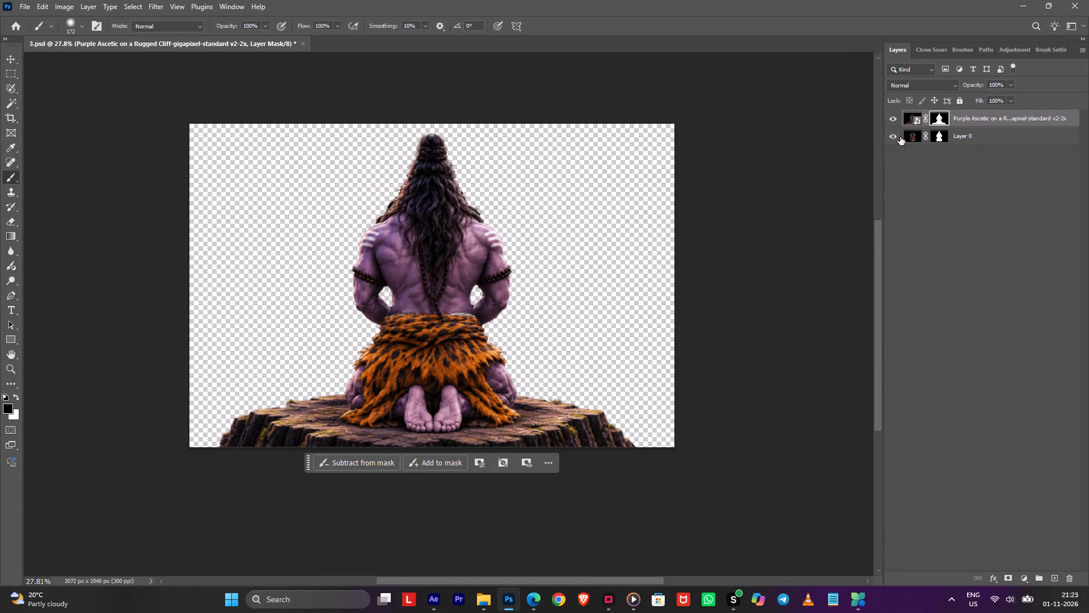
left_click(900, 137)
left_click(900, 137)
key("ctrl+s")
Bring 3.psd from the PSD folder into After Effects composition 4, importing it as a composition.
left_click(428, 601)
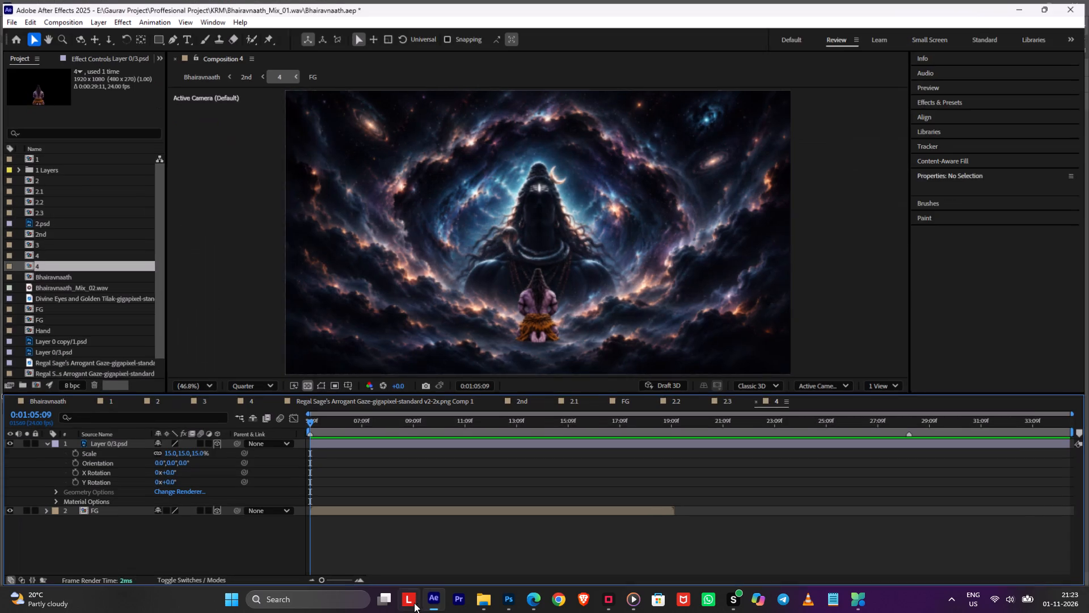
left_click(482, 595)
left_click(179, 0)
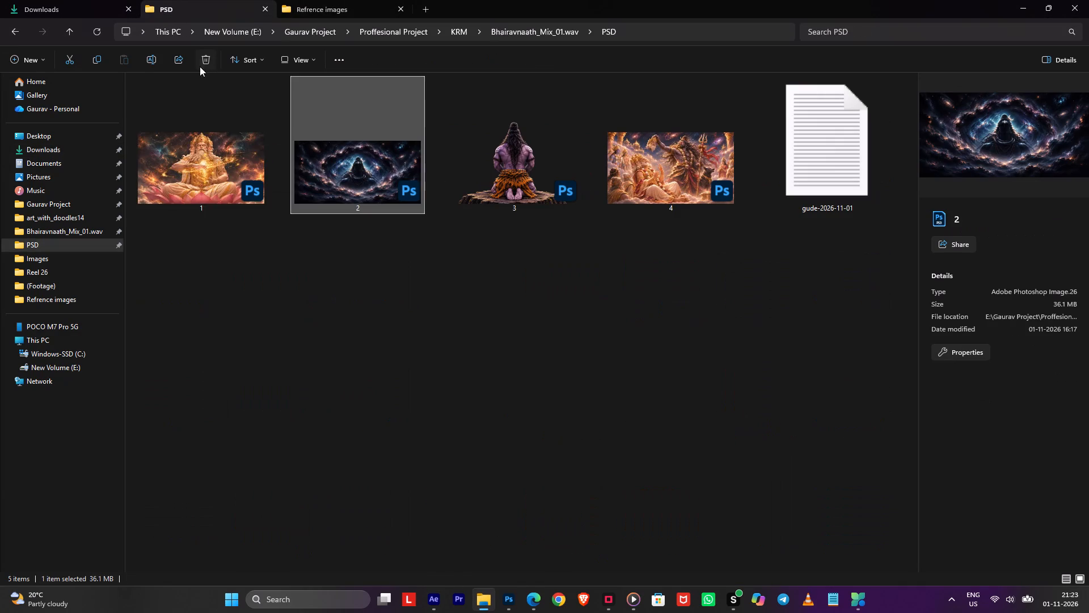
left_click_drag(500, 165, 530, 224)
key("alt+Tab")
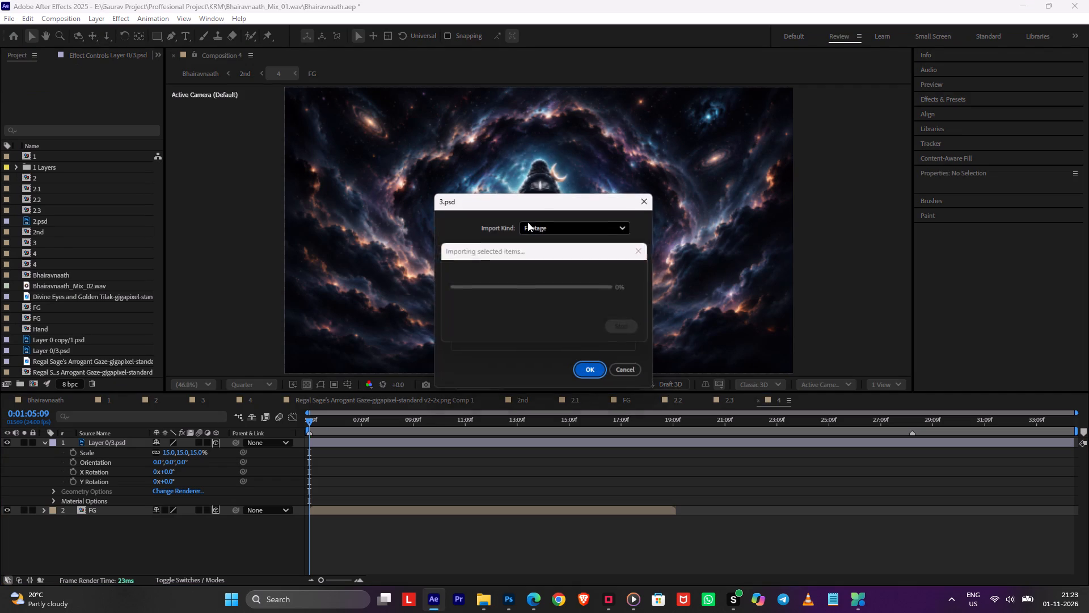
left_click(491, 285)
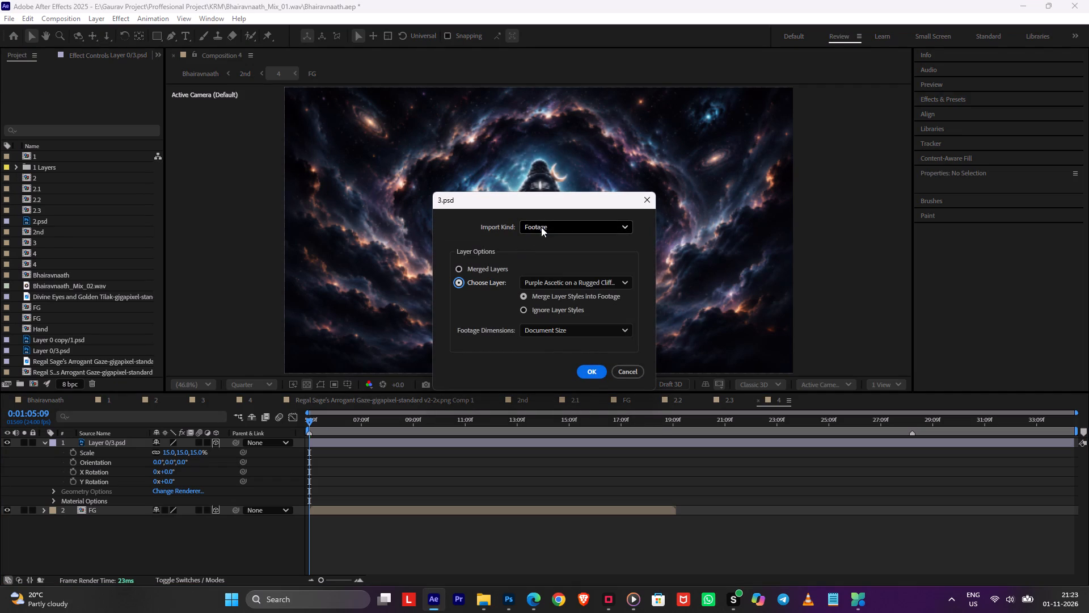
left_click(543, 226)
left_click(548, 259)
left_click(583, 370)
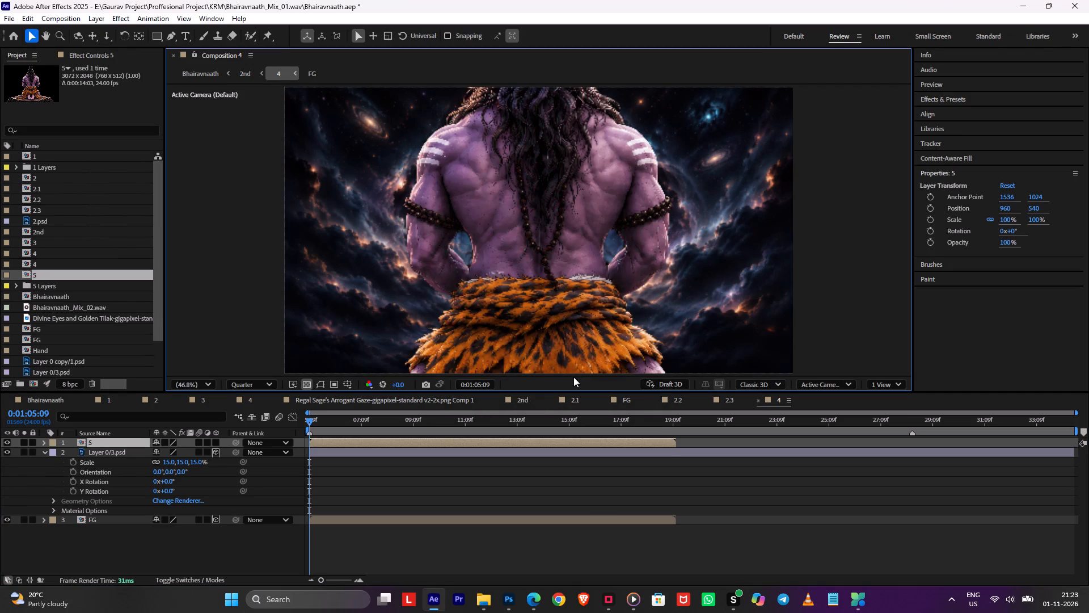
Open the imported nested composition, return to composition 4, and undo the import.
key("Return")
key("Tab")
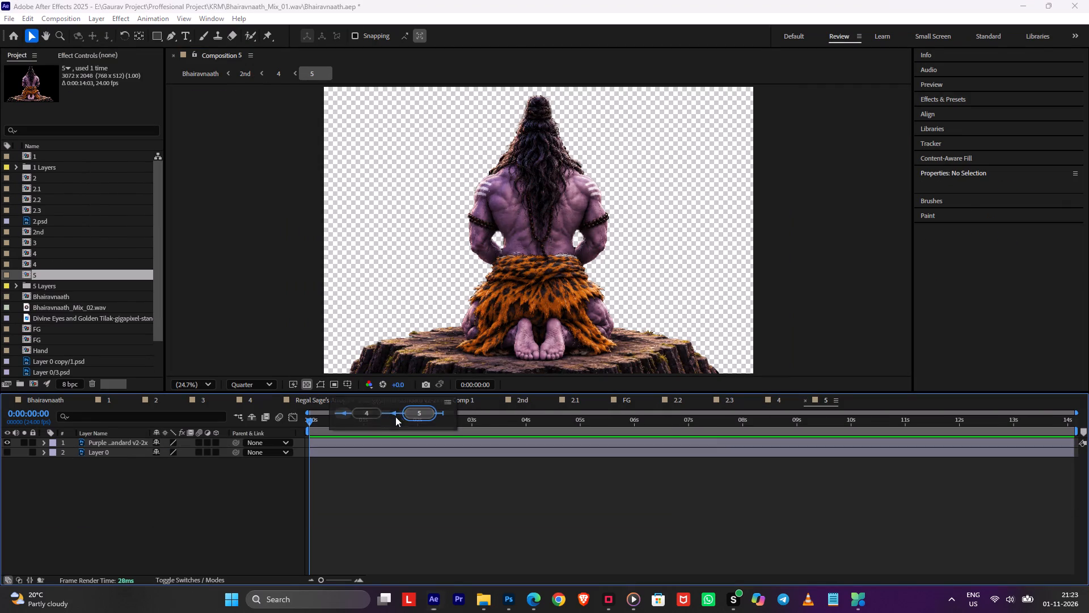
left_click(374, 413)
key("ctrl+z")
Bring 3.psd from the PSD folder into composition 4 as footage, choosing only the Purple Ascetic layer at document size, and make it 3D.
key("alt+Tab")
left_click_drag(495, 157, 502, 241)
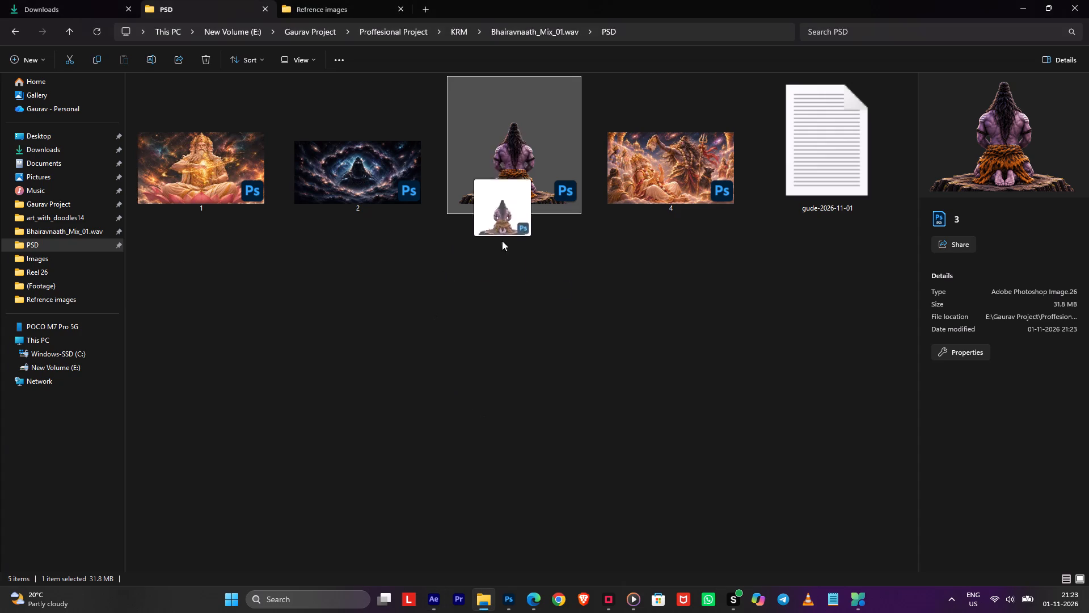
left_click_drag(502, 241, 493, 280)
key("alt+Tab")
left_click(554, 220)
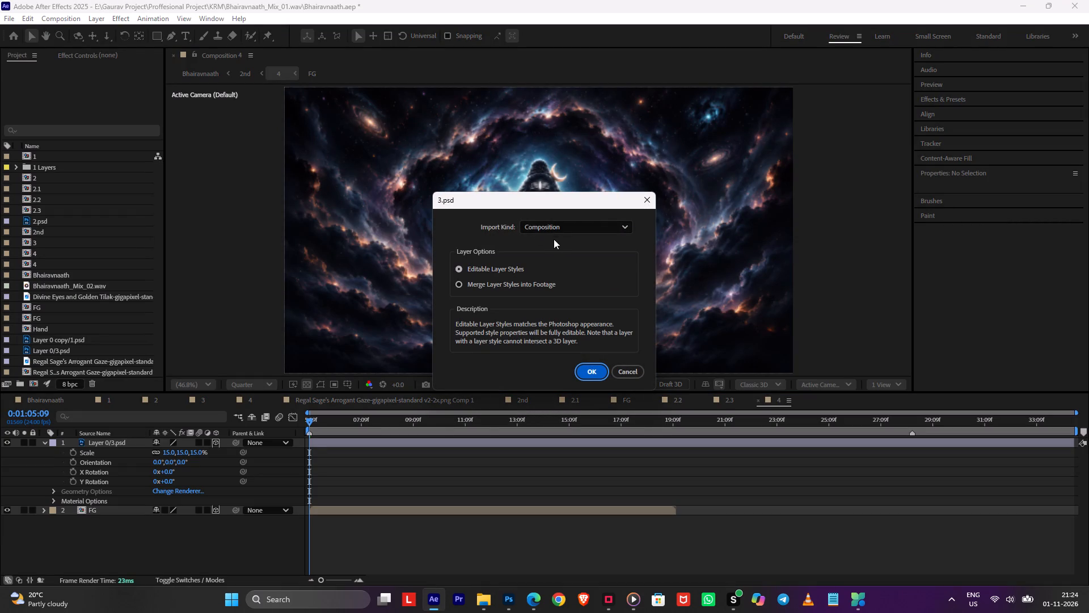
left_click(554, 239)
left_click(565, 220)
left_click(550, 249)
left_click(457, 288)
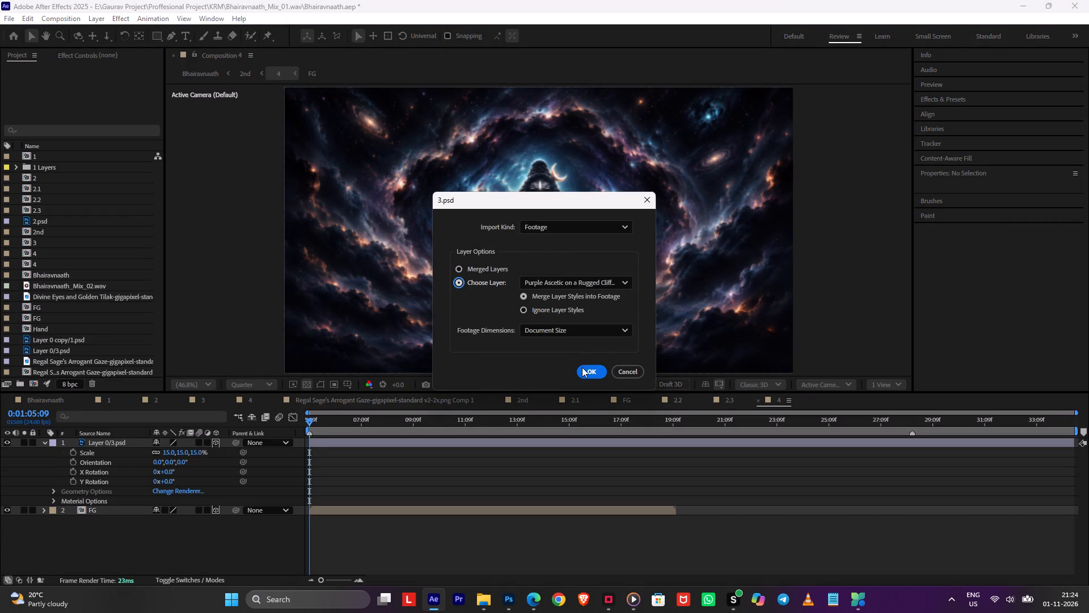
left_click(582, 367)
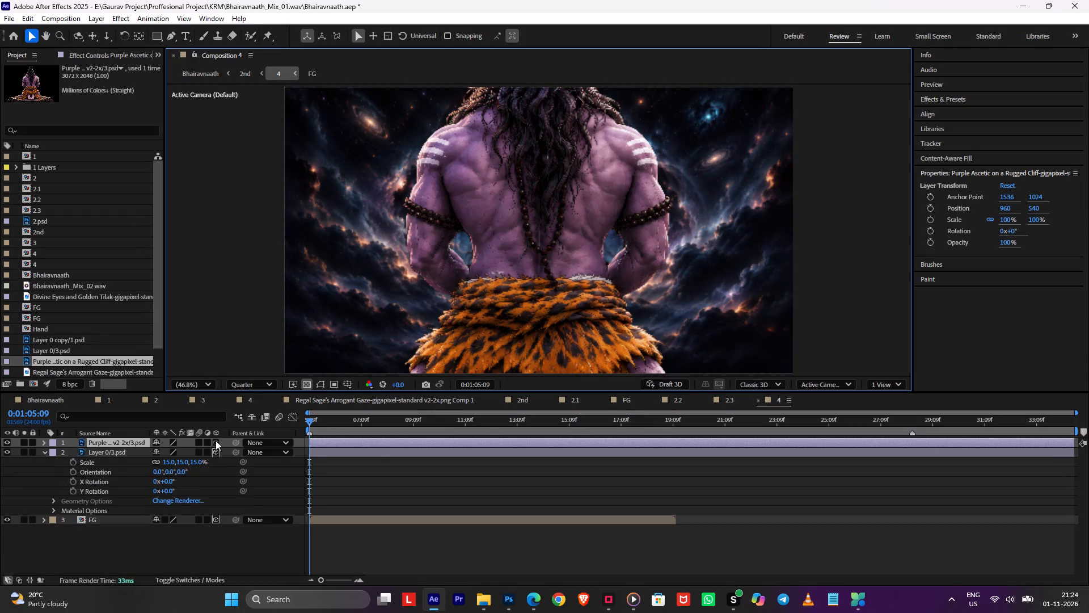
left_click(216, 440)
Delete the old Layer 0/3.psd footage from the project together with its layer in composition 4.
left_click(117, 452)
right_click(117, 452)
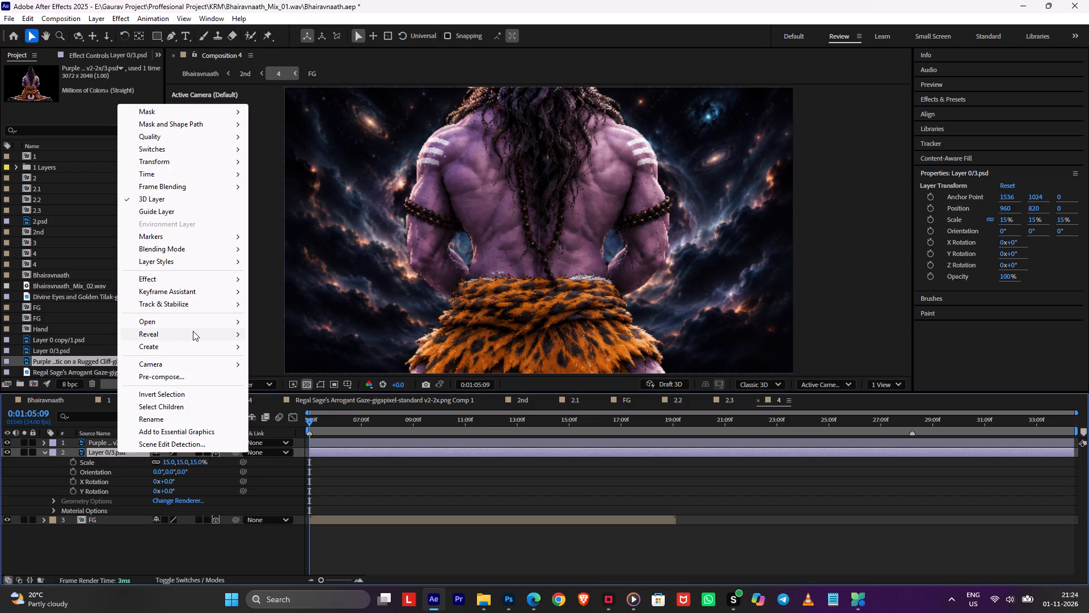
left_click(305, 346)
key("Delete")
key("Return")
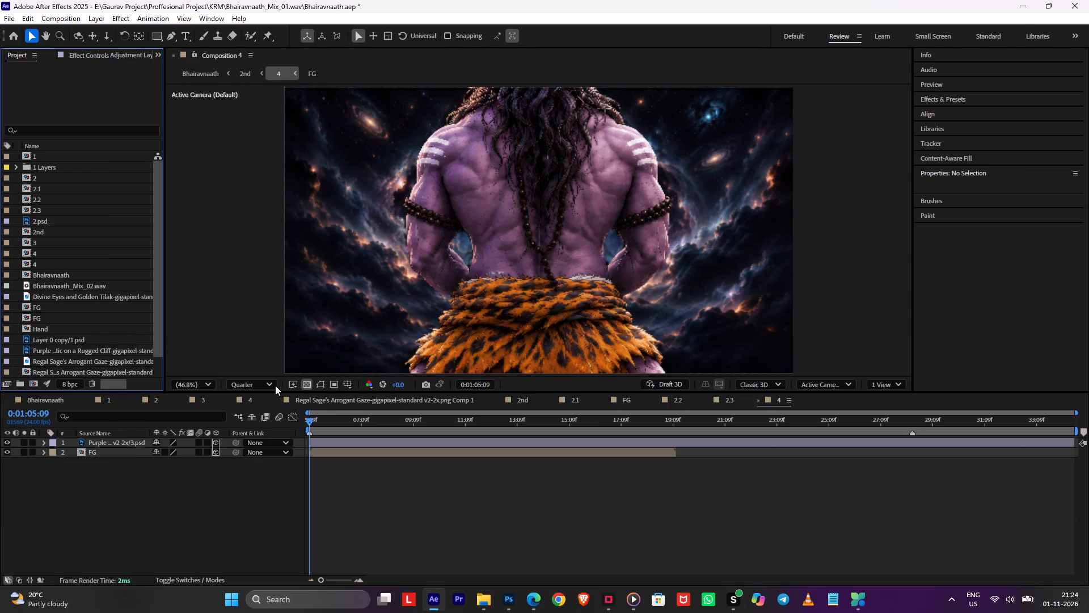
Add a 3D null and a two-node 35 mm camera above the artwork layers, and parent the camera to the null.
left_click(91, 439)
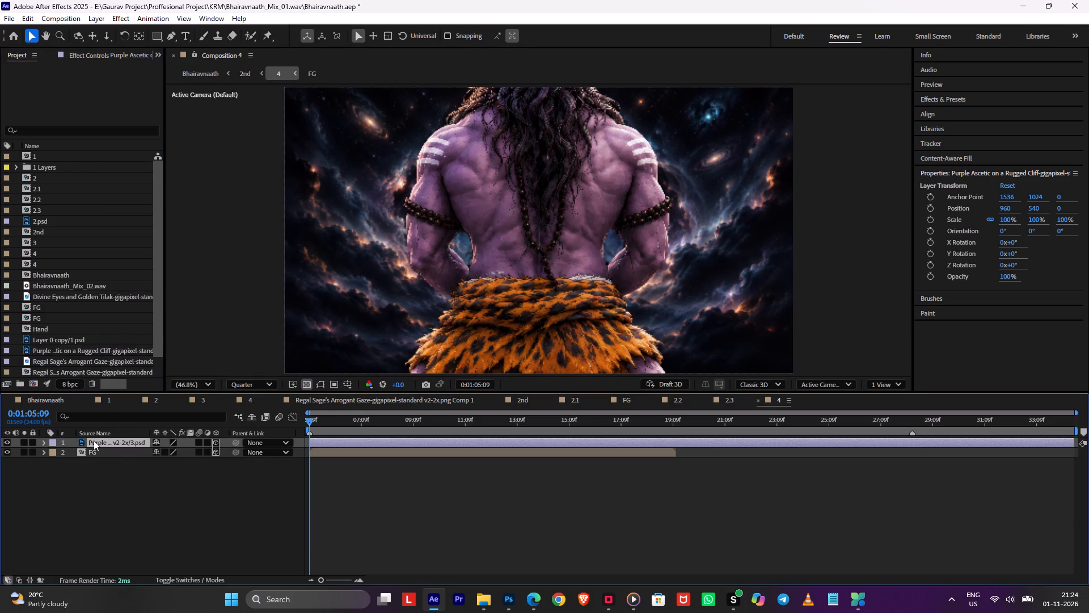
key("ctrl+alt+shift+y")
key("ctrl+alt+shift+c")
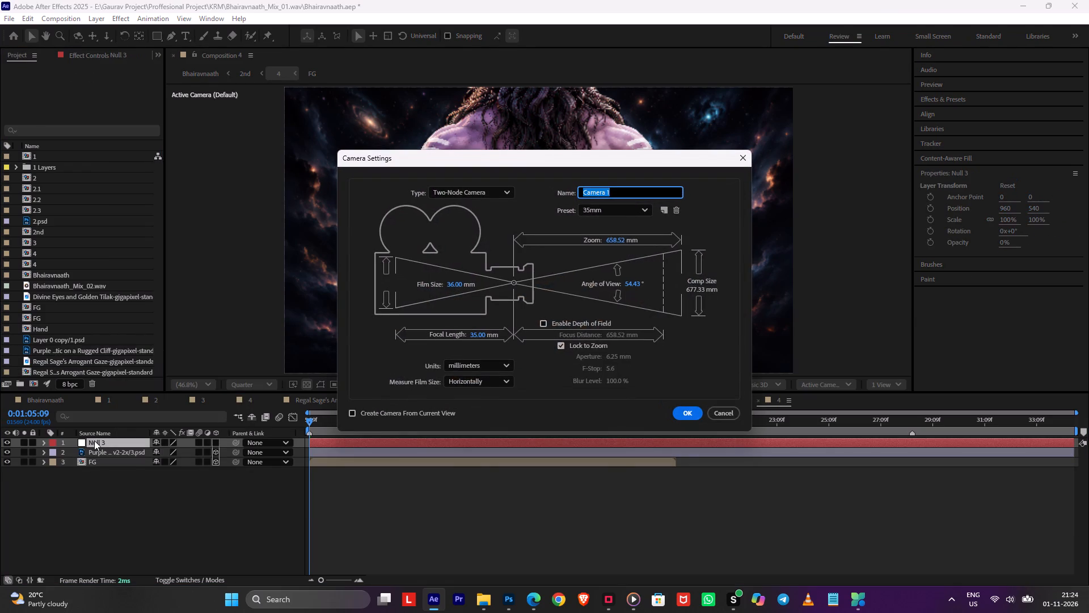
key("Return")
left_click(218, 449)
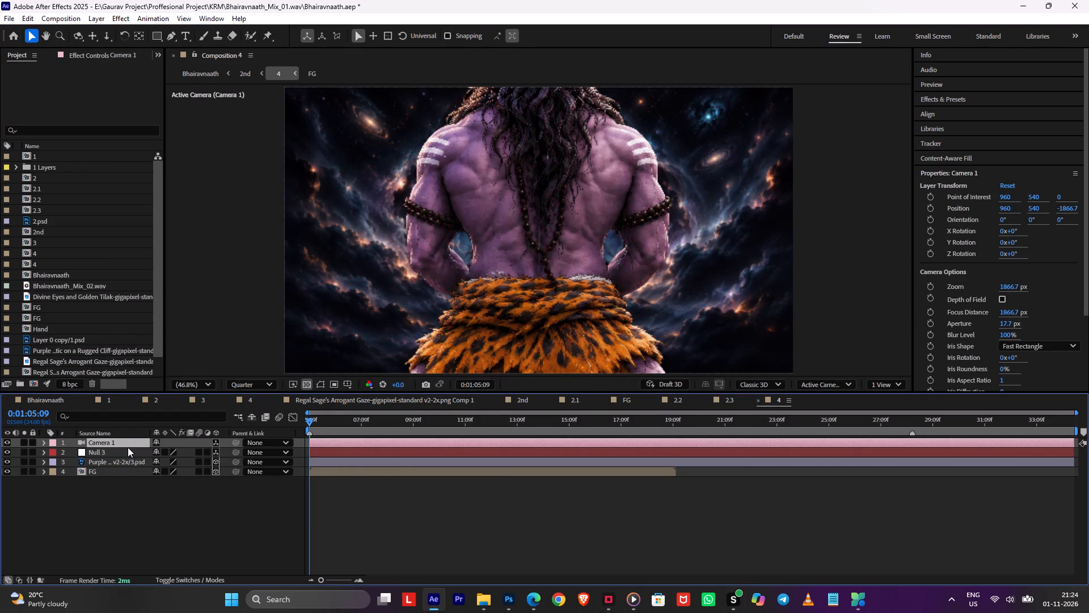
left_click_drag(128, 447, 128, 454)
left_click_drag(239, 451, 213, 443)
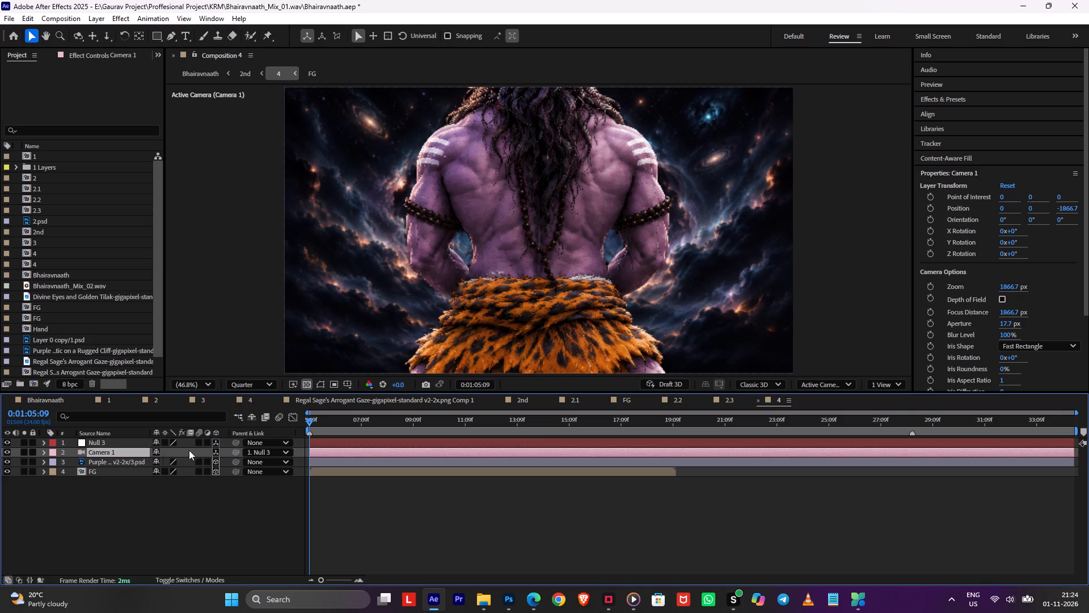
Scale the kneeling figure layer down to 56%.
left_click(119, 462)
key("s")
left_click_drag(199, 470, 173, 468)
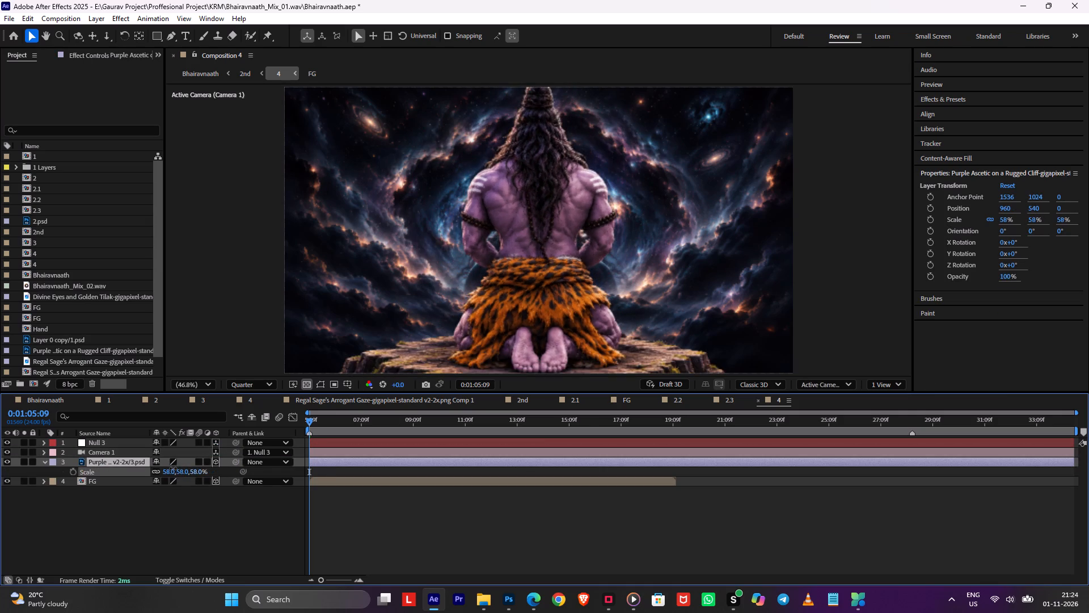
left_click_drag(173, 468, 172, 468)
Set the Z position of the FG background layer to 3000 and of the kneeling figure layer to 2000.
left_click(100, 475, "shift")
left_click(100, 480, "shift")
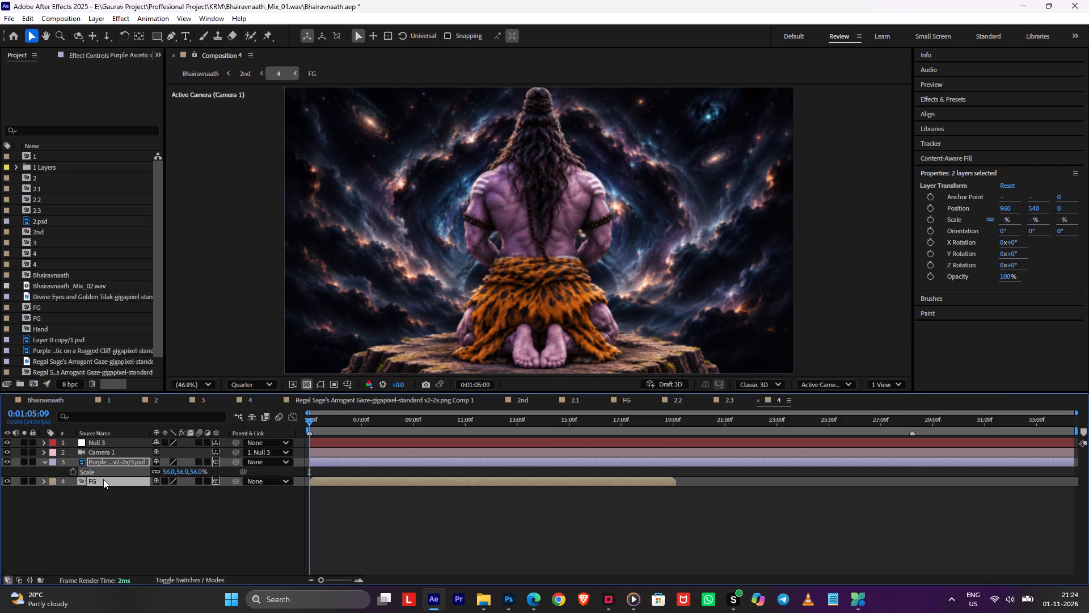
key("p")
left_click(115, 507)
left_click(192, 492)
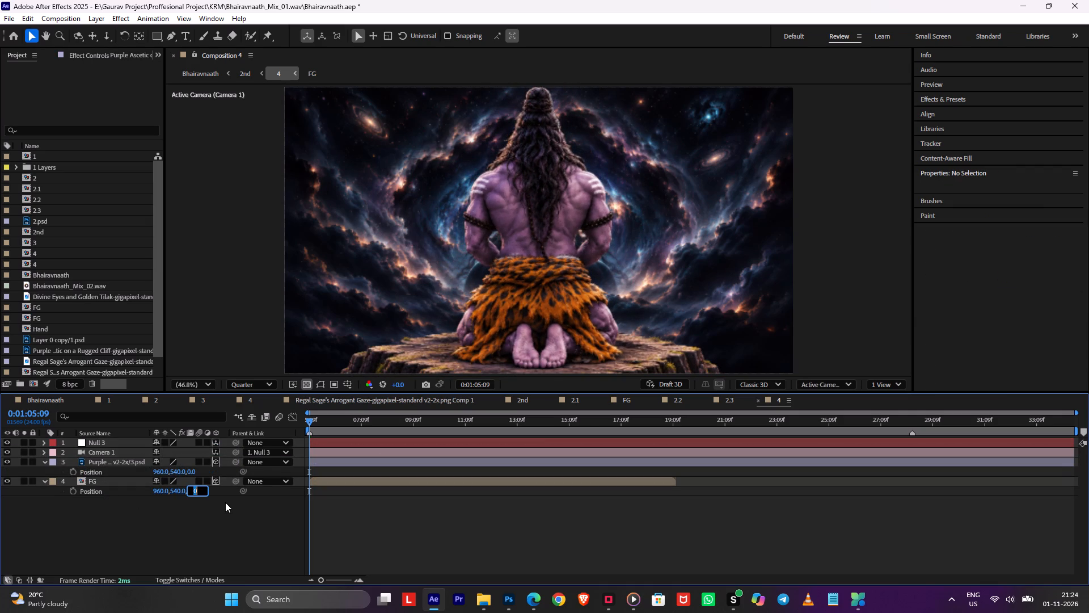
key("3")
key("0")
key("0")
key("0")
left_click(201, 511)
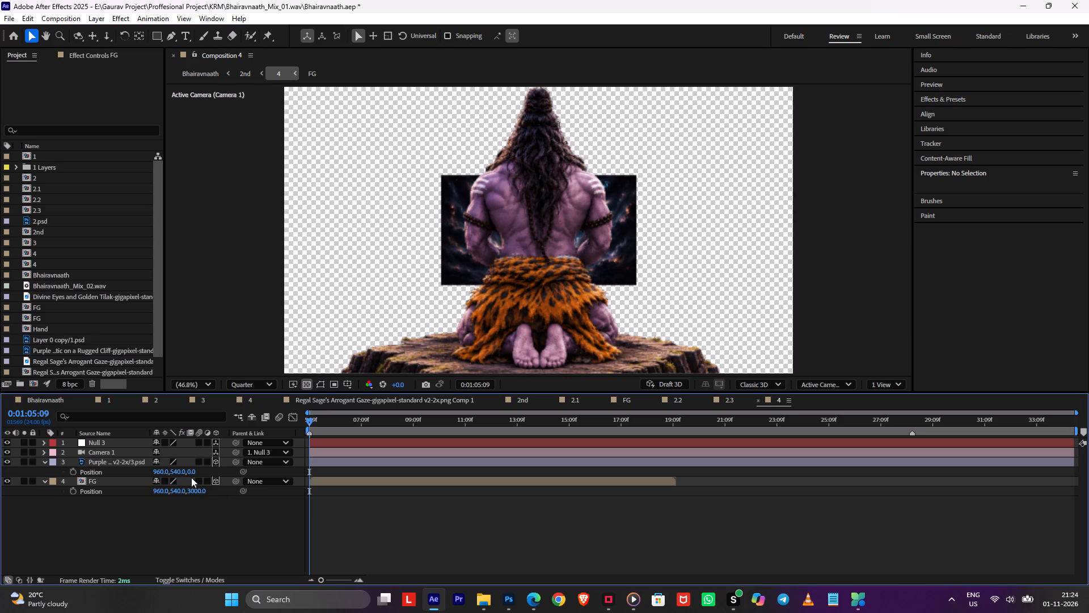
left_click(191, 475)
key("2")
key("0")
key("0")
key("0")
left_click(200, 513)
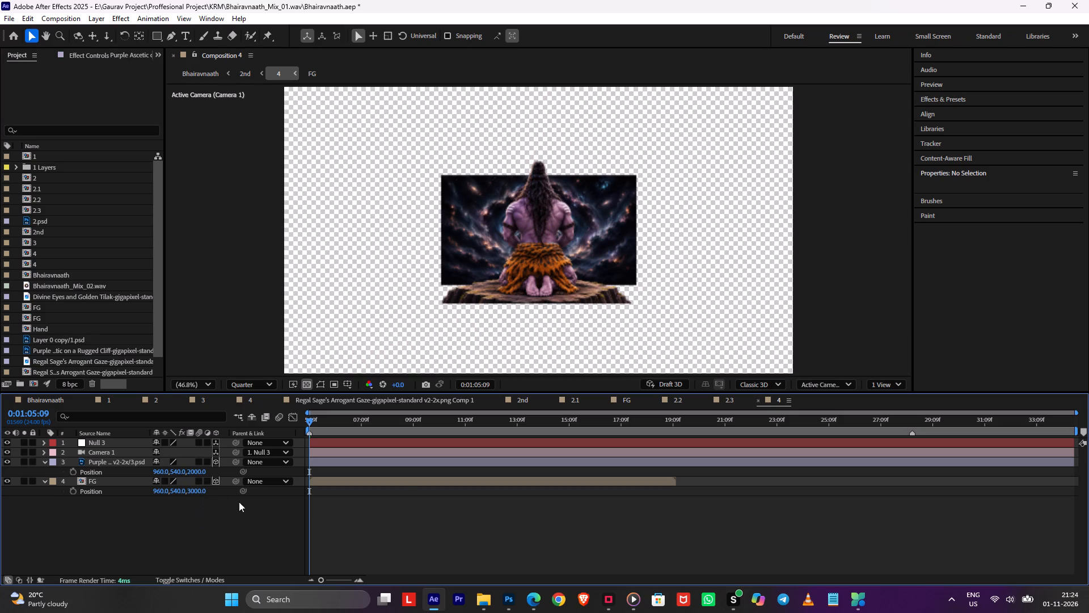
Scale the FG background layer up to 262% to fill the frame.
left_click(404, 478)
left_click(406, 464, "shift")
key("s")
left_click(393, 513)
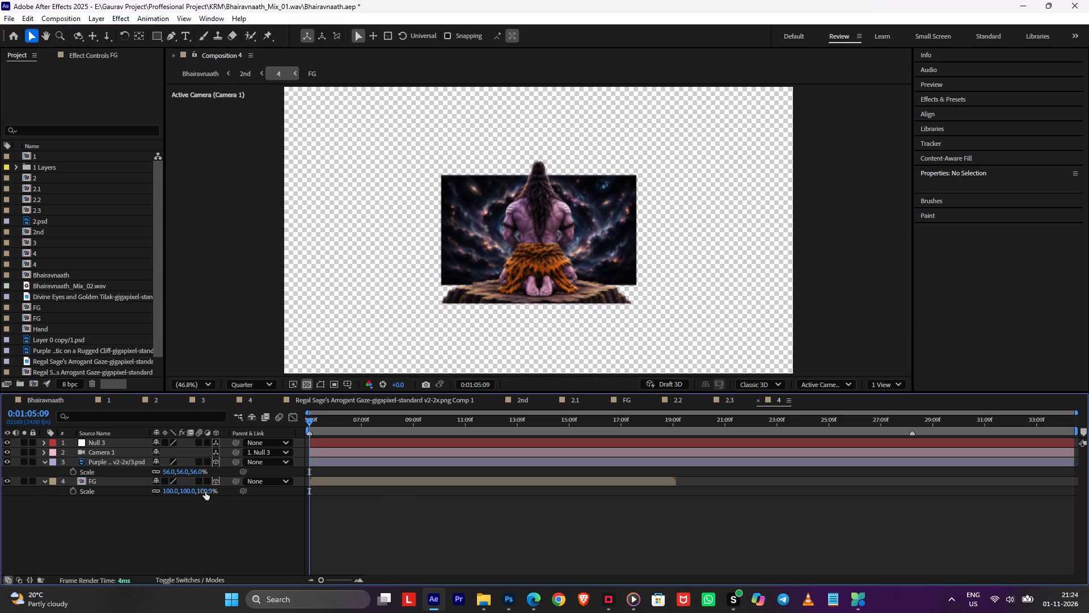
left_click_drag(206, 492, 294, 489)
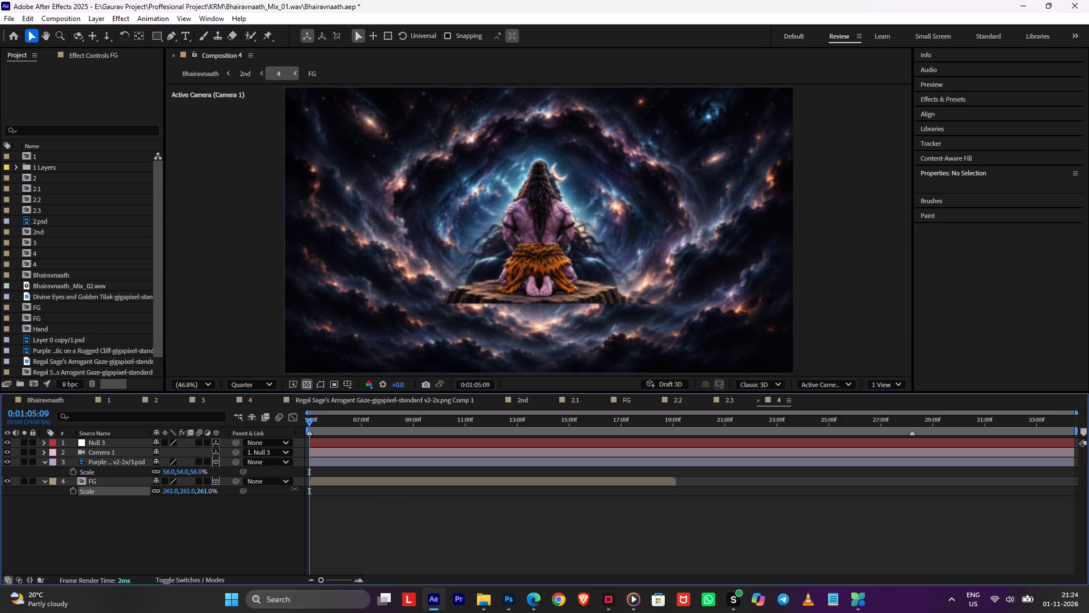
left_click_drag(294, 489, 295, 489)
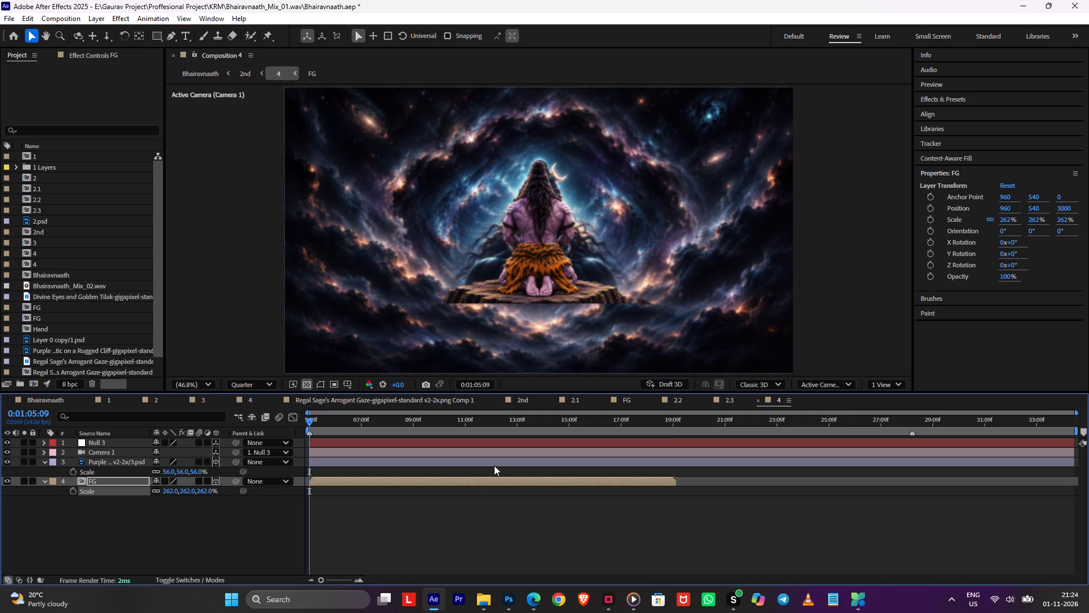
Move the kneeling figure layer down to Y position 1280 and save the project.
left_click(493, 463)
key("shift+Down")
key("shift+Down")
key("shift+Down")
key("shift+Down")
key("shift+Down")
key("shift+Down")
key("shift+Down")
key("shift+Down")
key("shift+Down")
key("shift+Down")
key("shift+Down")
key("shift+Down")
key("shift+Down")
key("shift+Down")
key("shift+Down")
key("shift+Down")
key("shift+Down")
key("shift+Down")
key("shift+Down")
key("shift+Down")
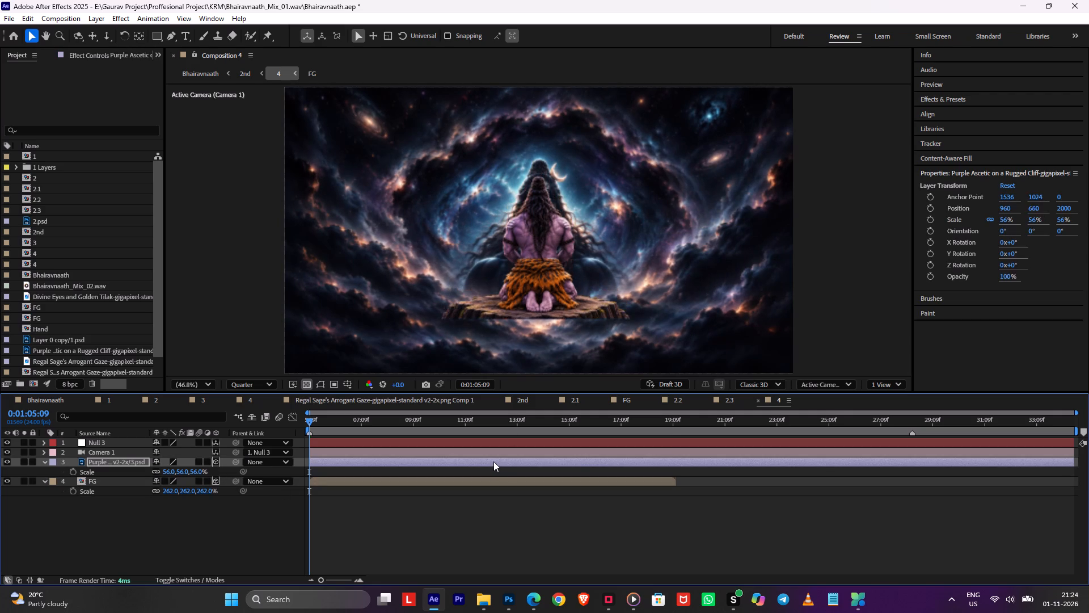
key("shift+Down")
scroll(662, 279, "down", 1)
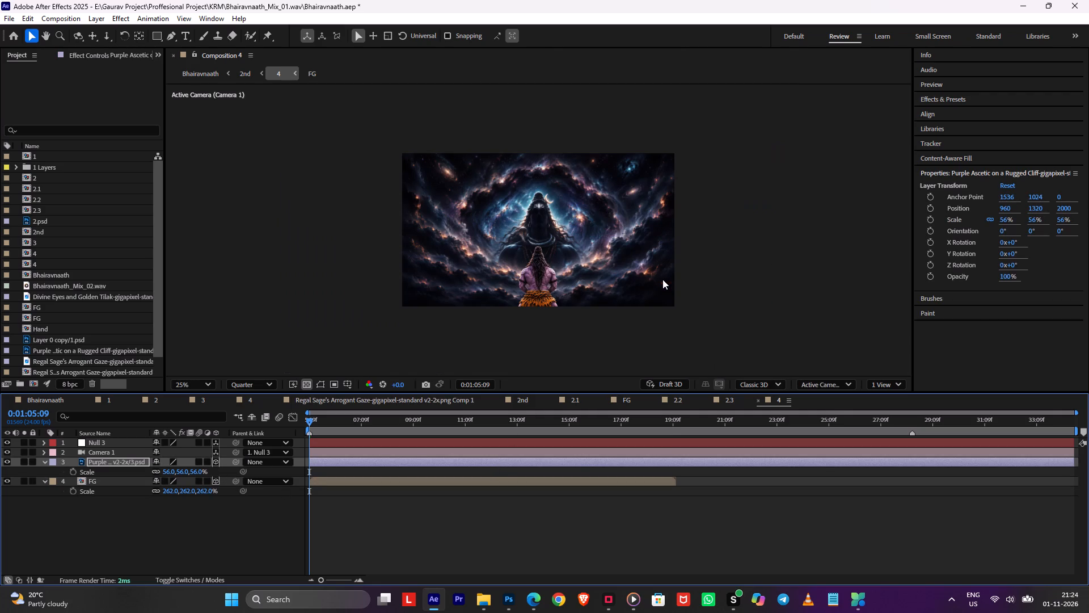
key("shift+Up")
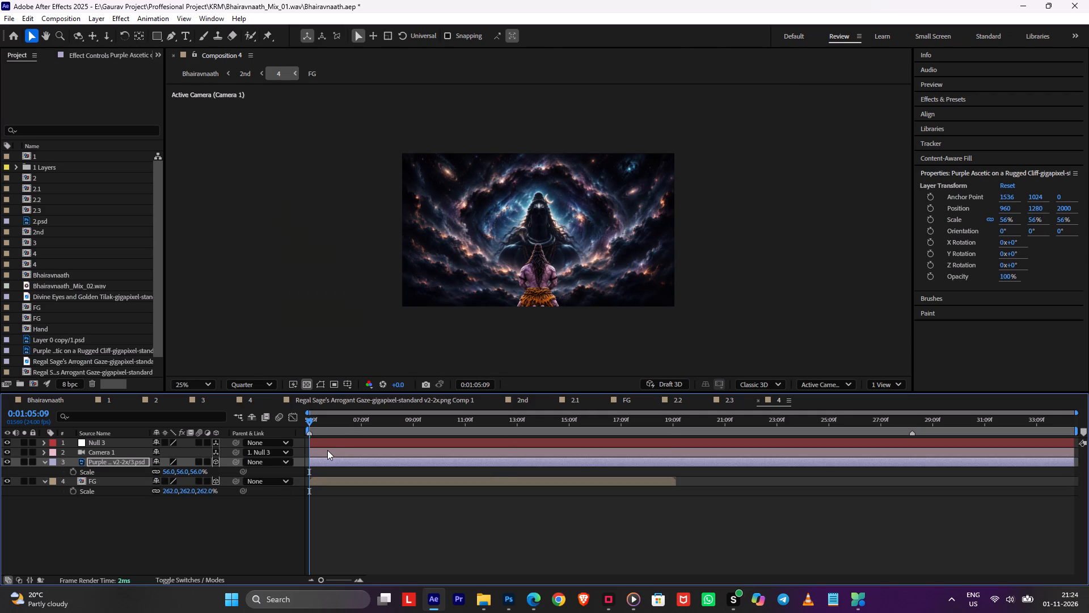
key("ctrl+s")
Scale the FG background layer up to 447%.
left_click(322, 481)
key("s")
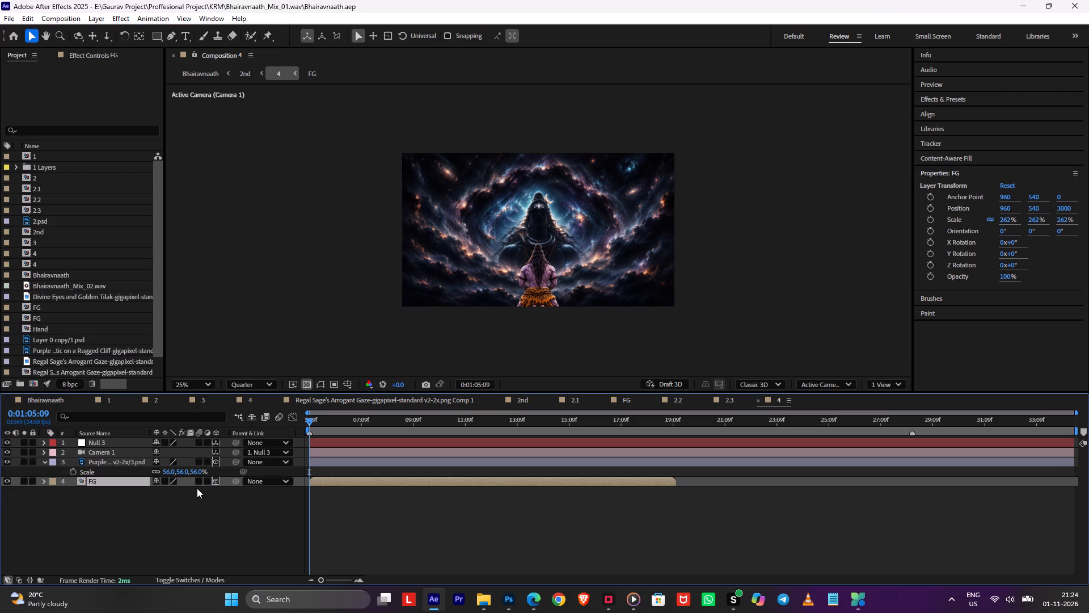
key("s")
left_click_drag(191, 489, 257, 480)
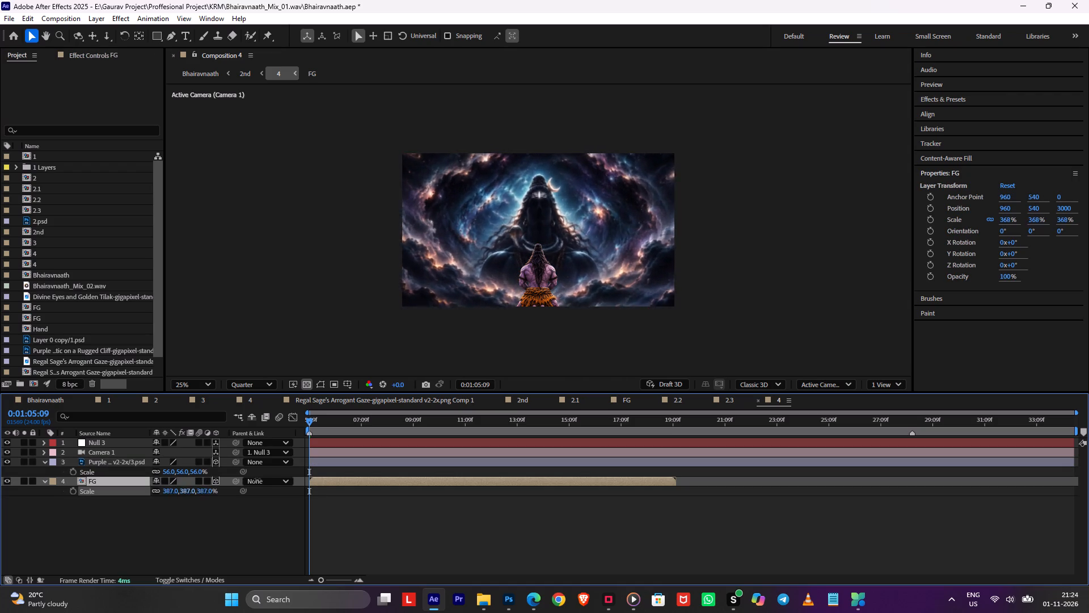
left_click_drag(257, 480, 285, 478)
Move the FG background layer up to Y position -60.
key("shift+Up")
key("shift+Up")
key("shift+Up")
key("shift+Up")
key("shift+Up")
key("shift+Up")
key("shift+Up")
key("shift+Up")
key("shift+Up")
key("shift+Up")
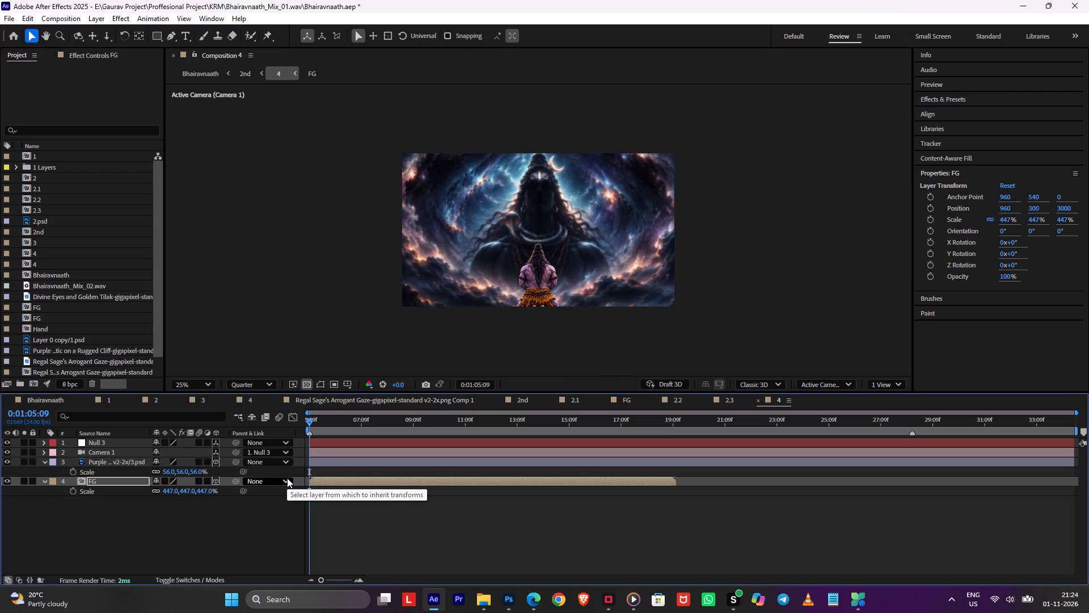
key("shift+Up")
key("shift+Up")
key("shift+Up")
key("shift+Up")
key("shift+Up")
Keyframe the camera null's position at the composition start as 960, 960, 2852 to frame the figure's head and shoulders.
left_click(369, 437)
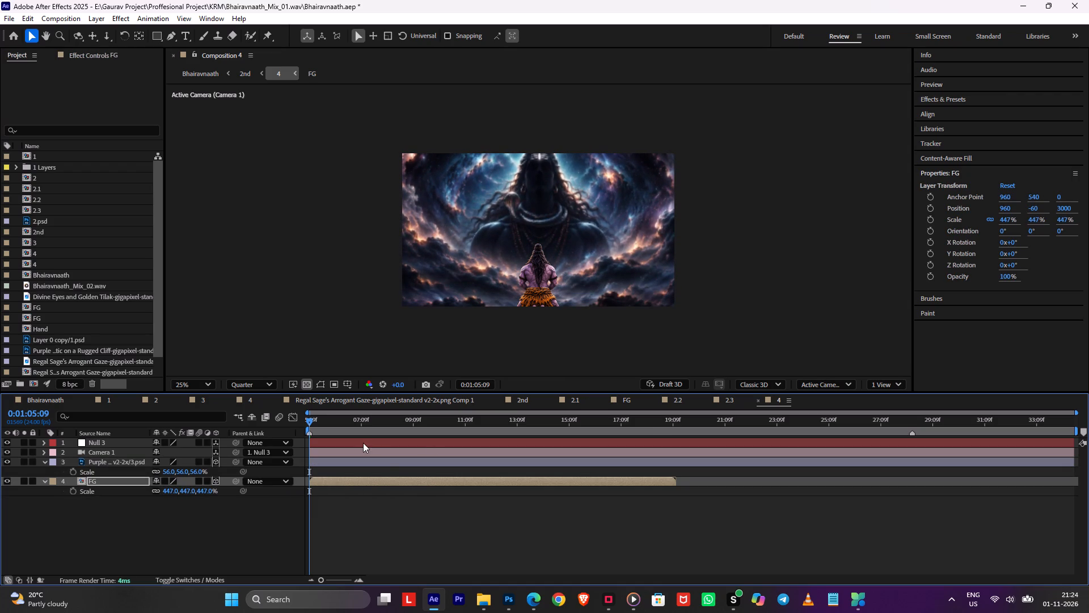
left_click(363, 443)
key("p")
left_click(73, 454)
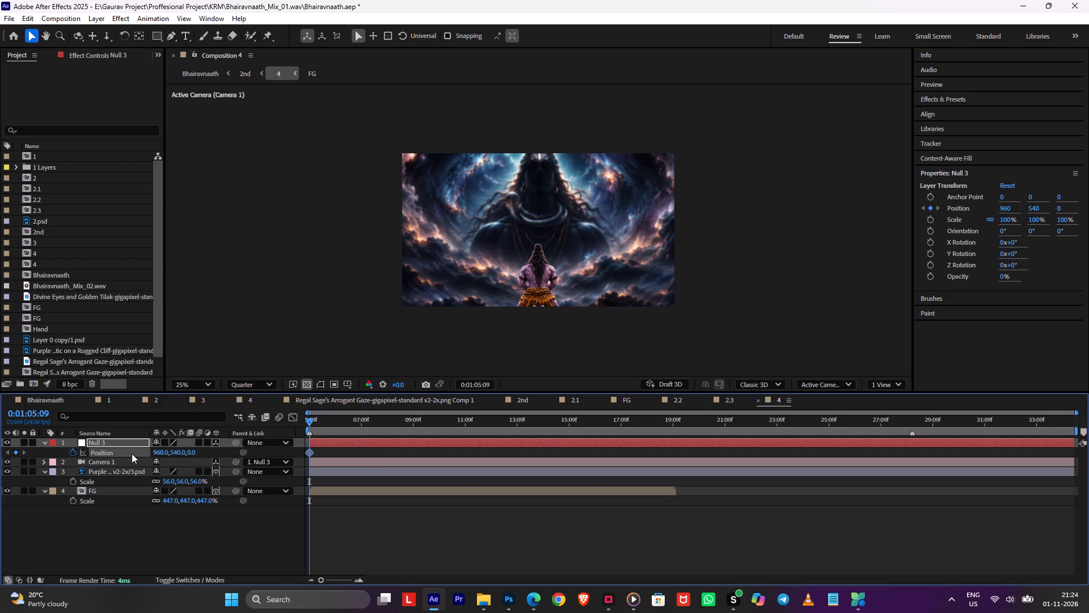
left_click_drag(188, 452, 1088, 436)
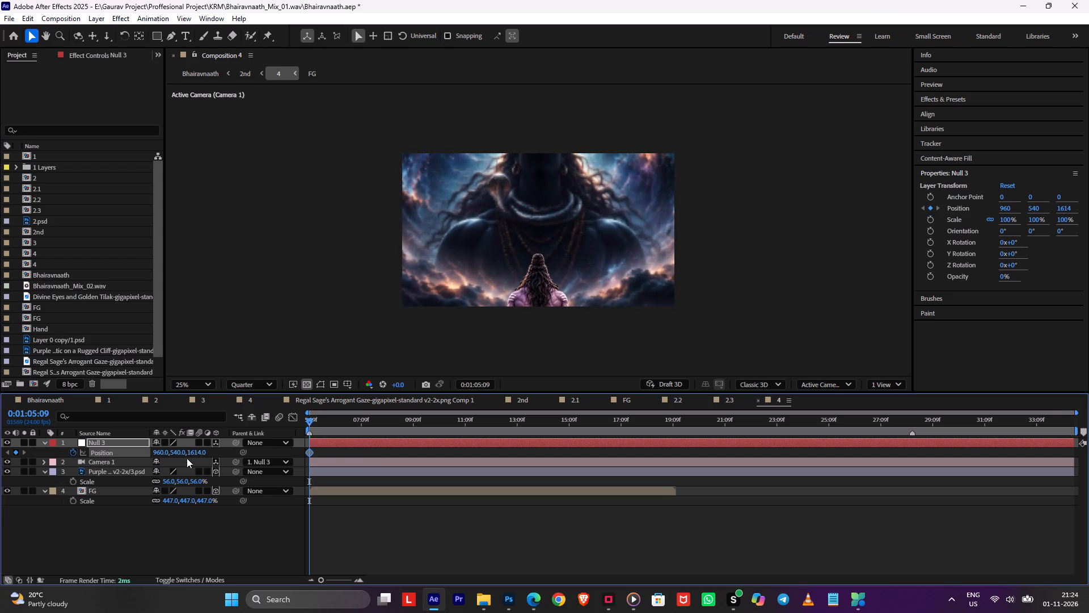
left_click_drag(200, 453, 1060, 457)
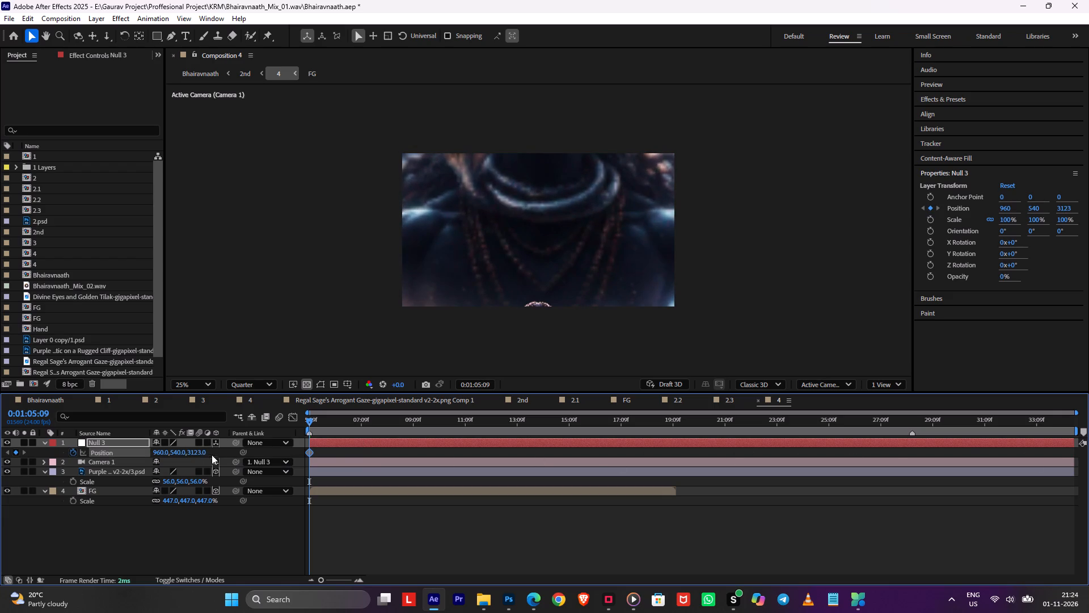
left_click_drag(175, 454, 427, 440)
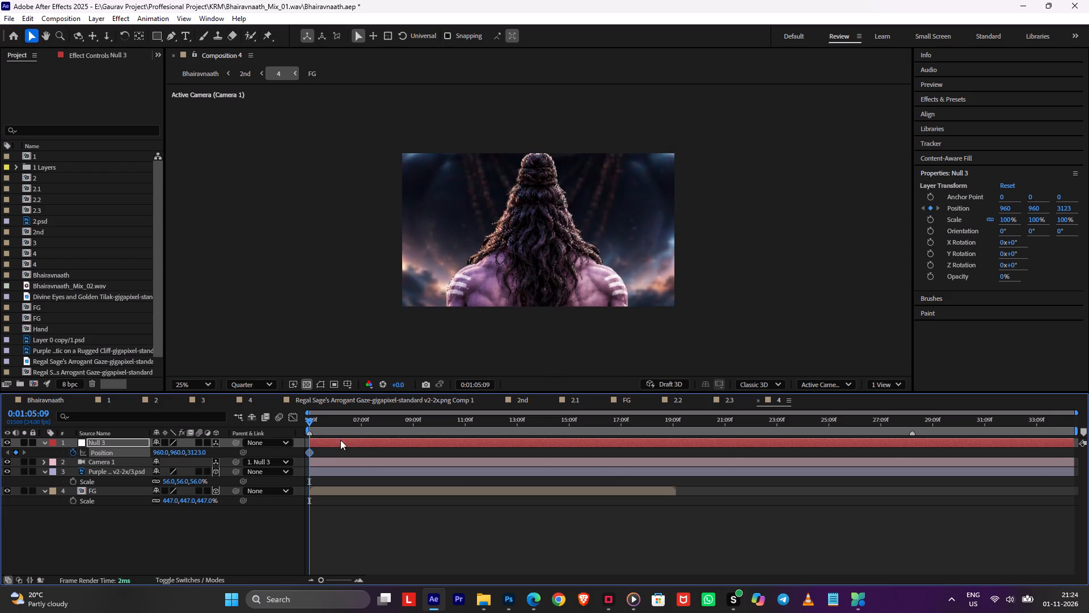
left_click_drag(195, 452, 55, 465)
Apply Gaussian Blur to the FG background layer, set Blurriness to 10.6, and start keyframing it at the composition start.
left_click(330, 492)
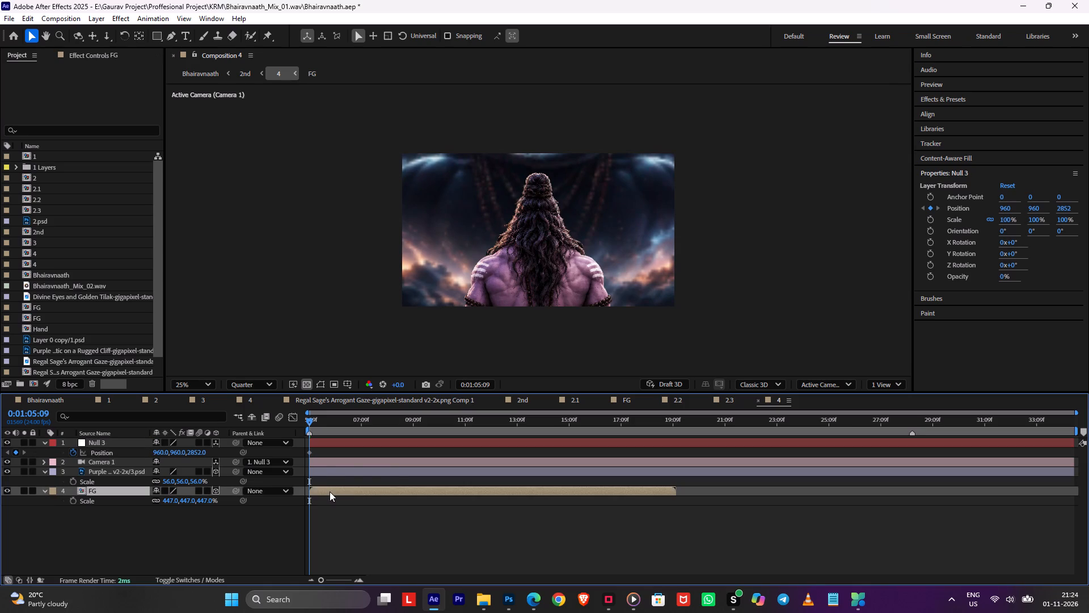
key("ctrl+space")
type("gau")
left_click(313, 487)
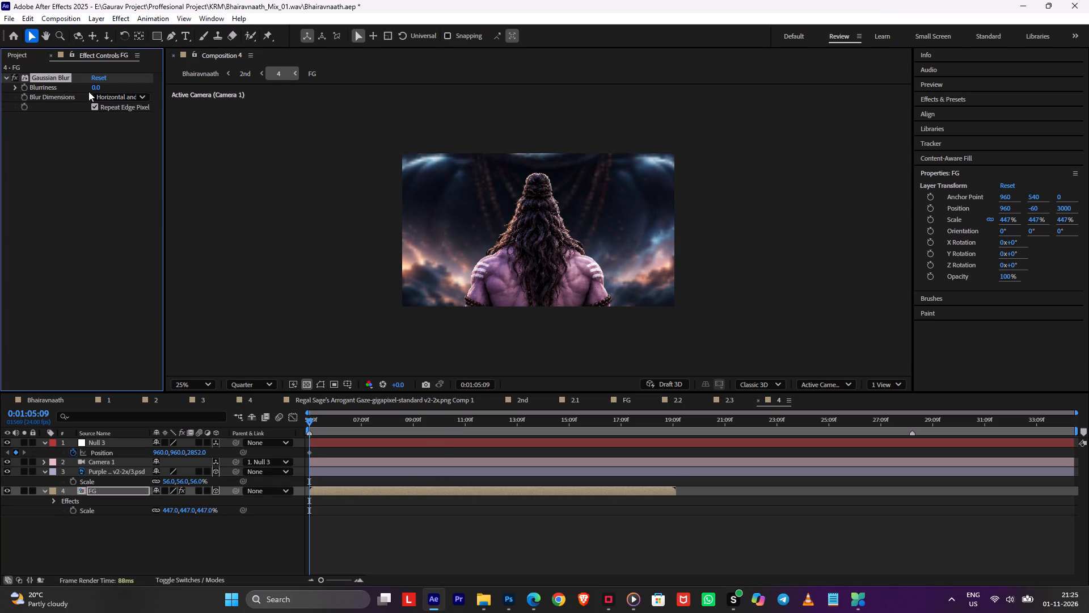
left_click_drag(98, 87, 159, 89)
left_click_drag(159, 89, 159, 89)
left_click(25, 85)
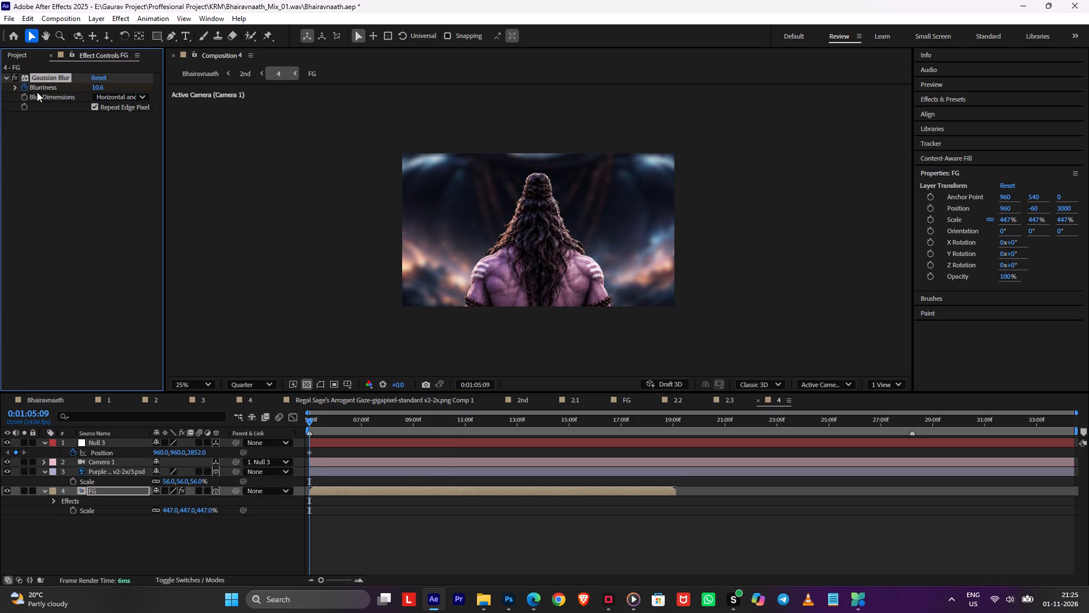
Keyframe the camera null's position at 0:01:18:22 as 960, 960, 1481 and apply Easy Ease to that keyframe.
key("space")
left_click_drag(345, 420, 657, 441)
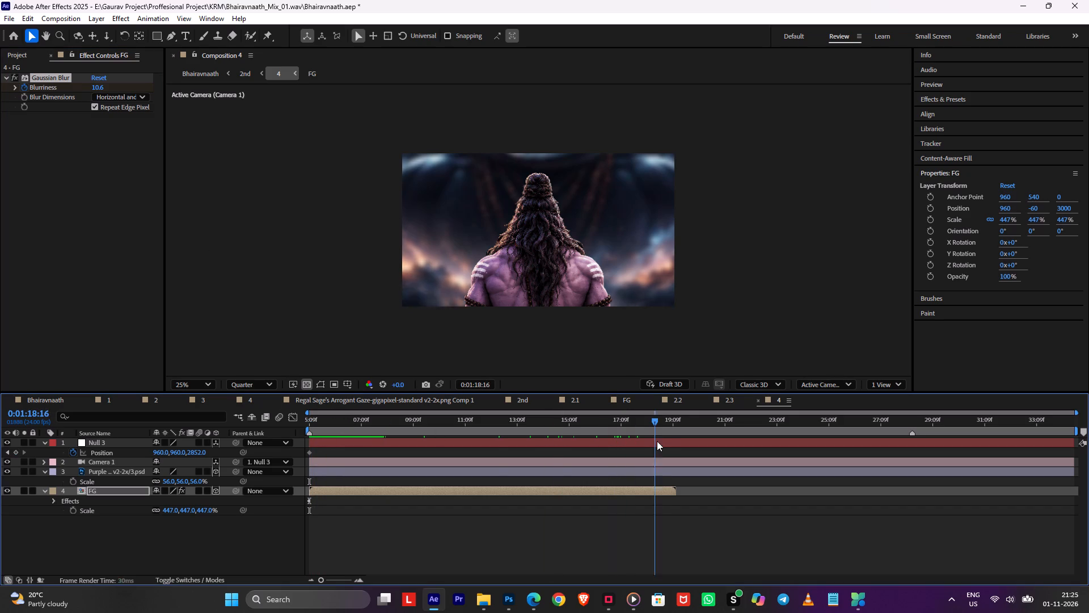
left_click_drag(657, 441, 661, 442)
left_click_drag(196, 449, 0, 455)
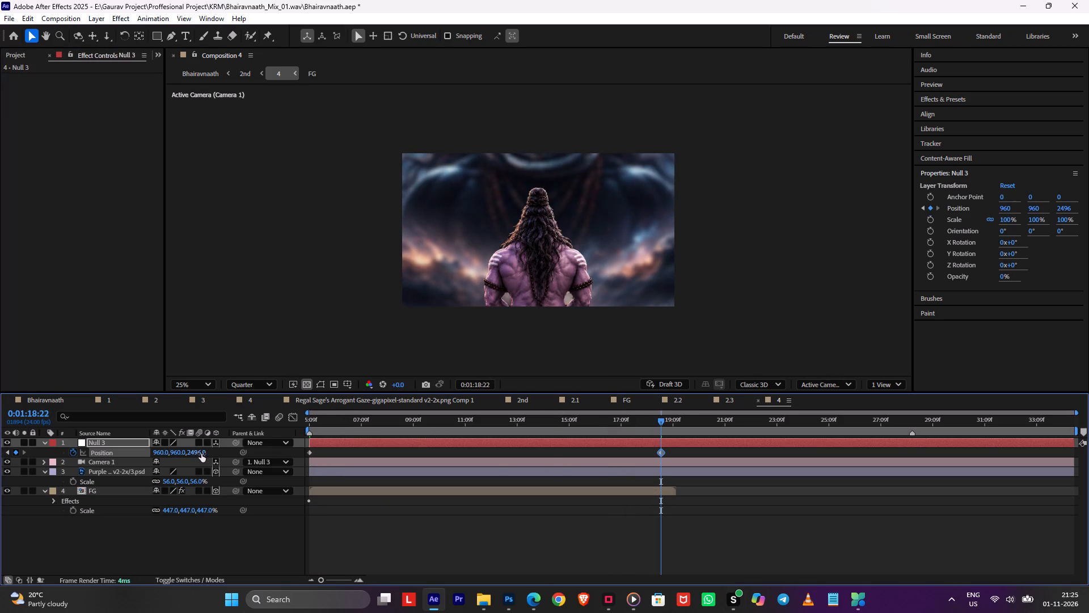
left_click_drag(202, 454, 0, 462)
left_click_drag(193, 453, 0, 464)
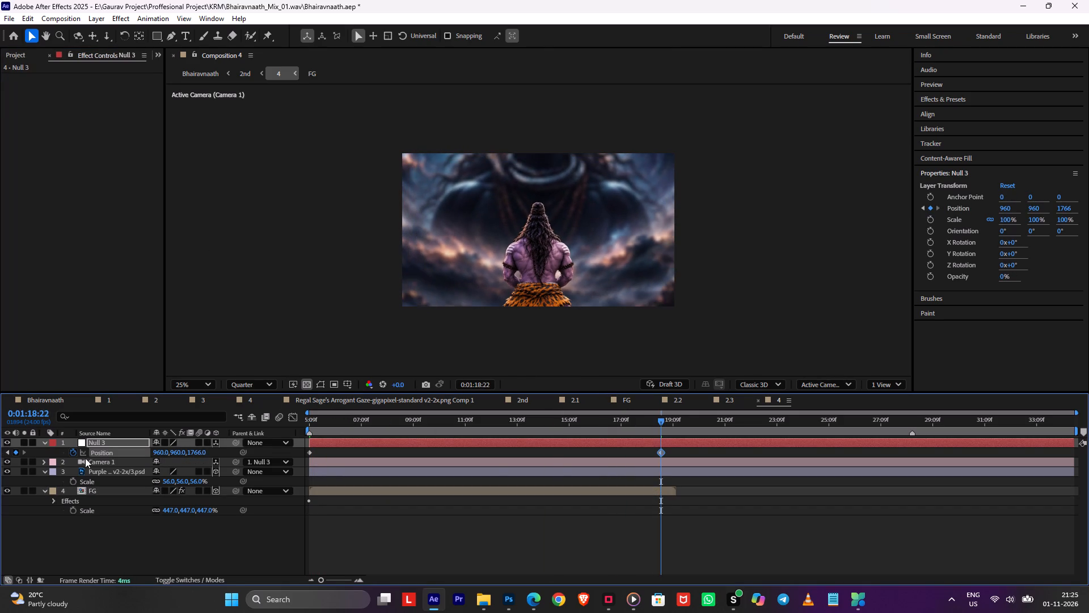
left_click_drag(195, 453, 42, 462)
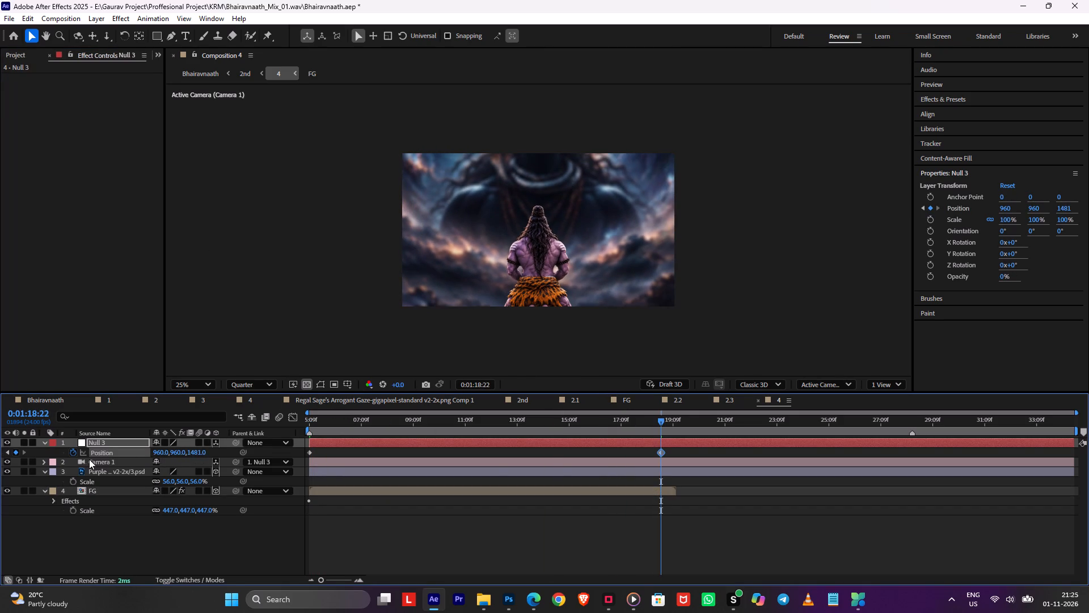
key("F9")
Return to the shot's start, preview the camera pull-back in the 2nd composition and save the project.
left_click_drag(440, 426, 73, 427)
key("Tab")
left_click(46, 427)
key("space")
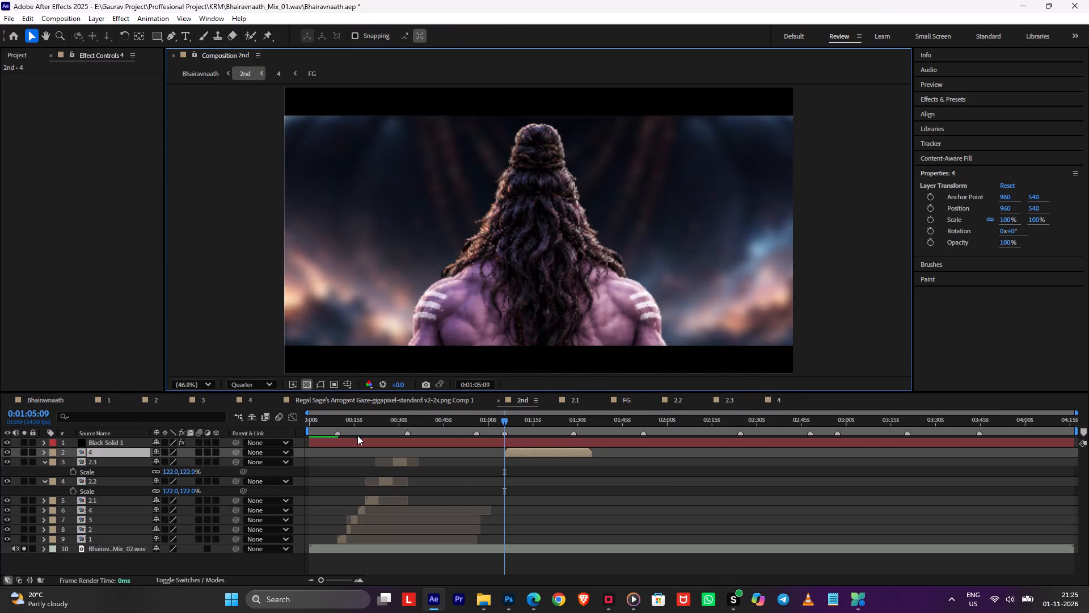
key("ctrl+s")
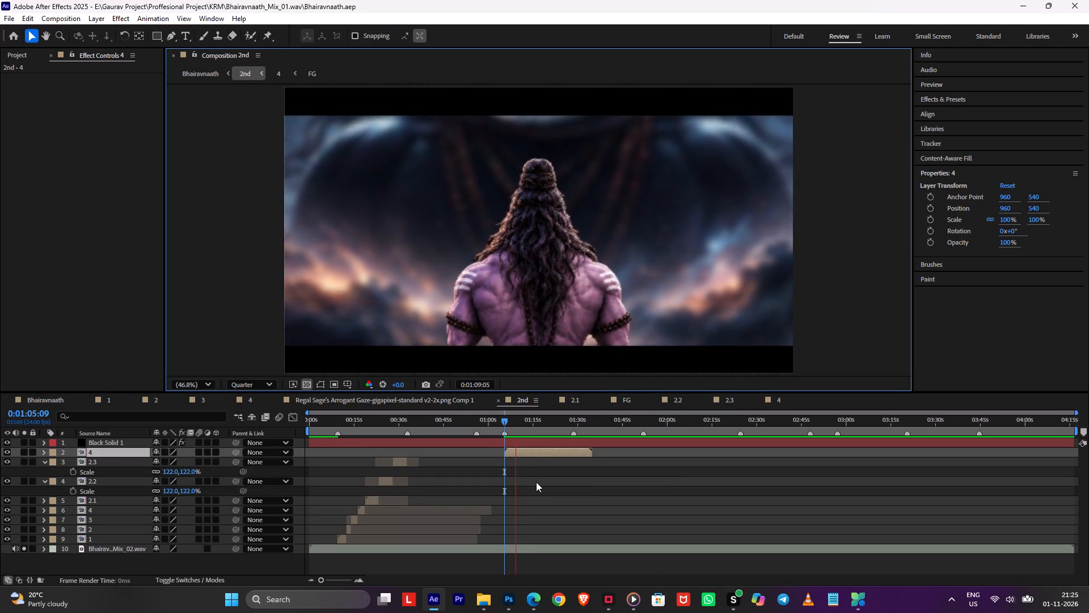
key("space")
In composition 4, keyframe a lower Gaussian Blur Blurriness on the FG layer at 0:01:09:20.
double_click(530, 448)
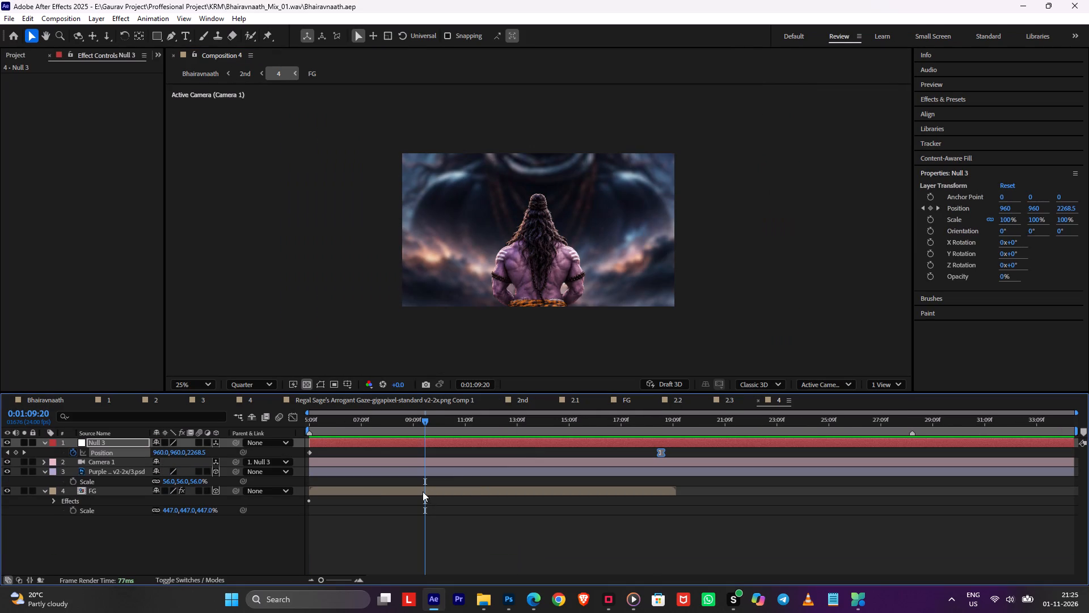
left_click(340, 494)
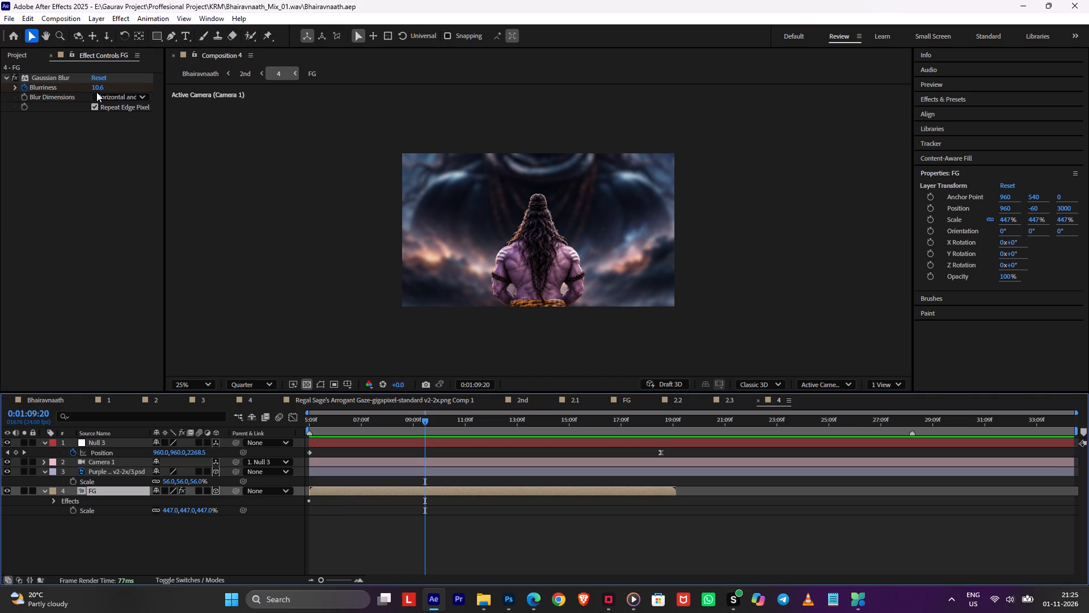
left_click_drag(99, 89, 12, 108)
Save the project and preview the blur reduction in the 2nd composition from 0:01:09:20.
key("Tab")
left_click(36, 127)
key("space")
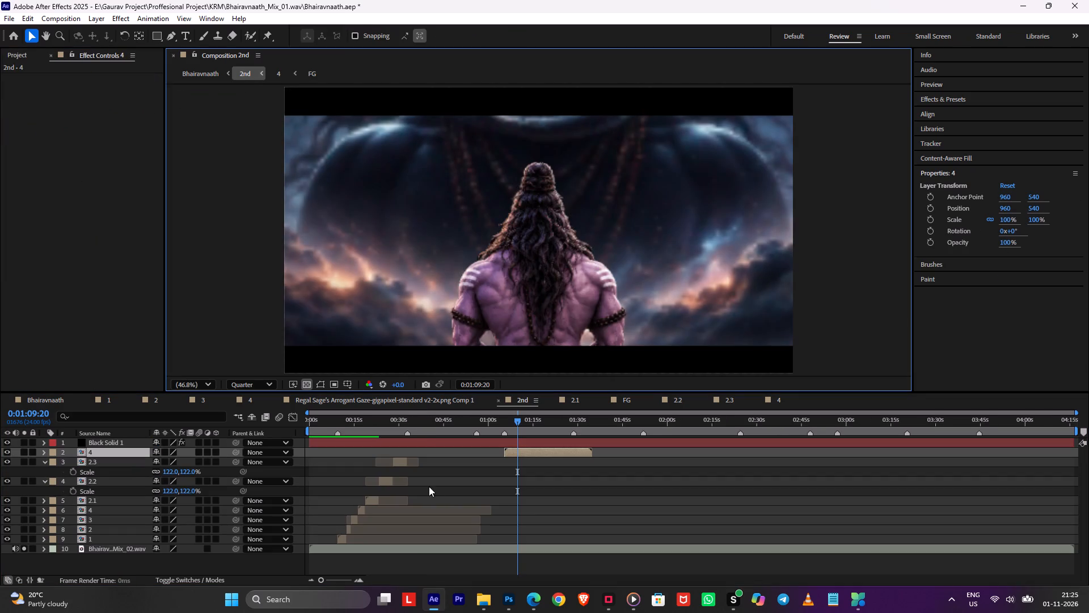
key("ctrl+s")
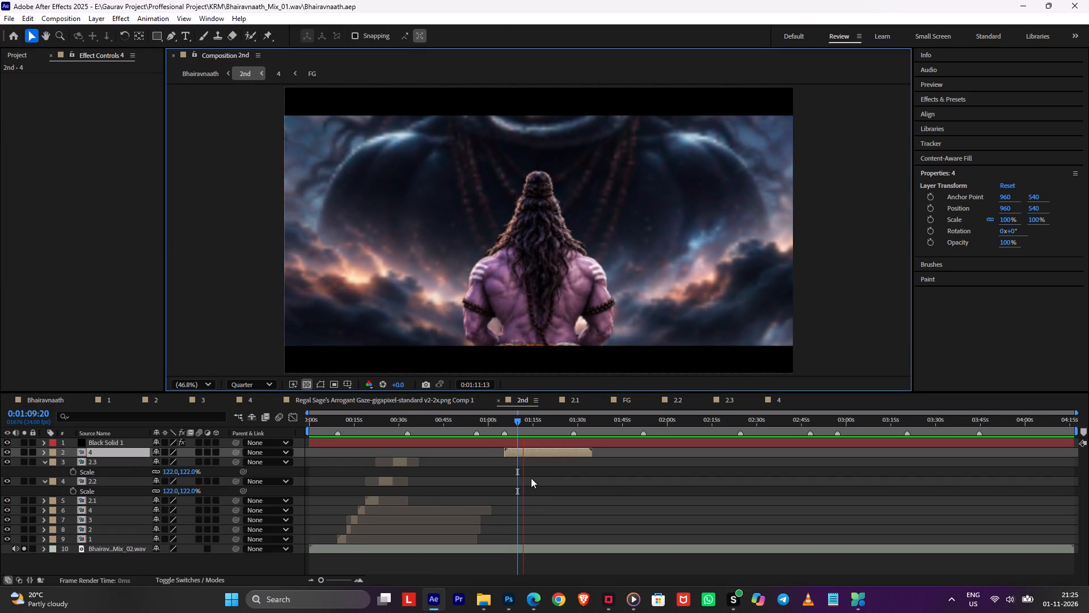
scroll(527, 476, "up", 2, "alt")
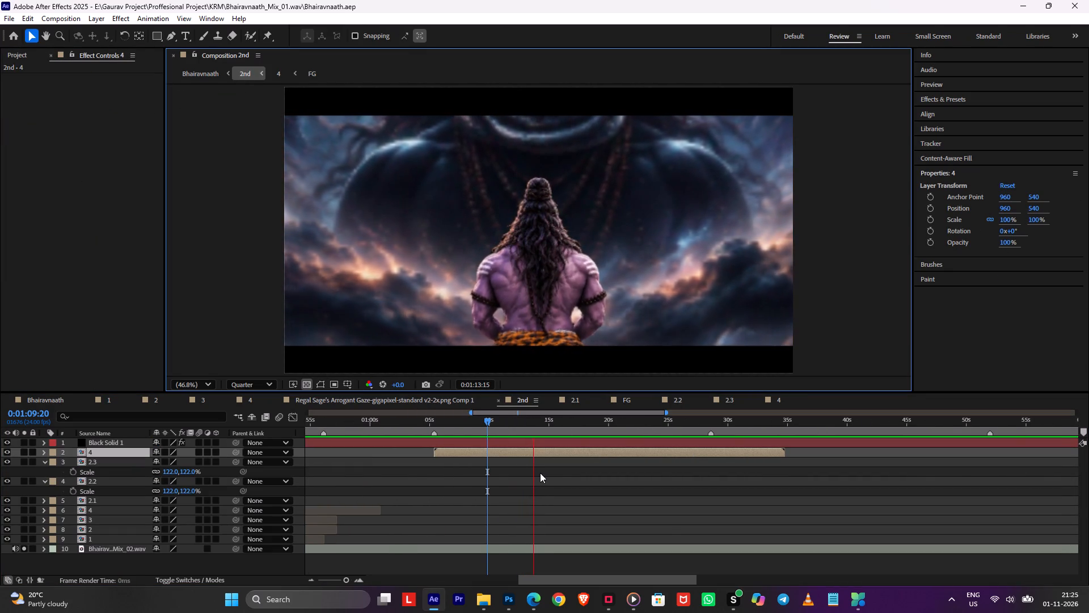
Stop playback at 0:01:14:19 and split composition layer 4 there.
key("space")
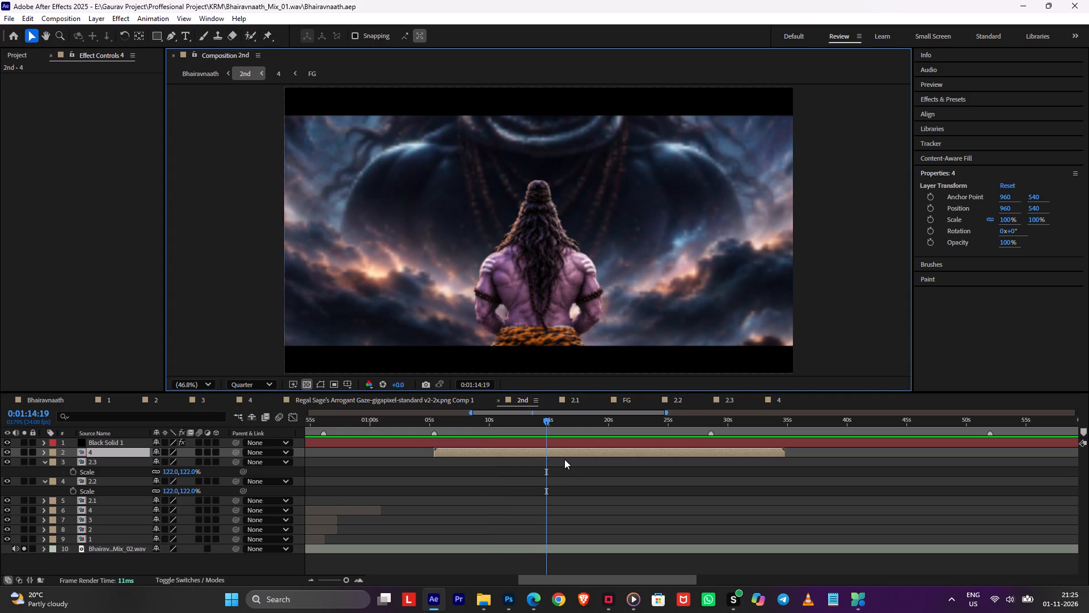
key("ctrl+shift+d")
Reveal composition 4 in the project, duplicate it as 5, and replace the second half of the split layer with composition 5.
right_click(565, 451)
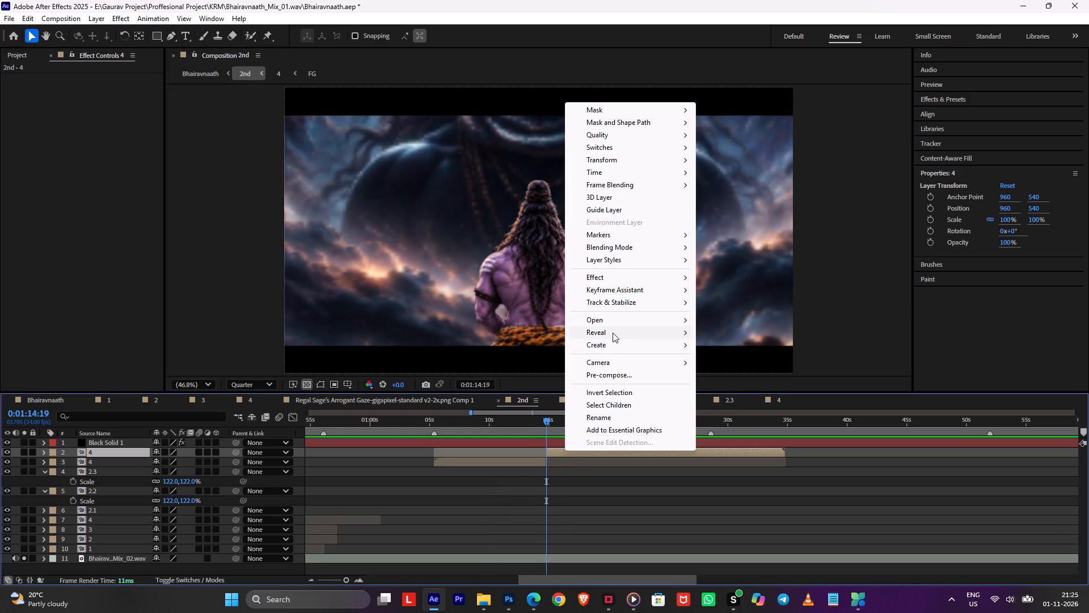
left_click(787, 343)
key("ctrl+d")
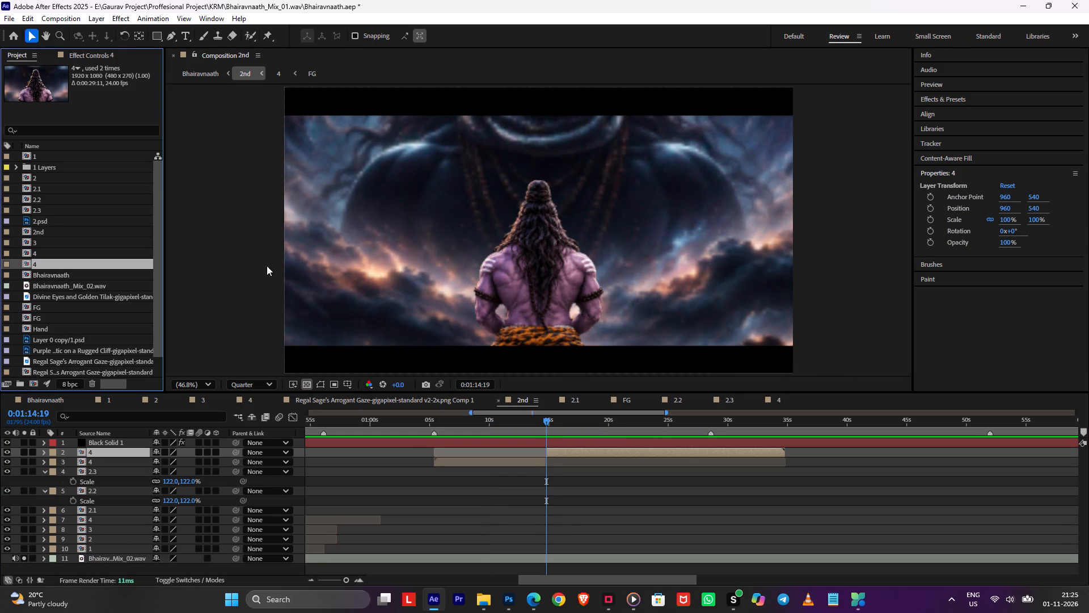
left_click_drag(69, 243, 100, 451)
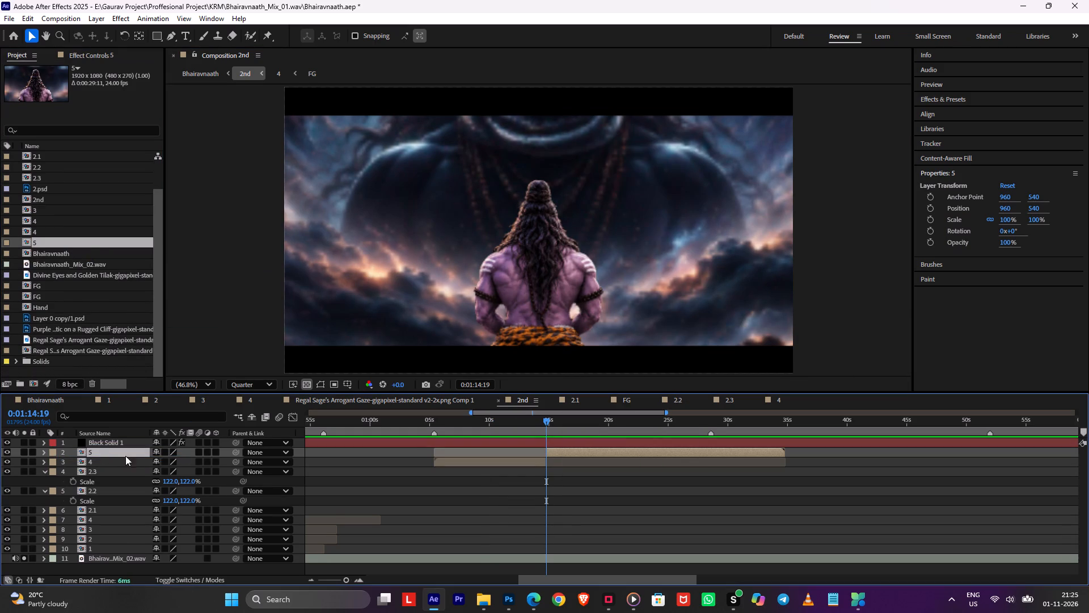
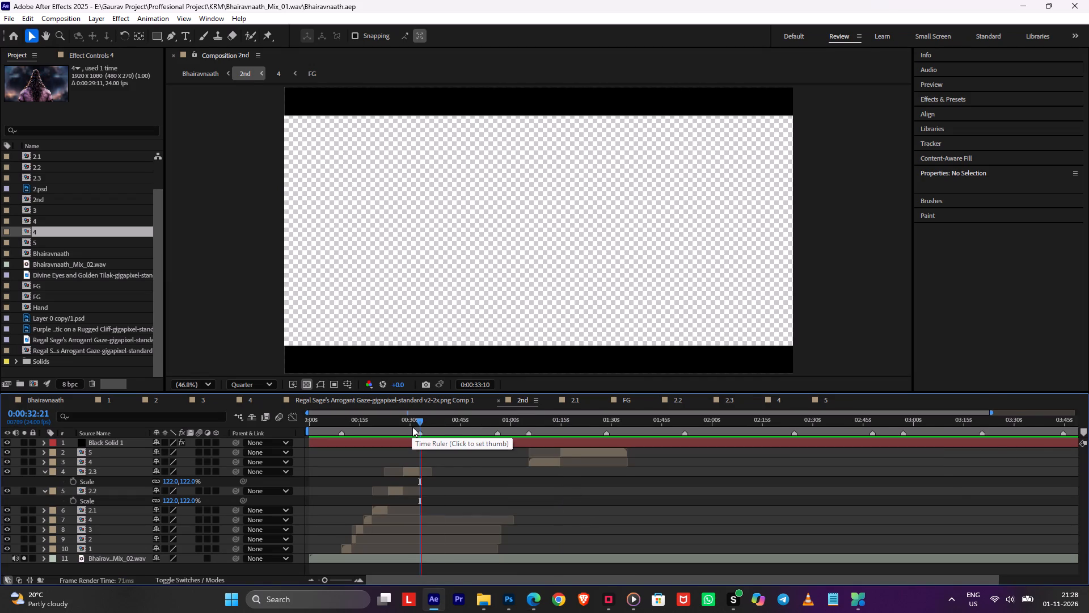
scroll(425, 452, "up", 2, "alt")
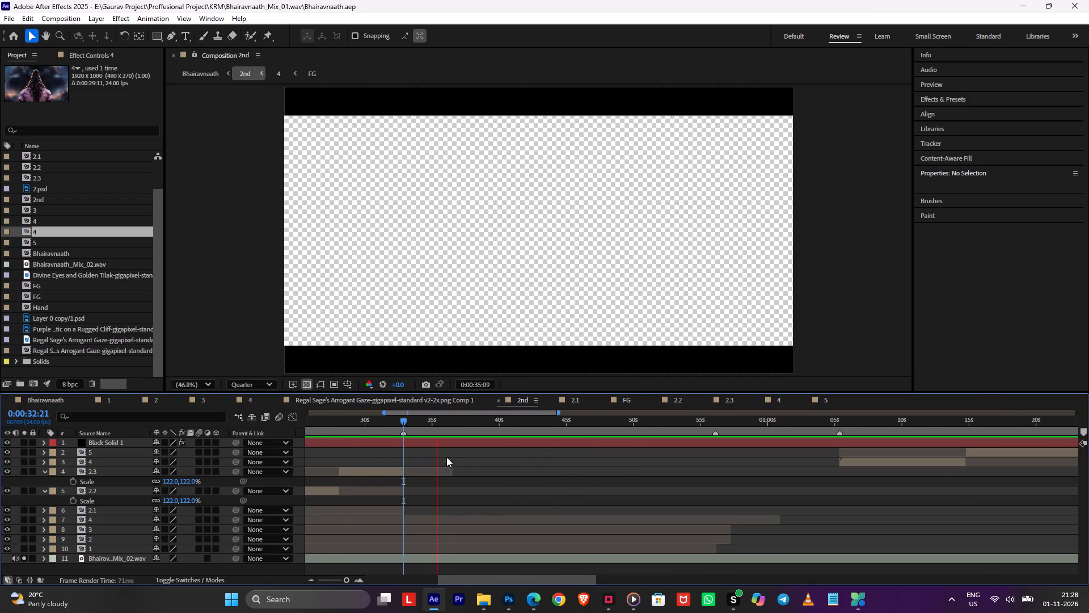
middle_click_drag(450, 458, 741, 465)
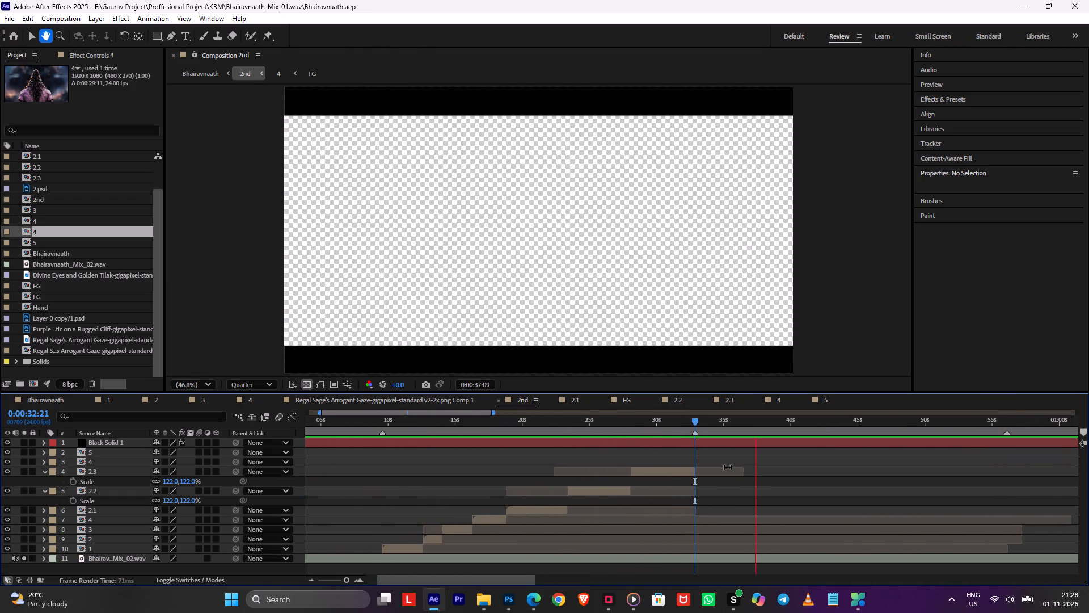
middle_click_drag(437, 475, 318, 471)
scroll(314, 470, "down", 1)
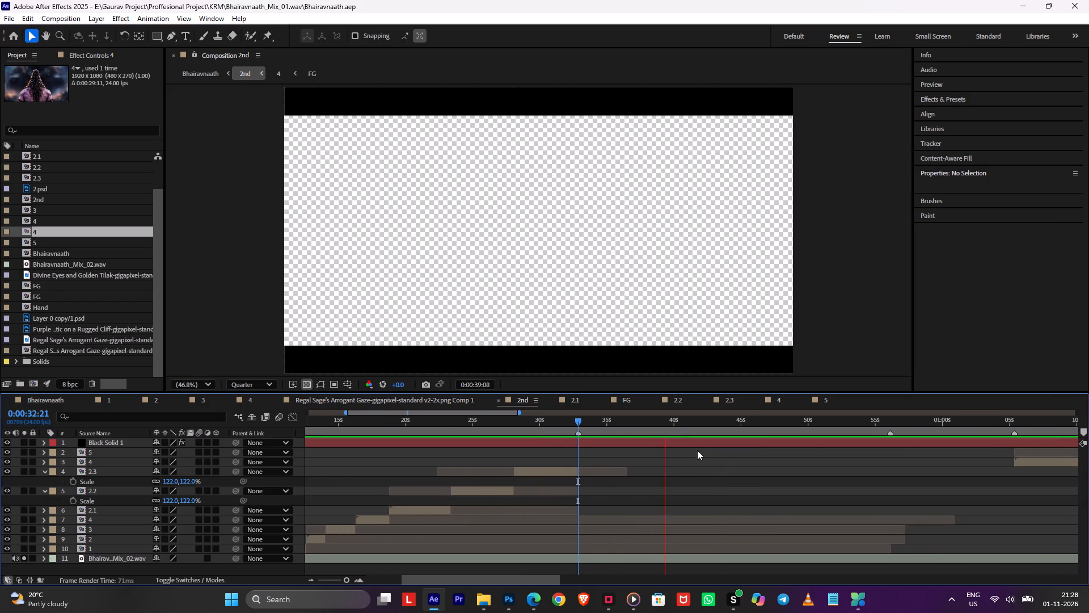
middle_click_drag(663, 482, 584, 480)
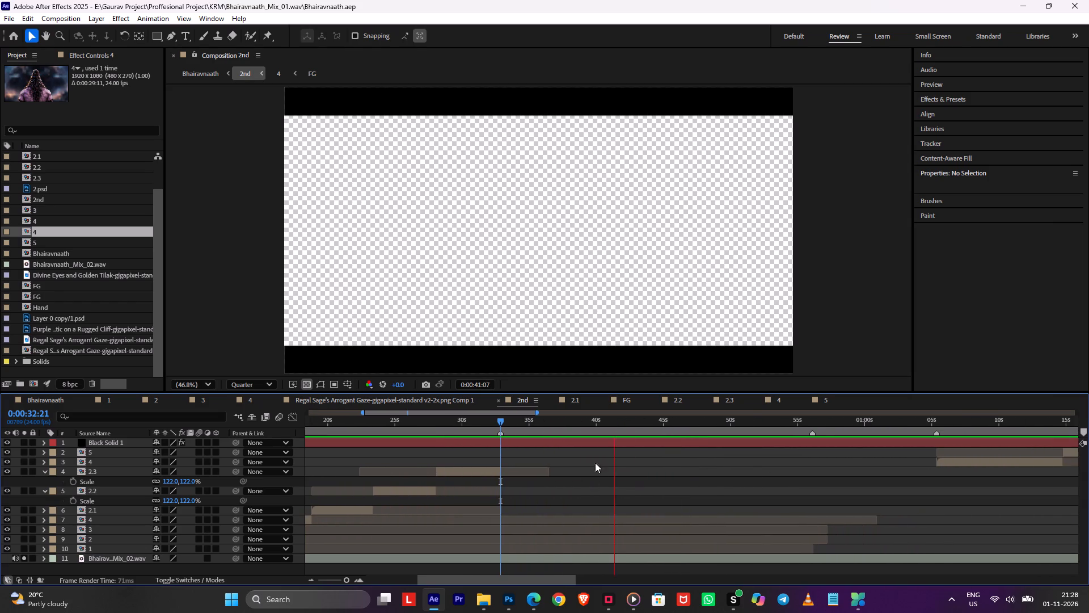
key("space")
key("shift+z")
key("space")
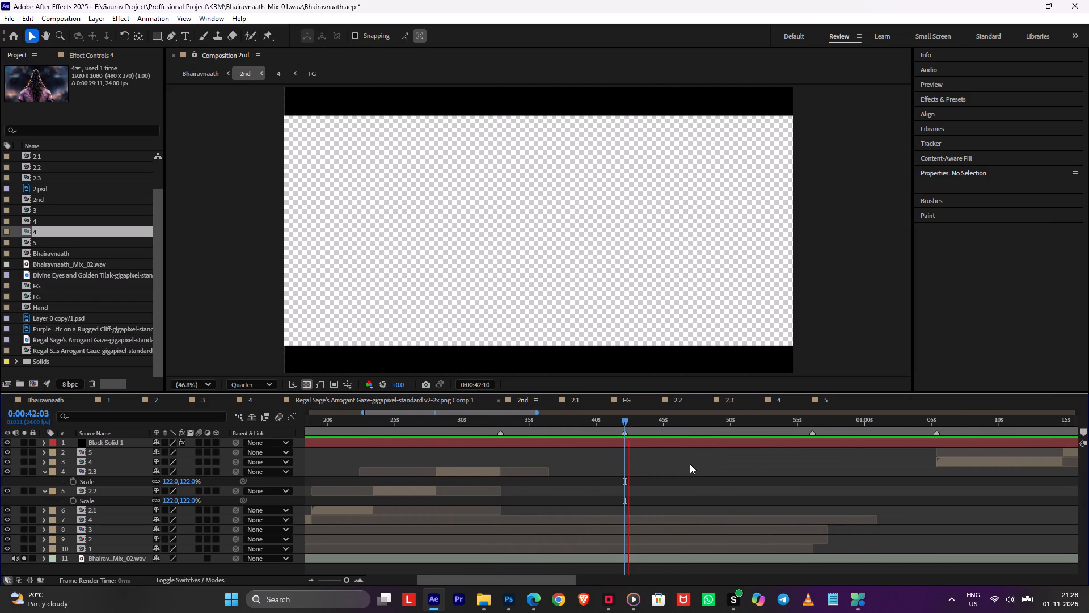
Import 4.psd from the PSD folder as a composition with editable layer styles and start it at 0:00:42:03 in the 2nd composition.
left_click_drag(646, 424, 627, 427)
left_click(476, 607)
left_click(632, 173)
left_click_drag(649, 153, 708, 193)
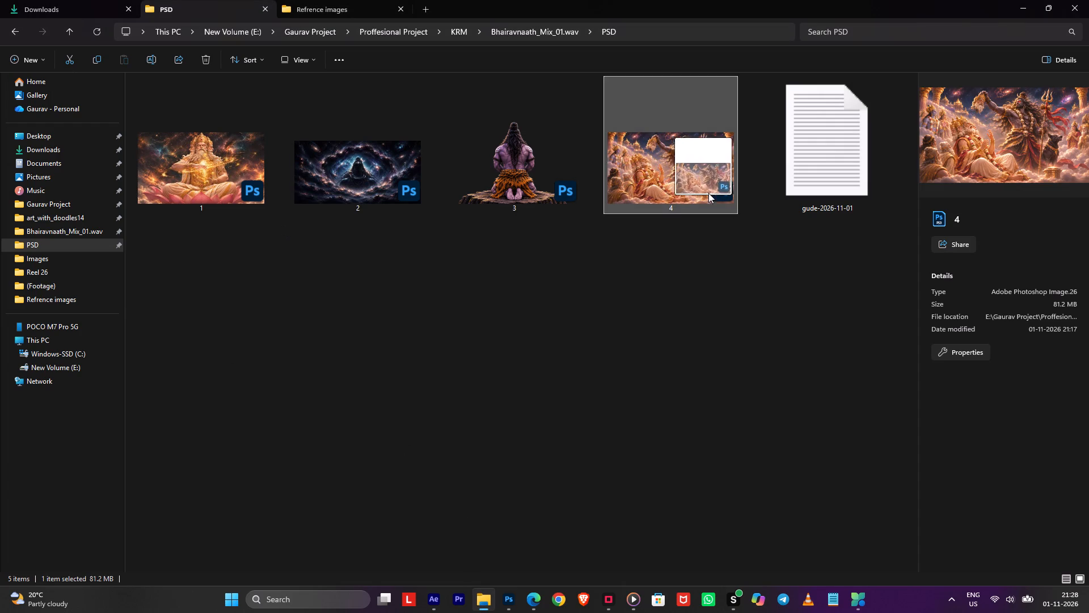
left_click_drag(708, 193, 648, 481)
key("alt+Tab")
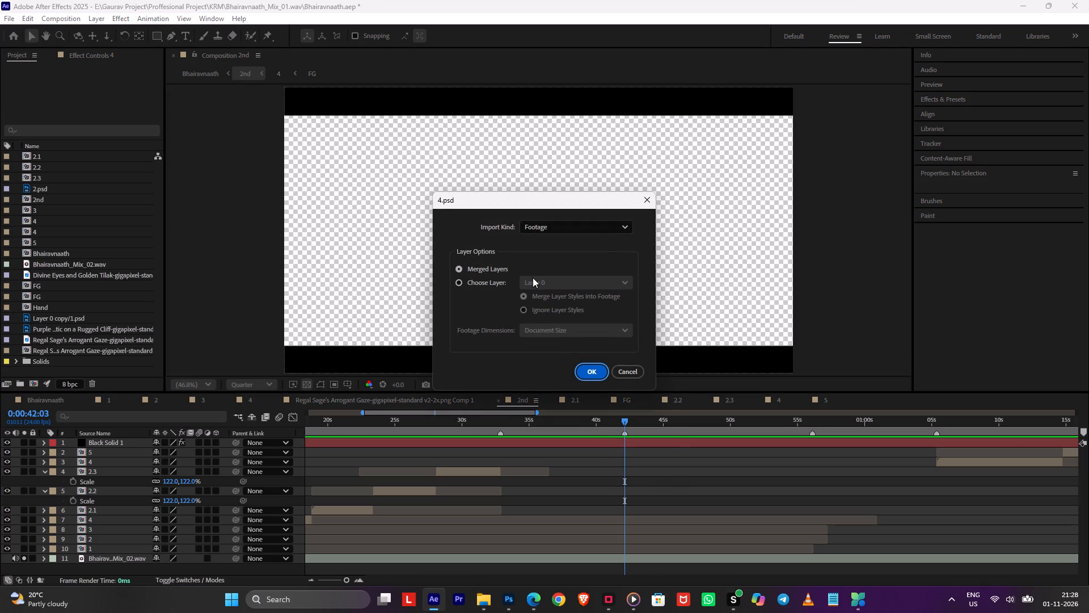
left_click(541, 224)
left_click(553, 256)
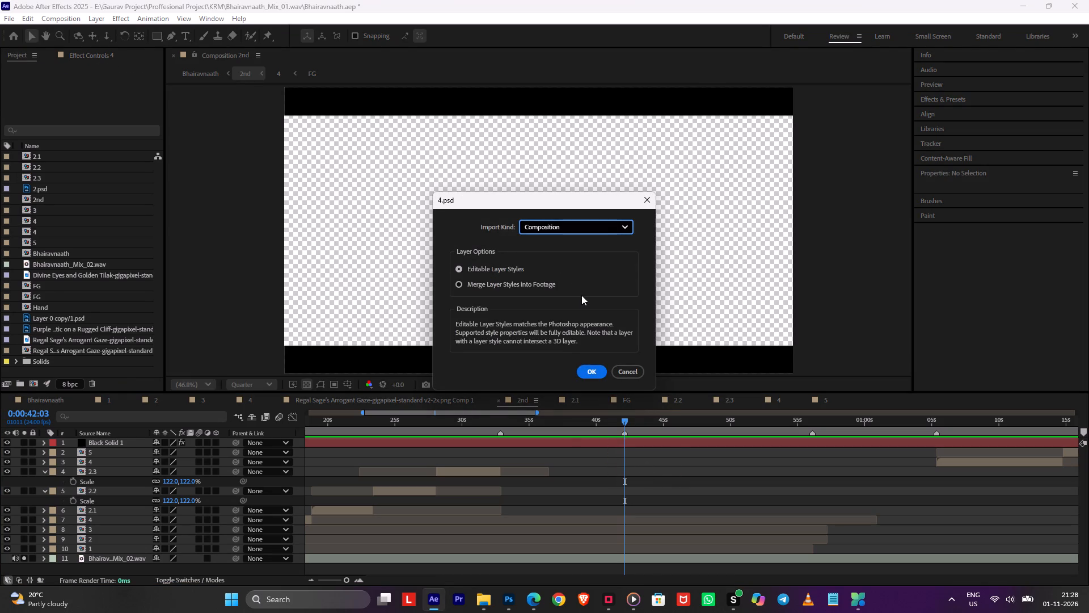
key("Return")
key("bracketleft")
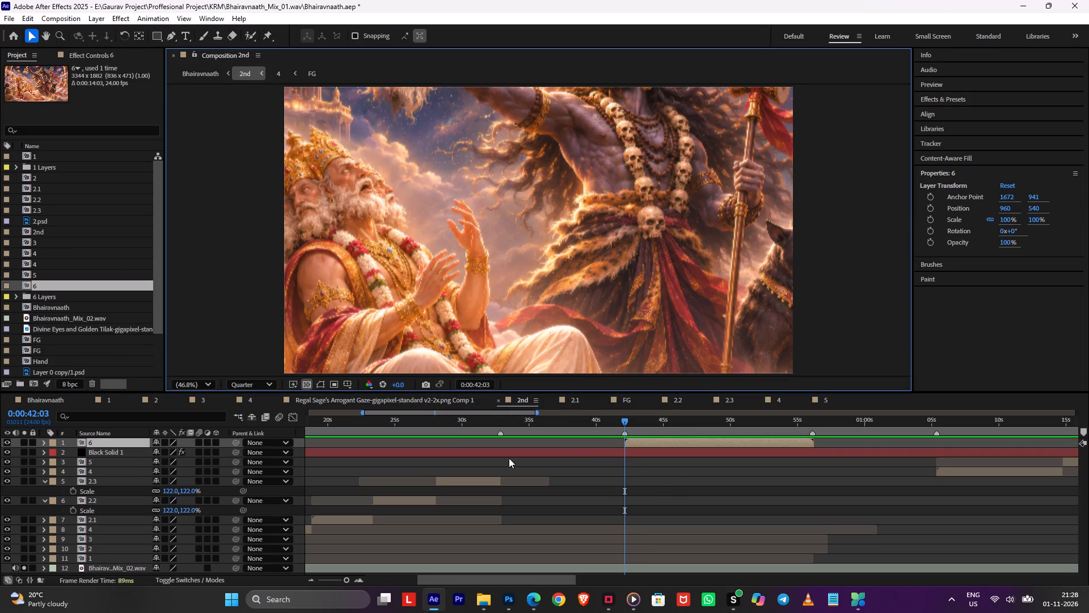
Move the imported layer 6 below Black Solid 1 and layers 5 and 4, just above layer 2.3.
left_click_drag(142, 444, 143, 473)
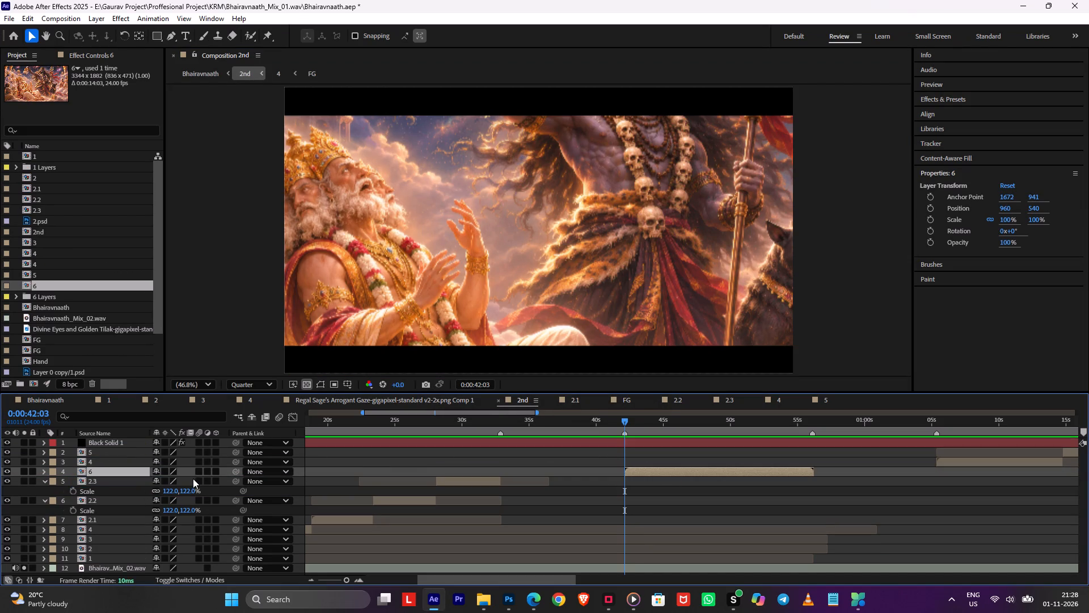
key("Return")
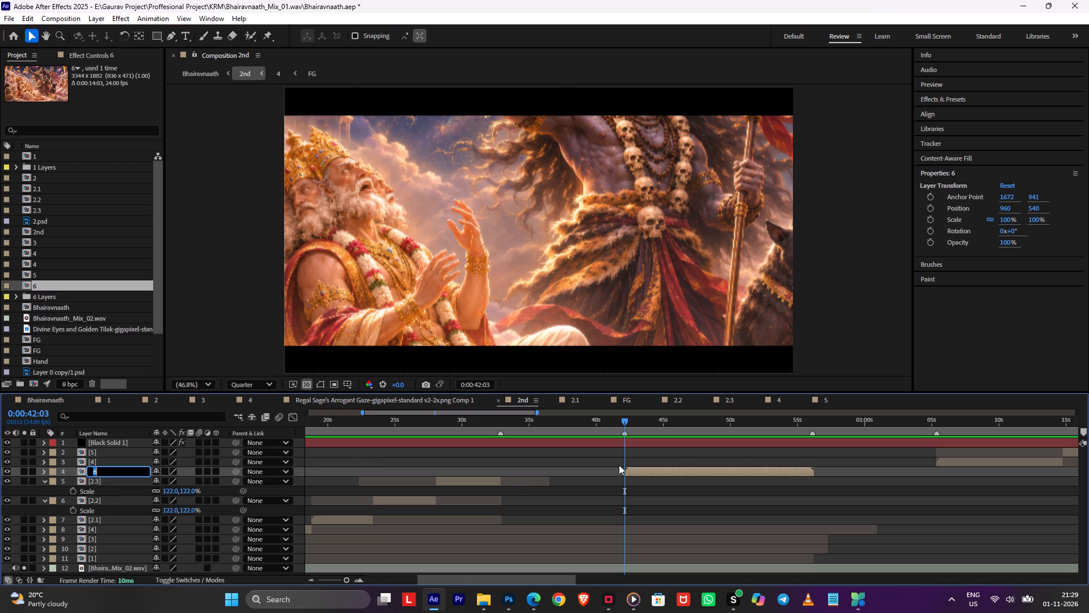
Cut all three artwork layers out of composition 6 and paste them into the 2nd composition.
double_click(630, 471)
key("ctrl+a")
key("ctrl+x")
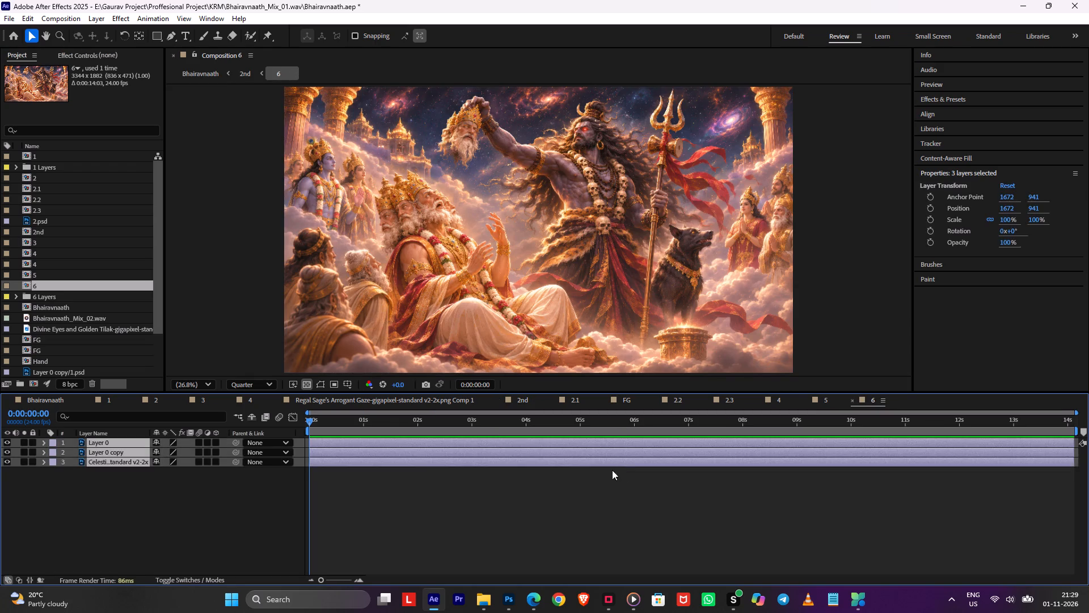
key("Tab")
left_click(516, 475)
left_click(584, 471)
key("ctrl+v")
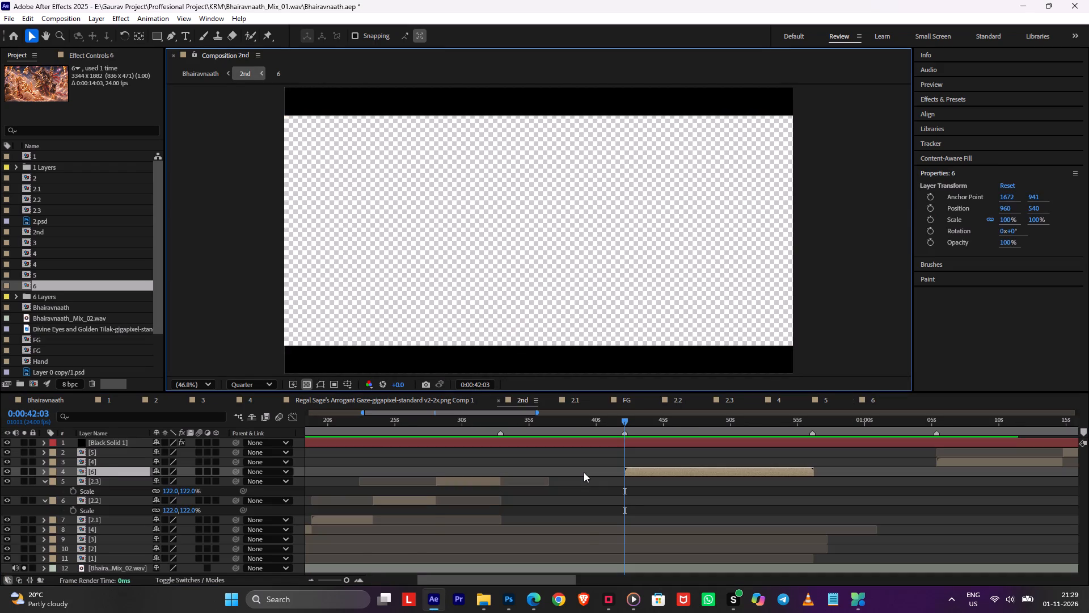
Start the three pasted artwork layers at 0:00:42:03, extend them to about 0:01:04:00 and pre-compose them as 3.
key("bracketleft")
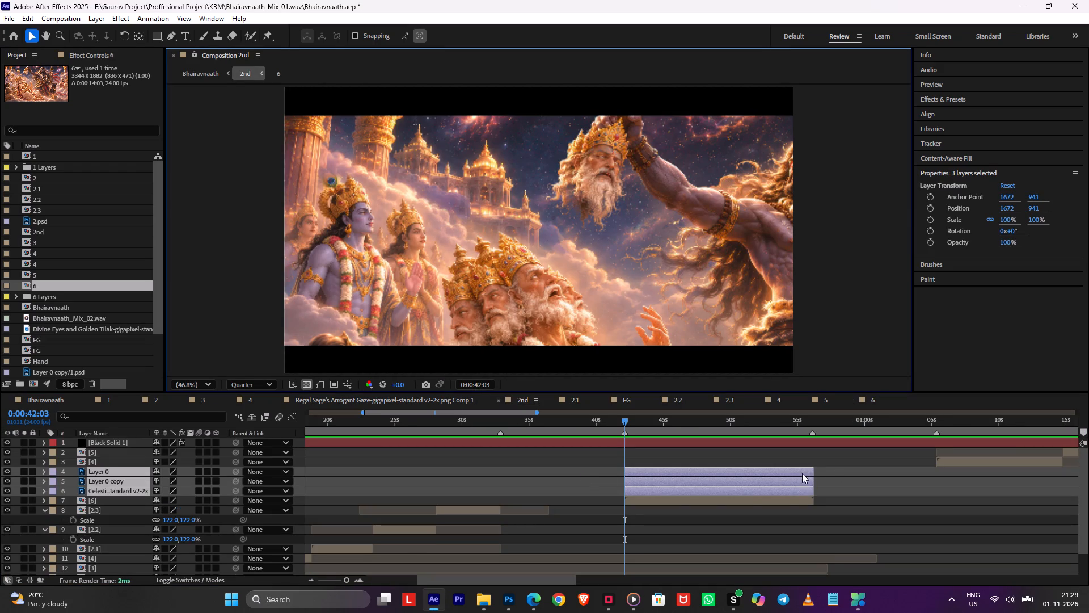
left_click_drag(820, 471, 923, 478)
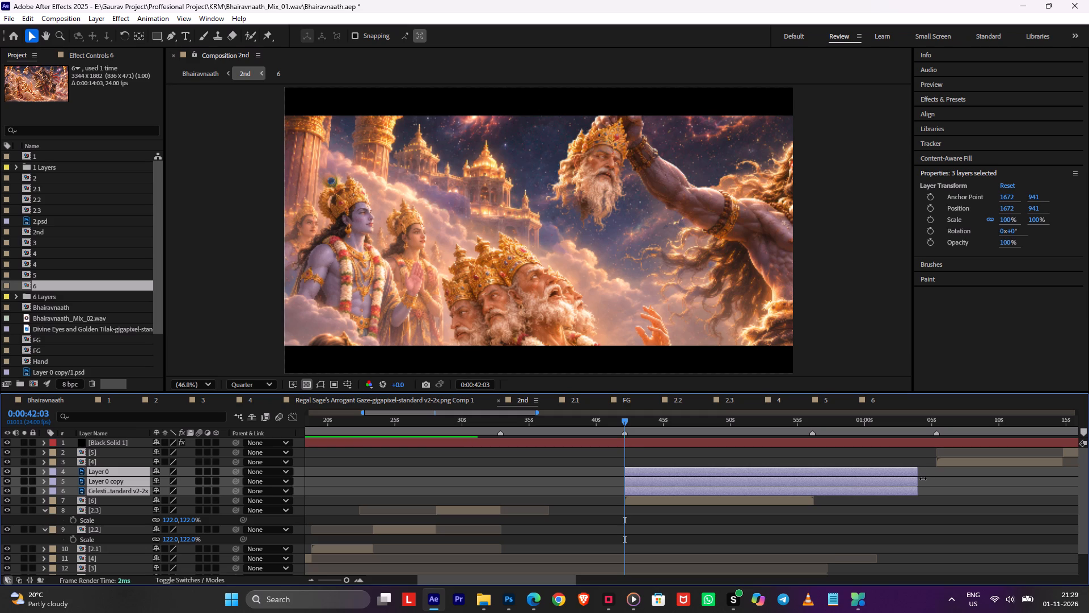
key("ctrl+shift+c")
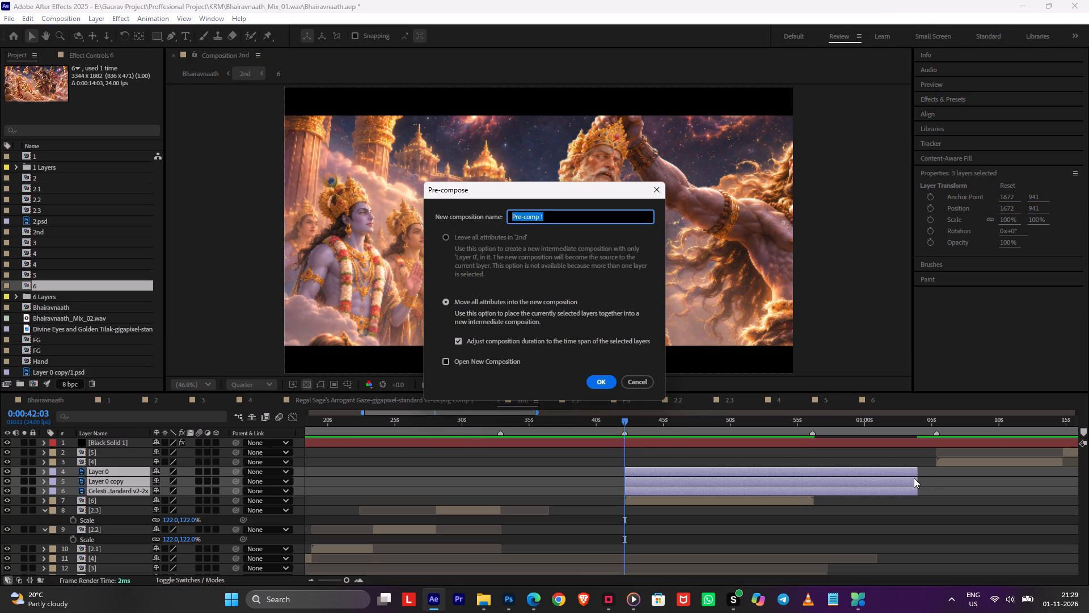
key("3")
key("Return")
Locate the source of the emptied layer 6 in the project and delete composition 6.
left_click(695, 485)
right_click(694, 487)
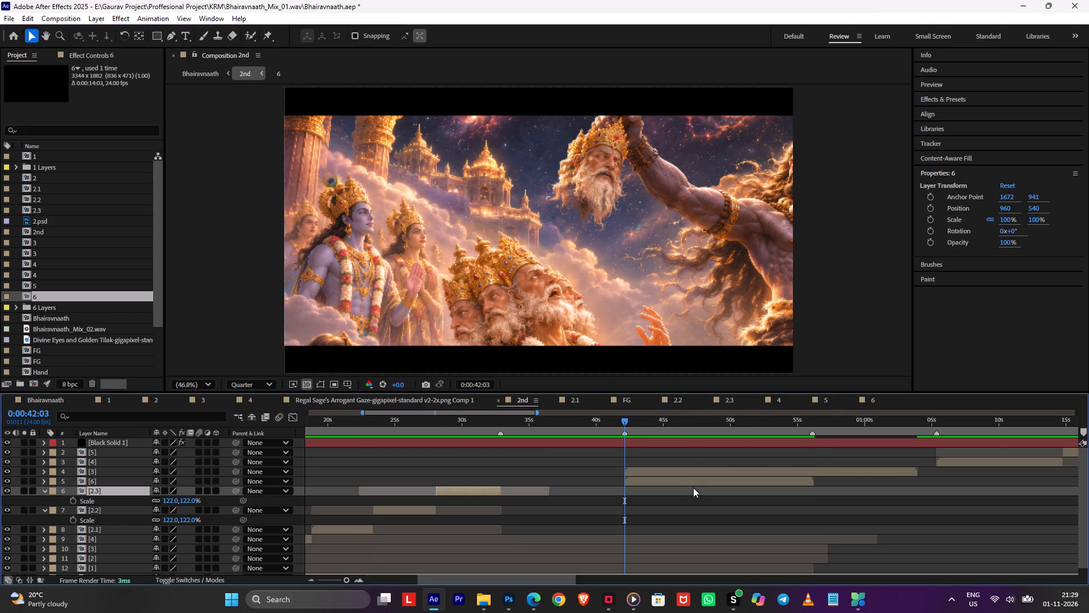
left_click(661, 481)
right_click(661, 481)
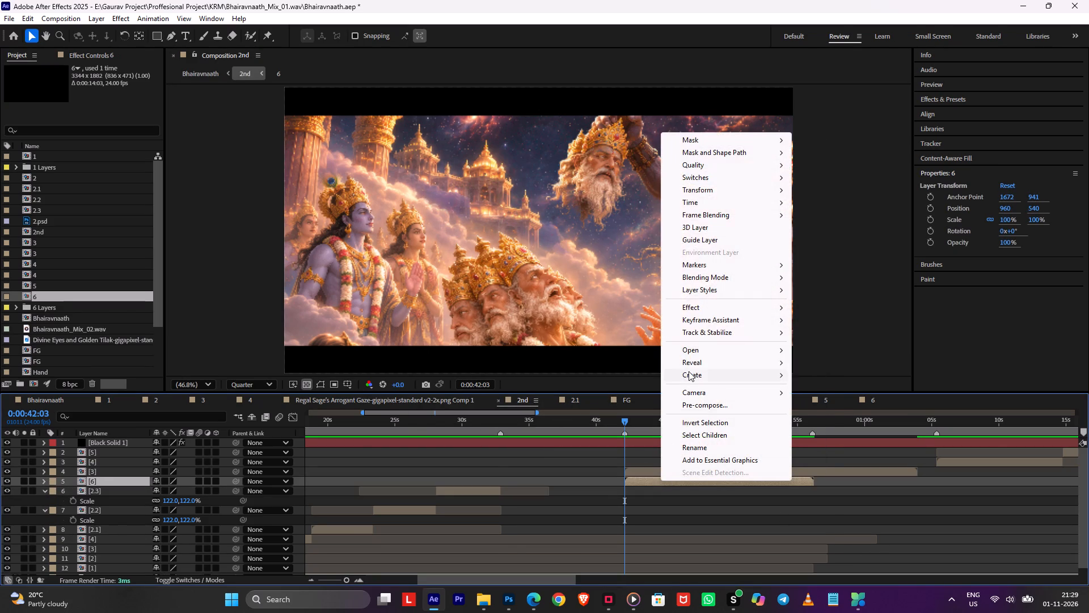
left_click(834, 370)
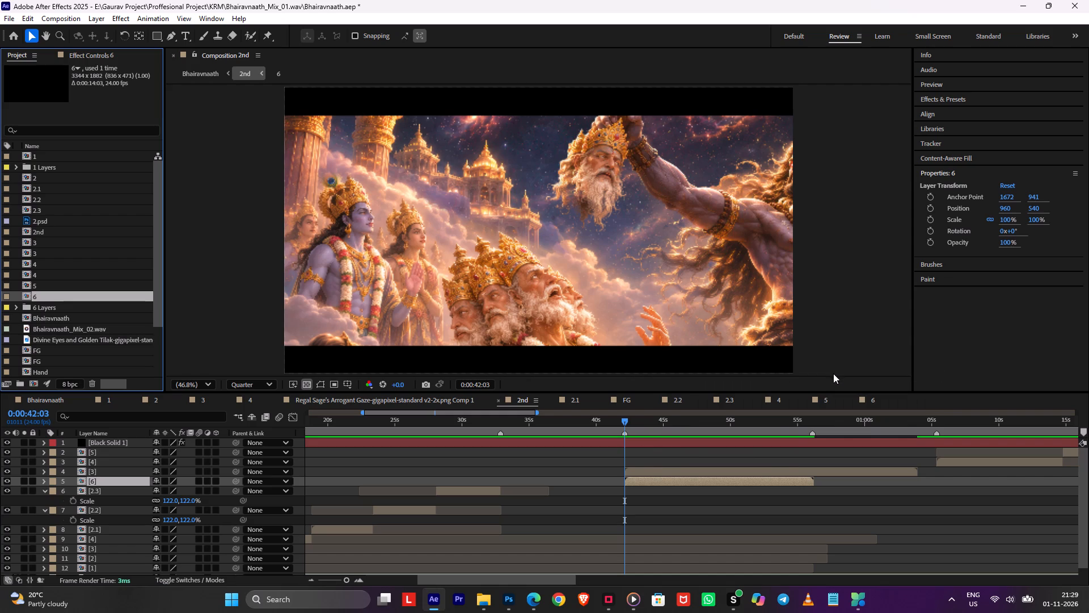
key("Delete")
key("Return")
Open the new composition 3, scale all three artwork layers to 58%, centre them in the frame and save the project.
double_click(686, 472)
key("ctrl+s")
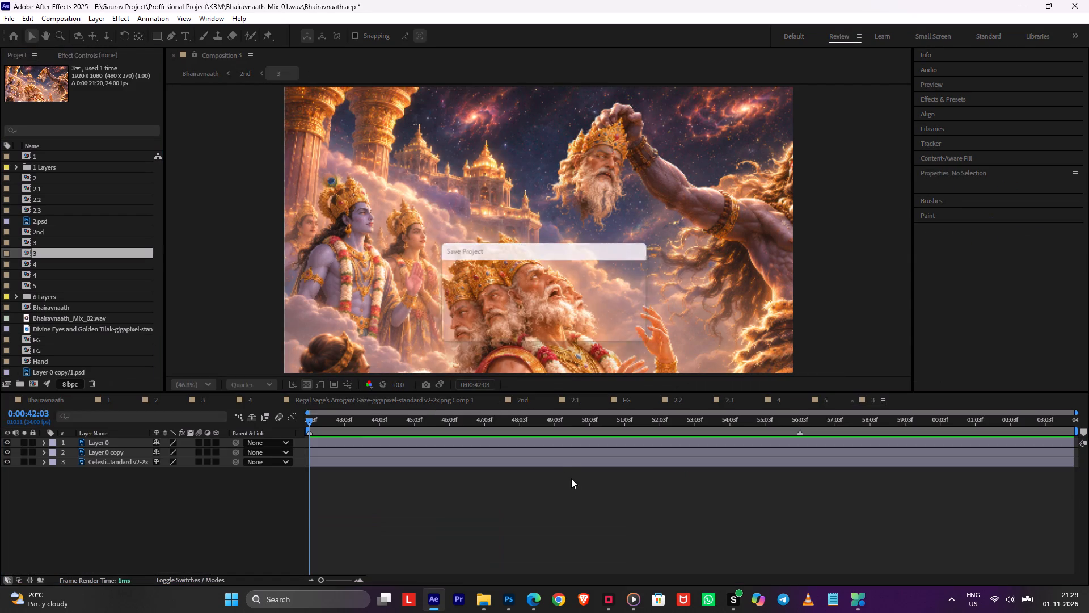
key("ctrl+a")
key("s")
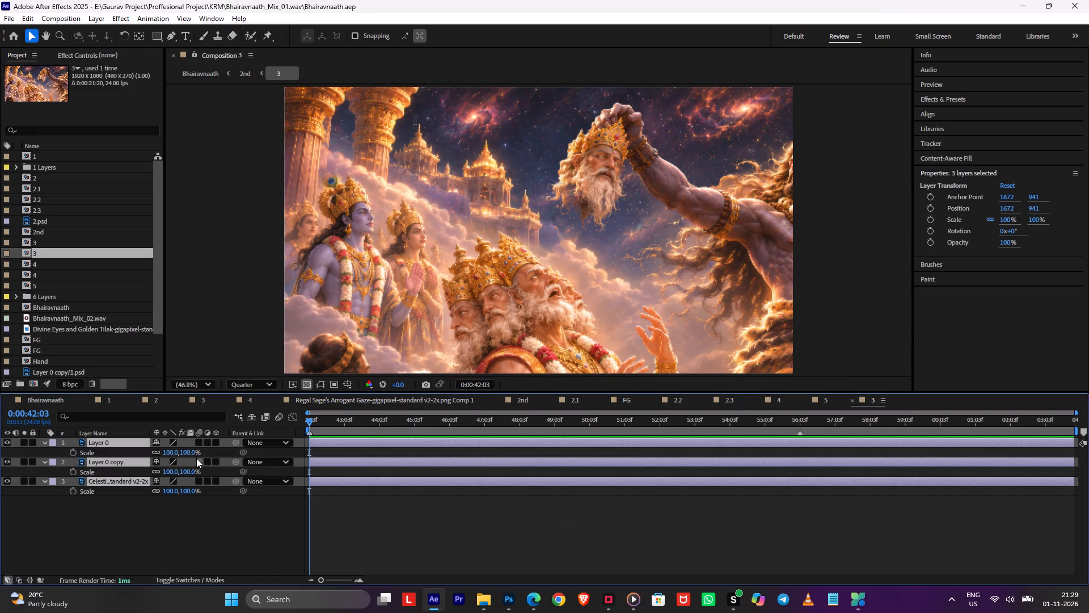
left_click(188, 457)
key("ctrl+a")
left_click(182, 455)
key("5")
key("8")
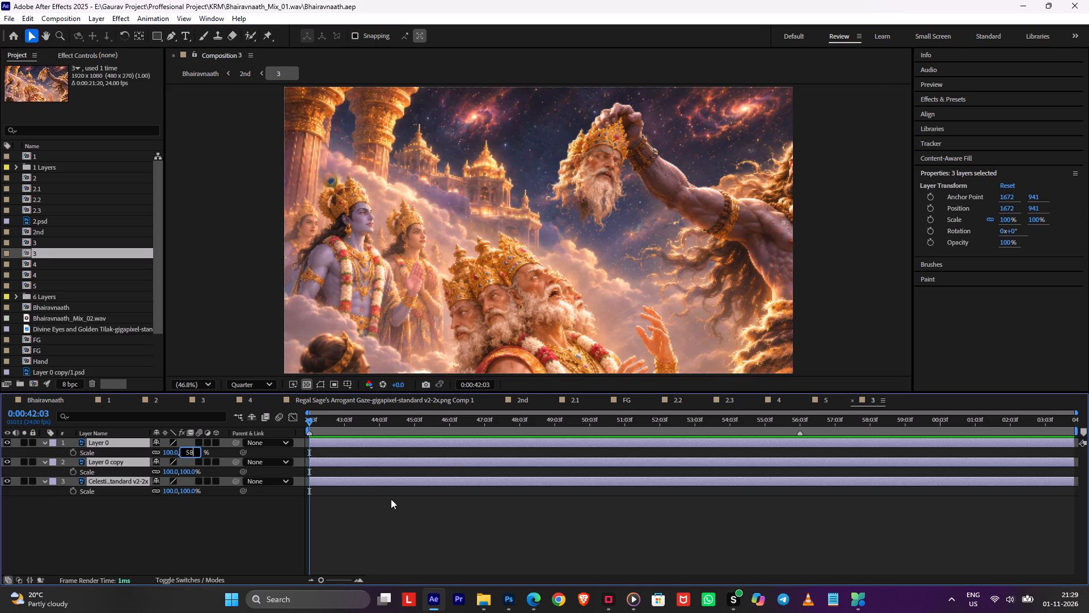
left_click(468, 549)
left_click(399, 484)
left_click(405, 444, "shift")
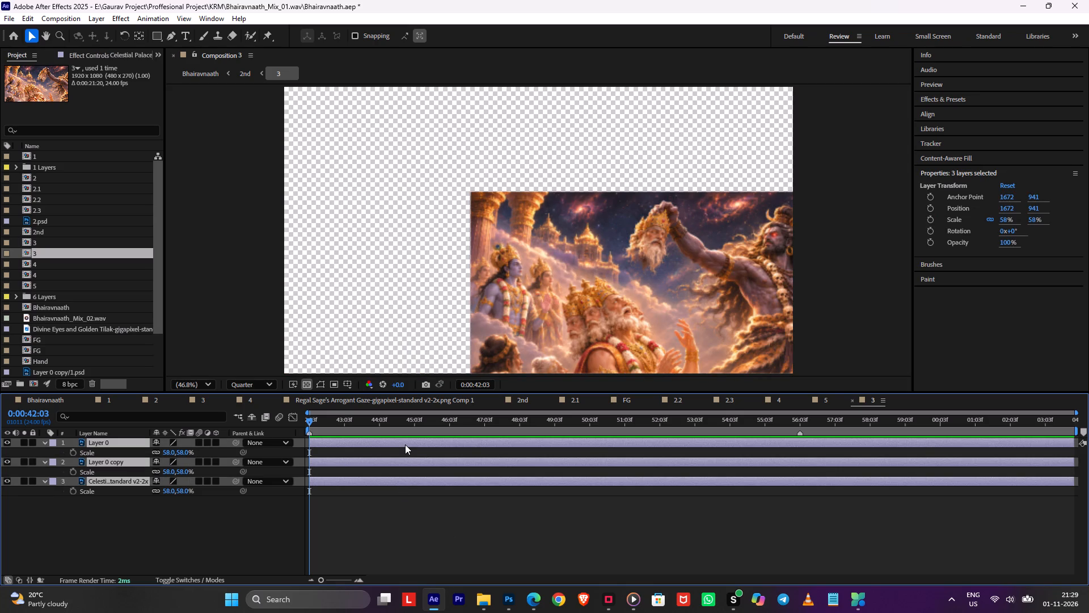
key("ctrl+Tab")
left_click(401, 518)
key("ctrl+s")
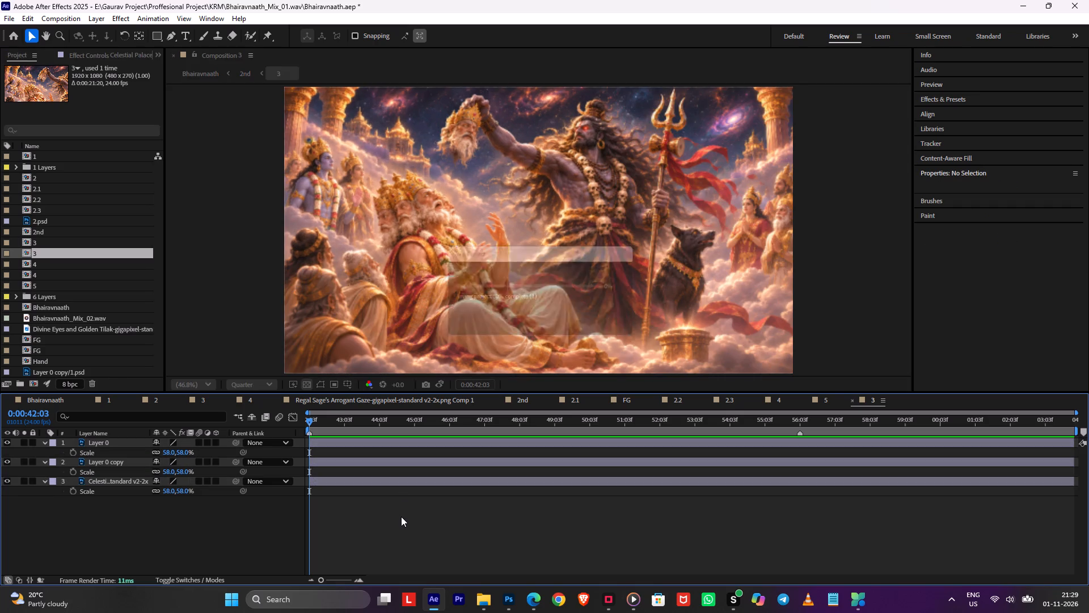
Turn on mask and shape path visibility in composition 3, collapse the layers' Scale rows, return to the 2nd composition and save.
left_click(321, 388)
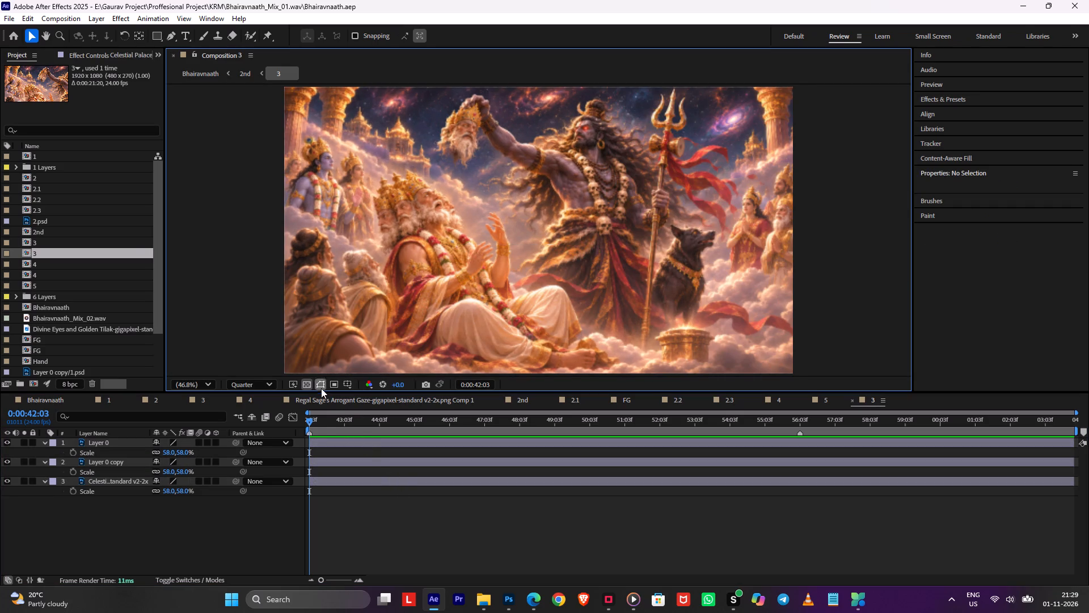
left_click(326, 445)
left_click(371, 520)
key("u")
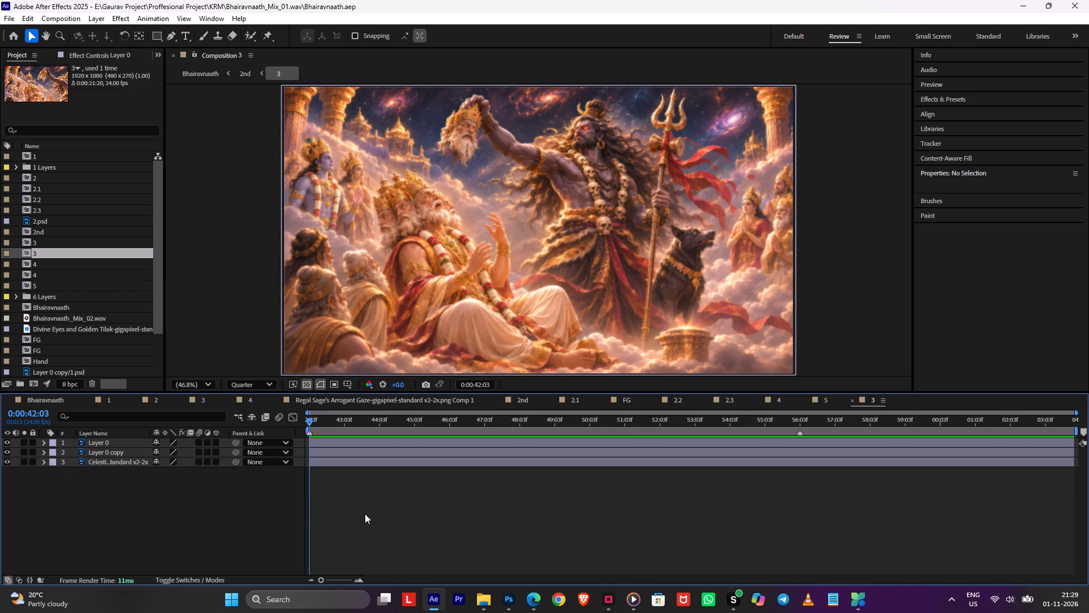
left_click(364, 509)
key("Tab")
left_click(305, 509)
key("ctrl+s")
Play the 2nd composition from 0:01:02:23 through the kneeling-figure shot and scrub back to 0:01:06:20.
key("space")
key("space")
left_click_drag(758, 452, 537, 457)
left_click_drag(584, 421, 683, 433)
key("space")
scroll(719, 460, "up", 1, "alt")
key("ctrl+s")
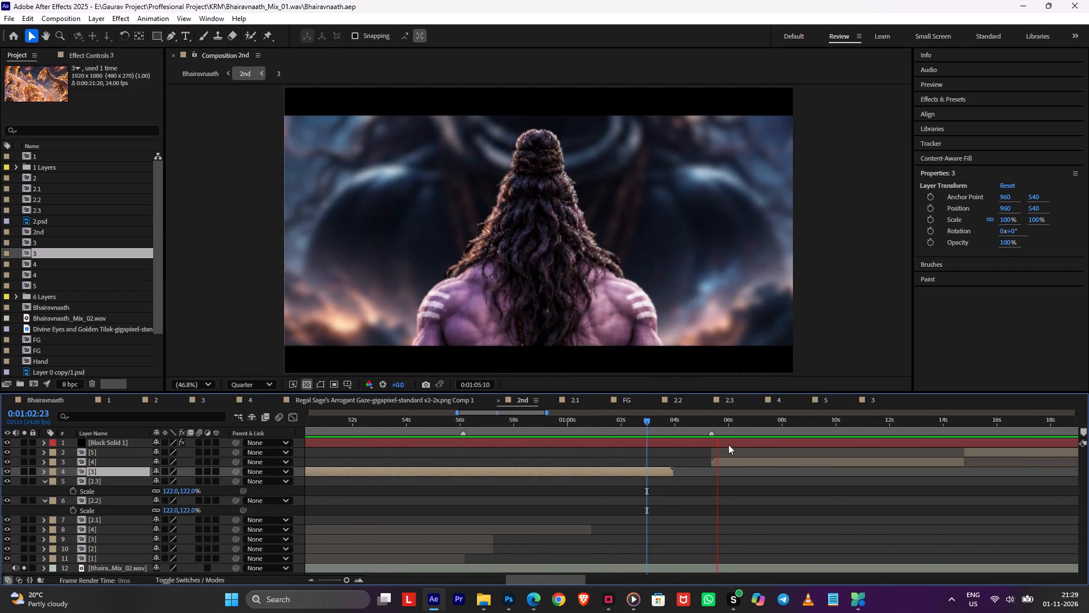
scroll(728, 444, "down", 1, "alt")
key("space")
middle_click_drag(776, 492, 703, 513)
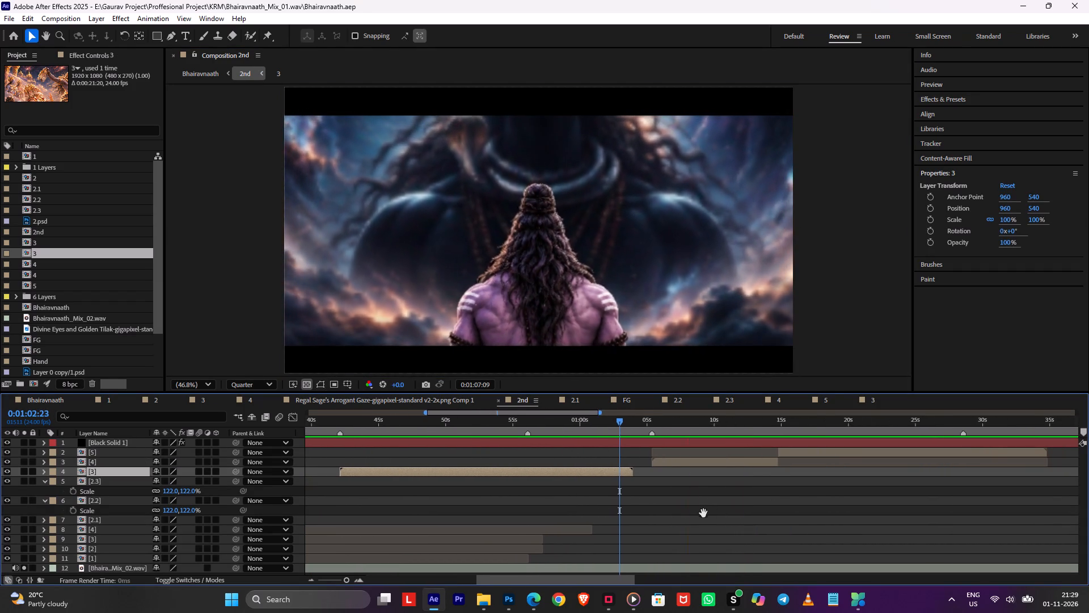
middle_click_drag(703, 513, 666, 515)
scroll(714, 480, "down", 1, "alt")
scroll(715, 477, "up", 1, "alt")
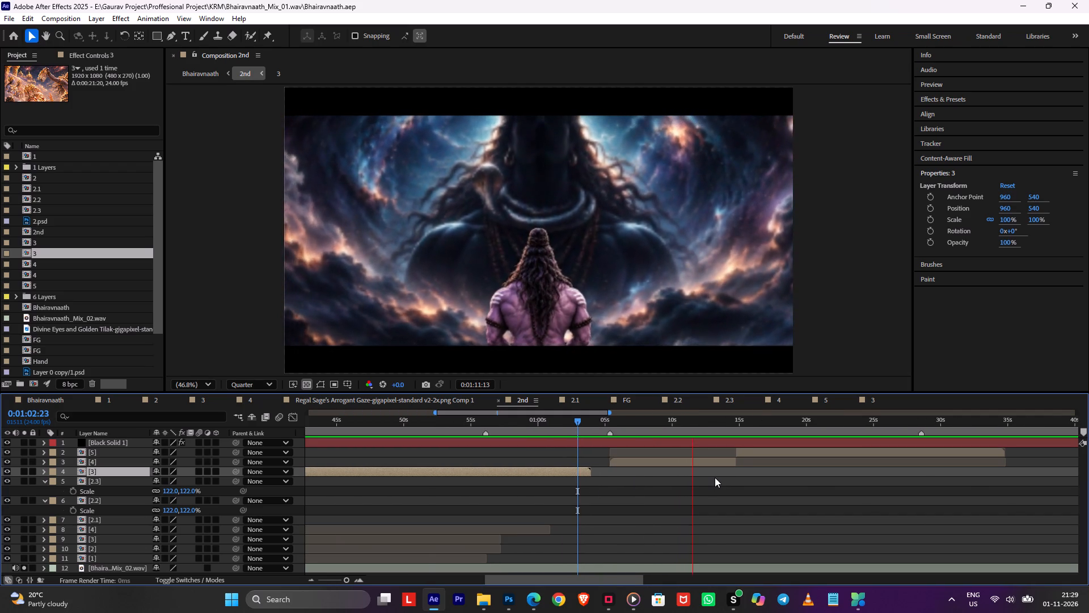
key("space")
left_click(719, 456)
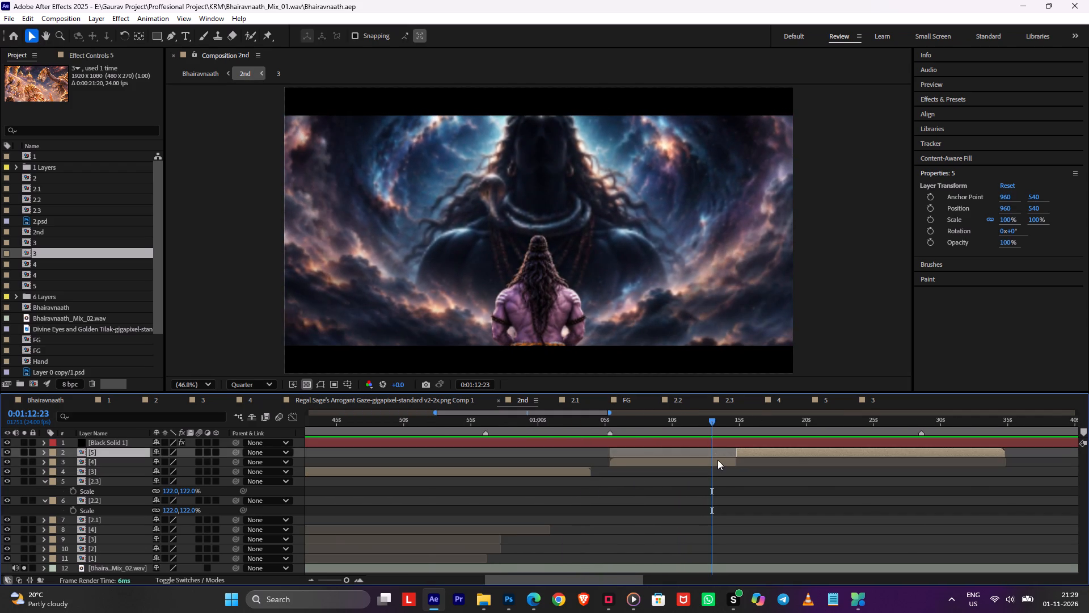
left_click(715, 461)
left_click_drag(669, 426, 632, 425)
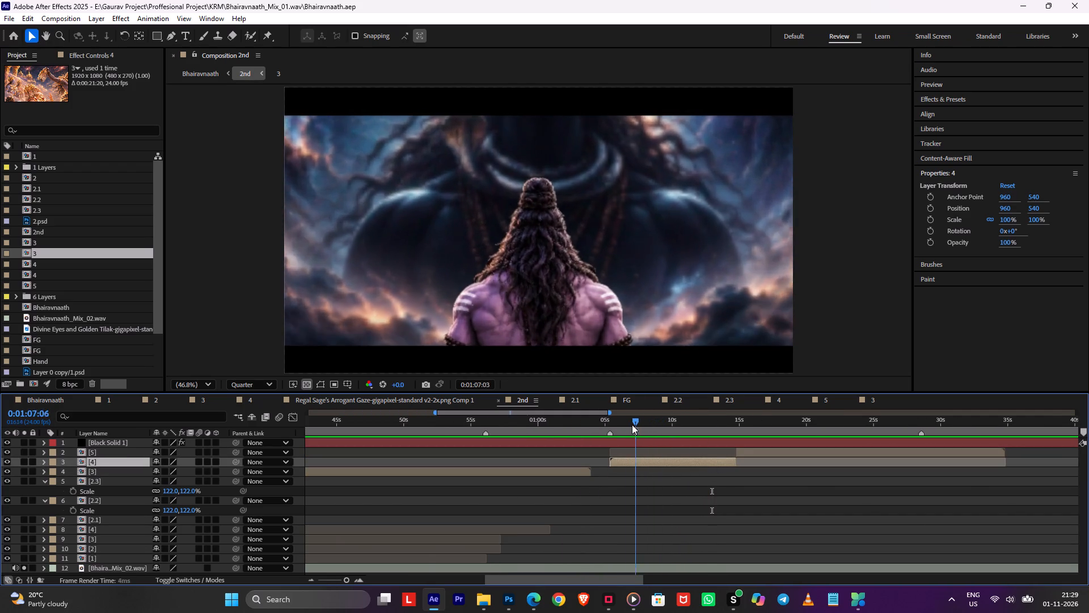
left_click_drag(632, 425, 630, 425)
Open composition 2.2 from around 0:00:26:20, copy its Adjustment Layer 1 and return to the 2nd composition.
left_click(455, 468)
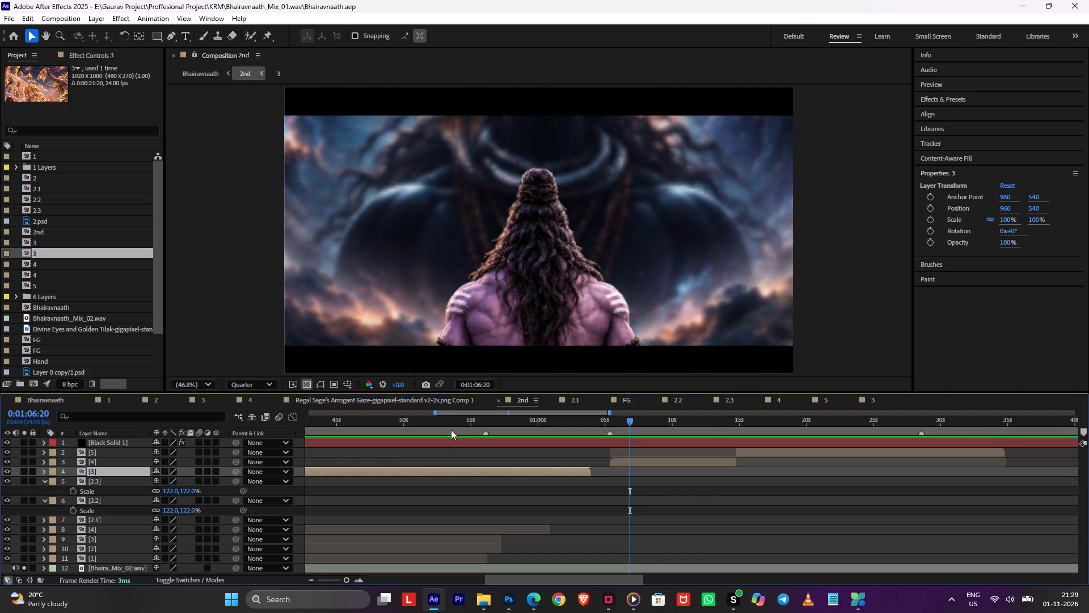
left_click_drag(451, 430, 669, 475)
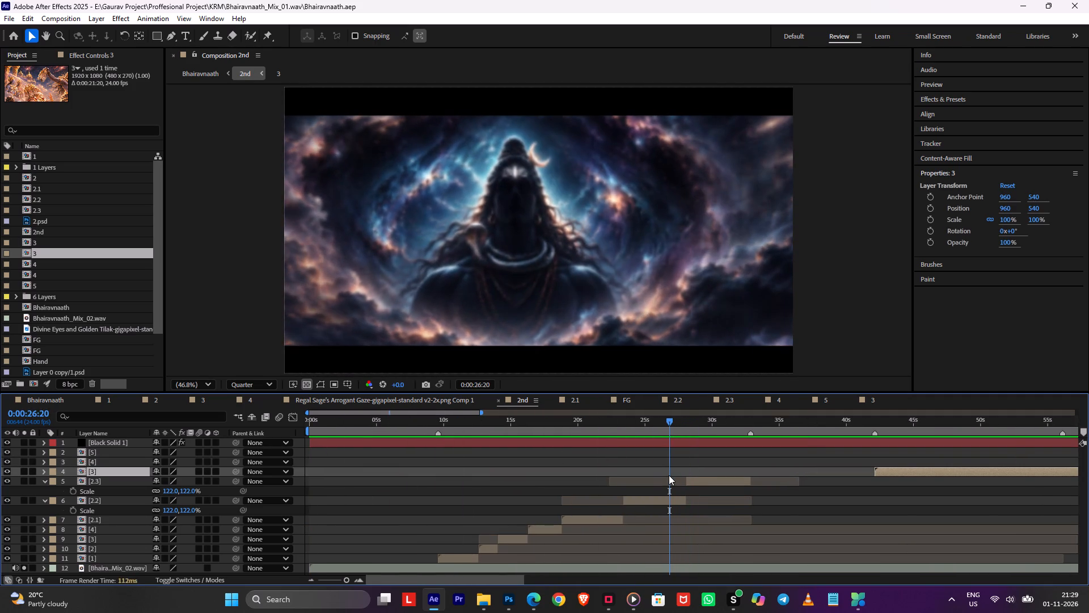
double_click(647, 499)
left_click(529, 465)
left_click(525, 472)
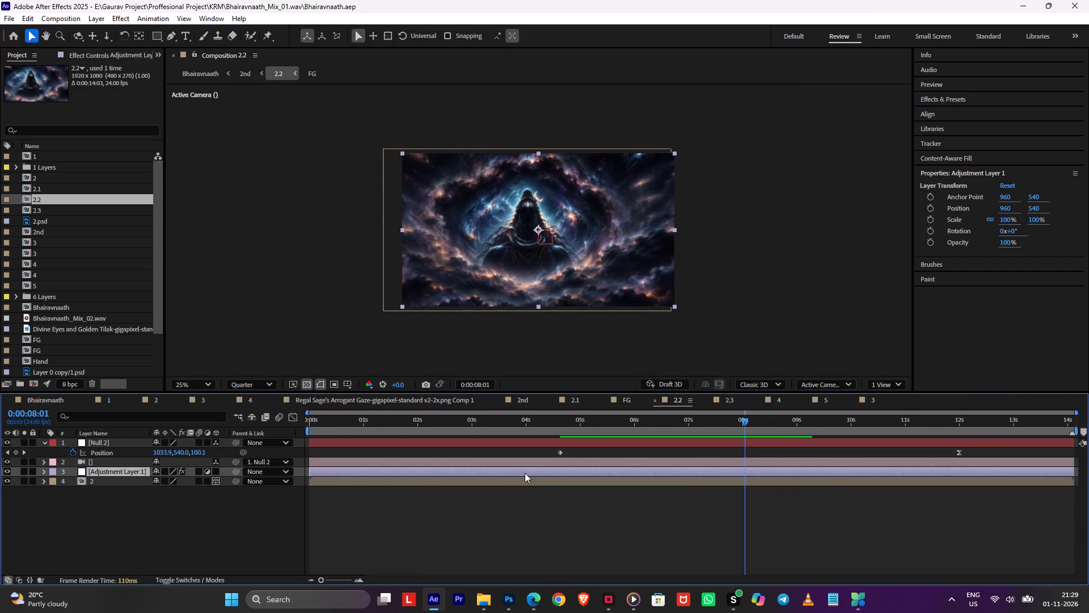
key("ctrl+c")
left_click(540, 493)
key("Tab")
left_click(478, 493)
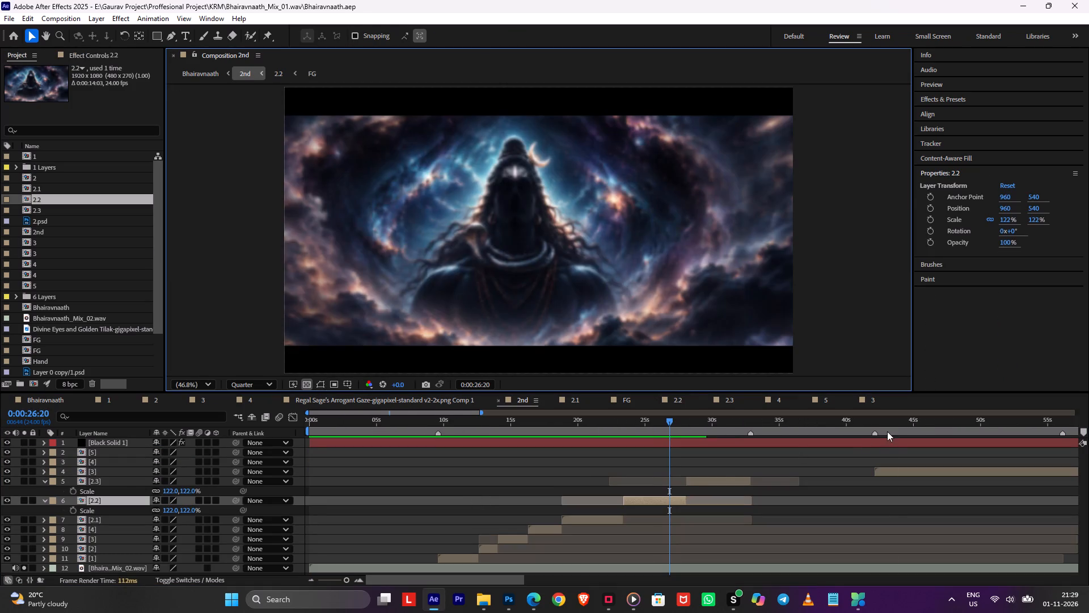
Paste Adjustment Layer 1 into composition 4 at 0:01:07:00, place it between the Purple 3.psd layer and FG, and save.
left_click(890, 430)
key("space")
key("space")
left_click_drag(922, 459, 514, 485)
left_click(800, 430)
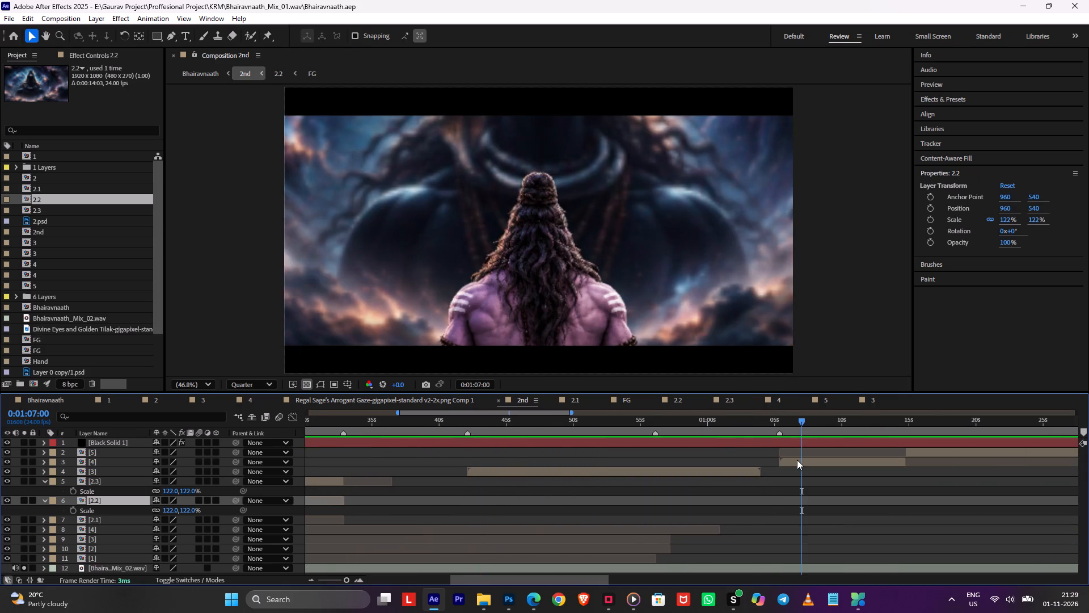
double_click(797, 460)
left_click(579, 471)
key("ctrl+v")
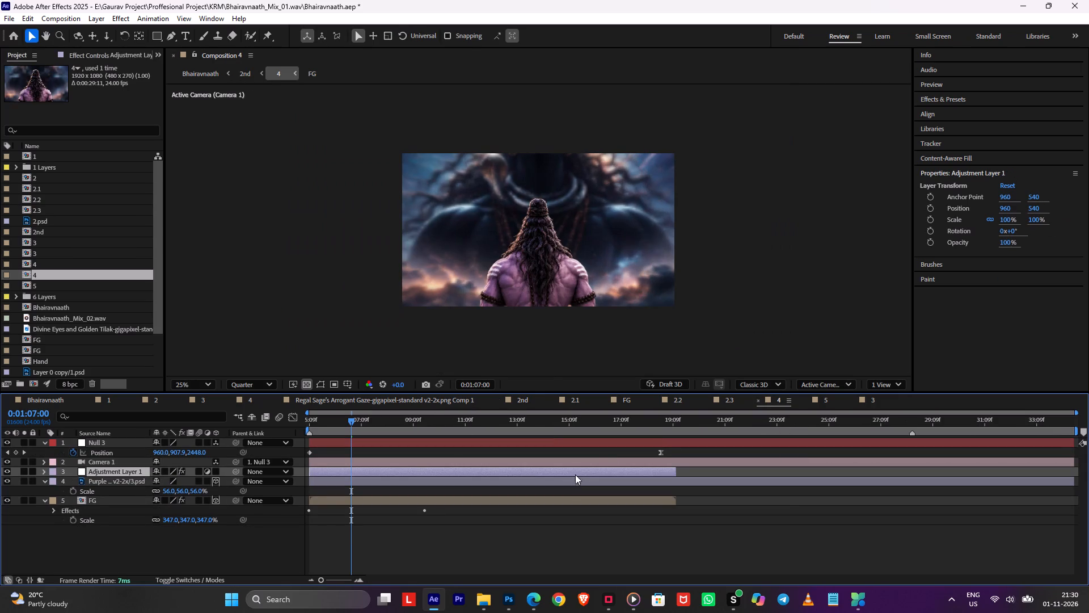
left_click_drag(101, 468, 100, 483)
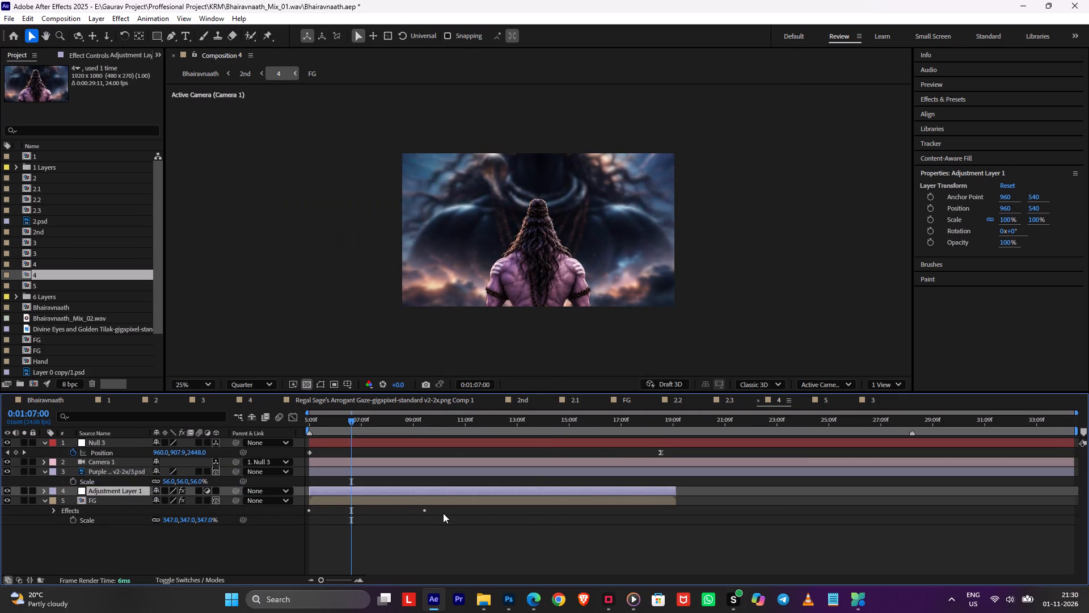
left_click(443, 513)
key("ctrl+d")
key("ctrl+s")
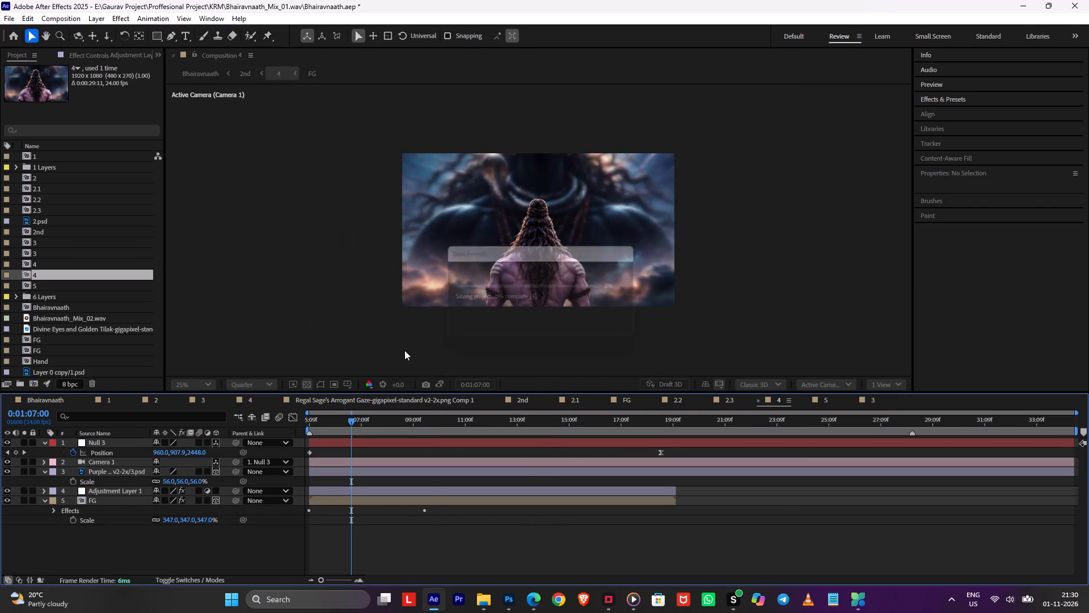
scroll(446, 307, "up", 1)
key("space")
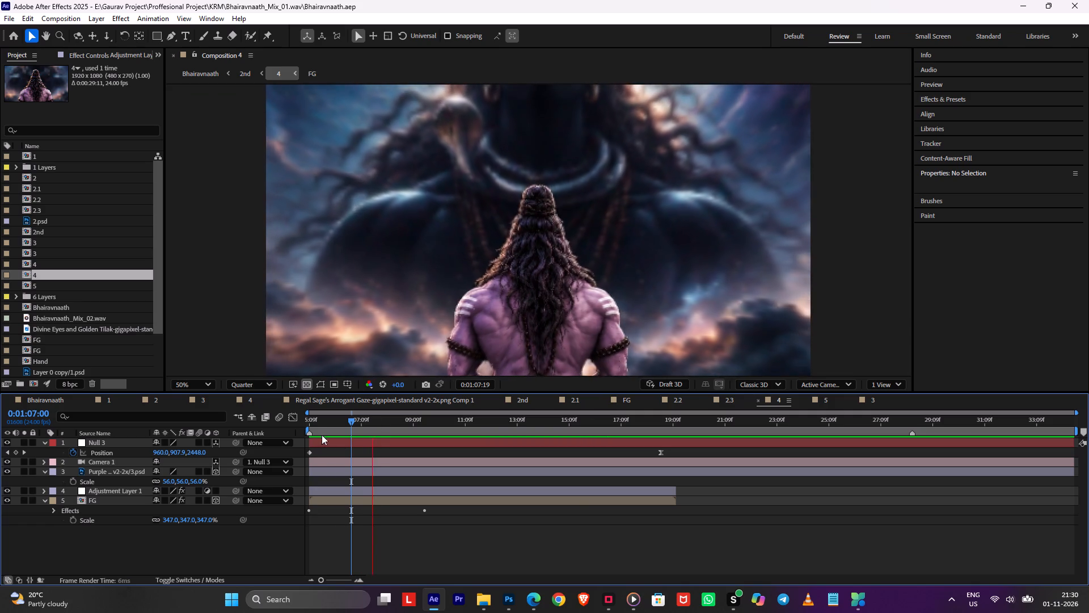
left_click_drag(327, 418, 239, 436)
key("space")
key("Tab")
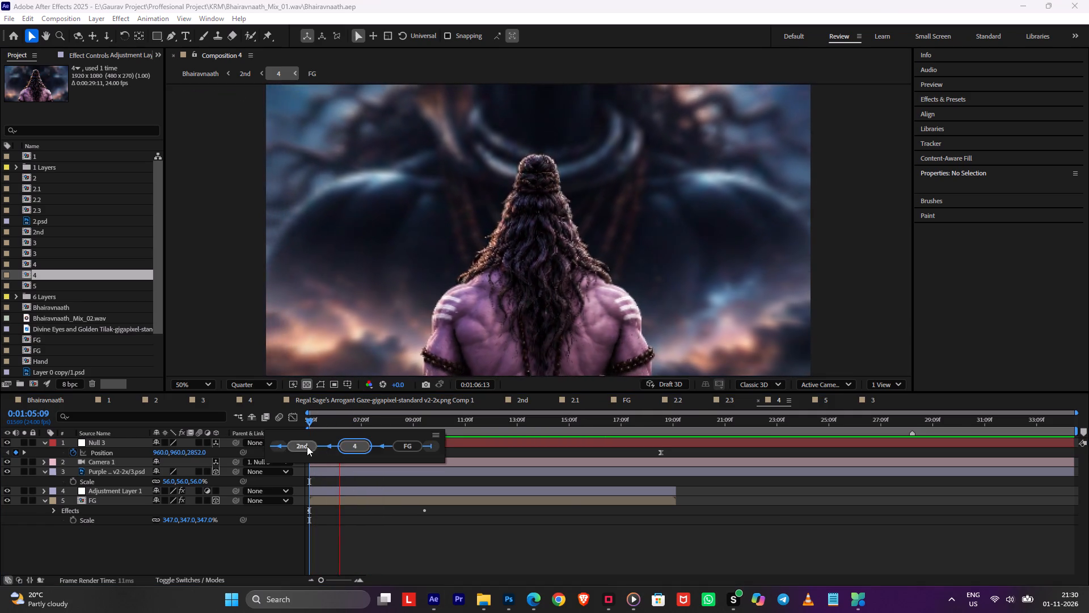
left_click(303, 446)
key("space")
key("ctrl+s")
key("space")
key("space")
key("space")
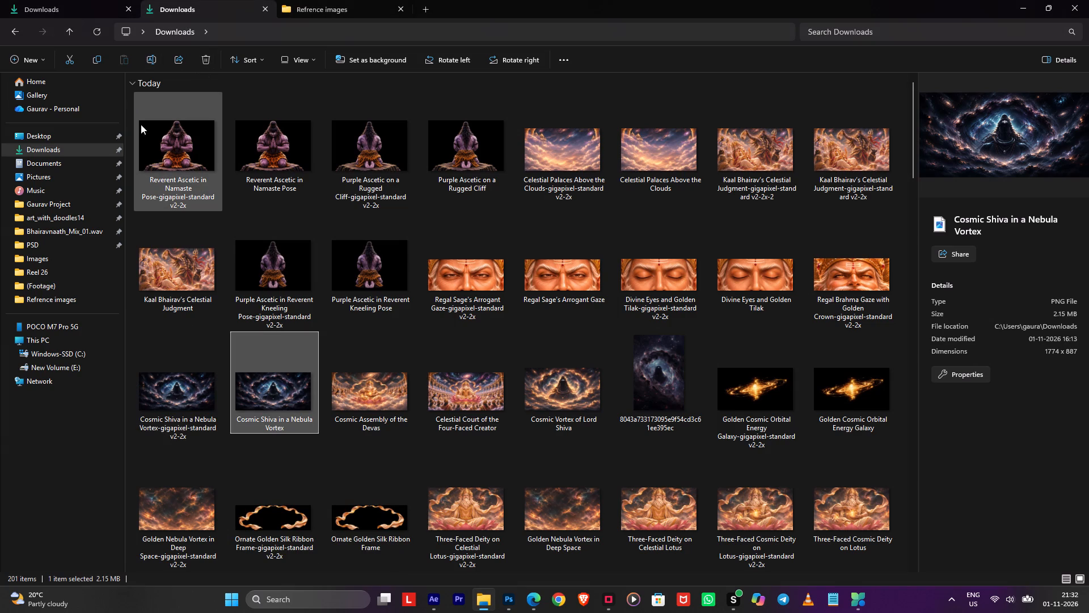
left_click(160, 135)
left_click(98, 32)
left_click_drag(169, 150, 169, 150)
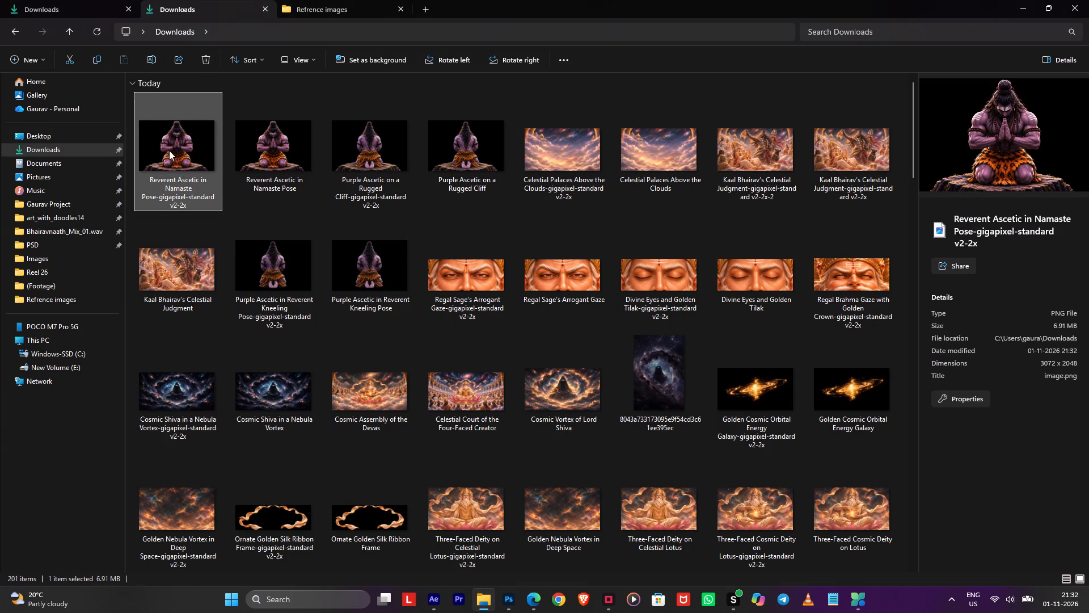
left_click_drag(169, 150, 987, 272)
key("alt+Tab")
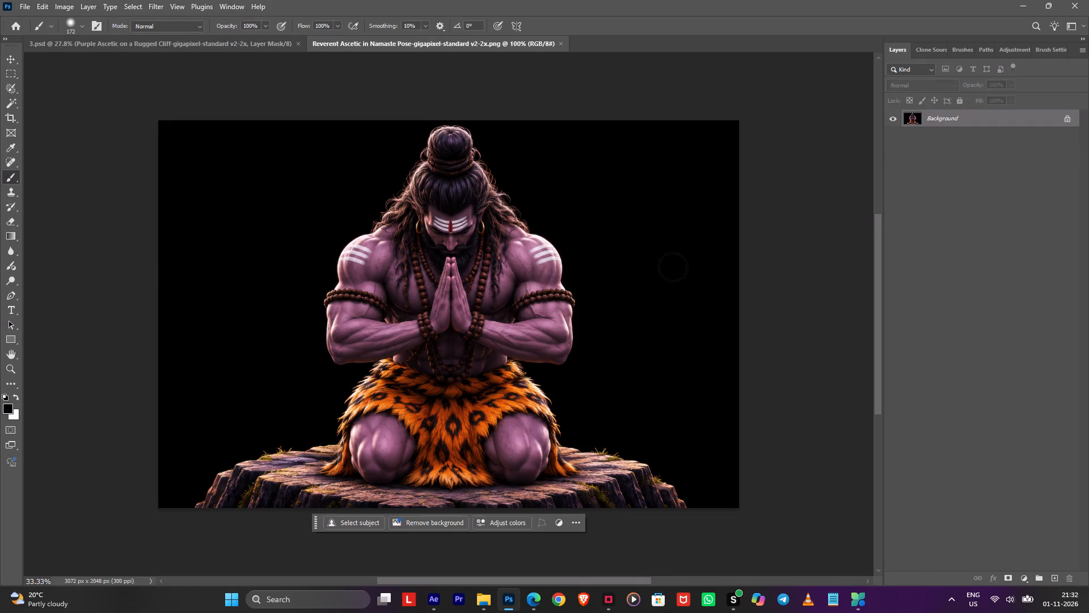
Select the black background around the praying figure with the Magic Wand at tolerance 32.
key("shift+e")
key("shift+e")
type("WW")
left_click(591, 272)
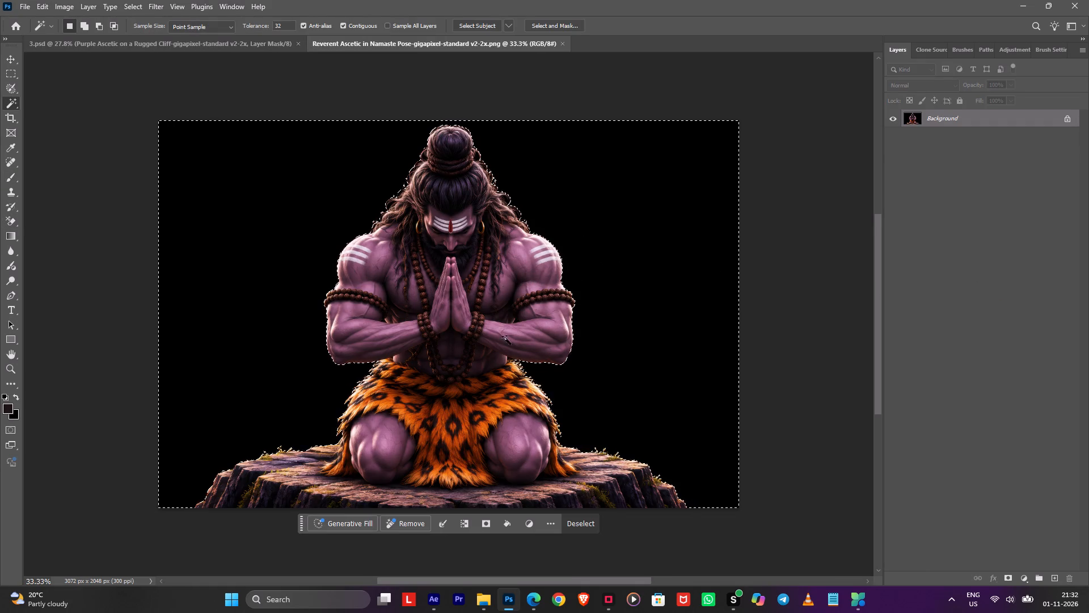
Examine the selection edge up close around the figure's hair bun, loose hair and shoulders.
scroll(388, 204, "up", 10, "alt")
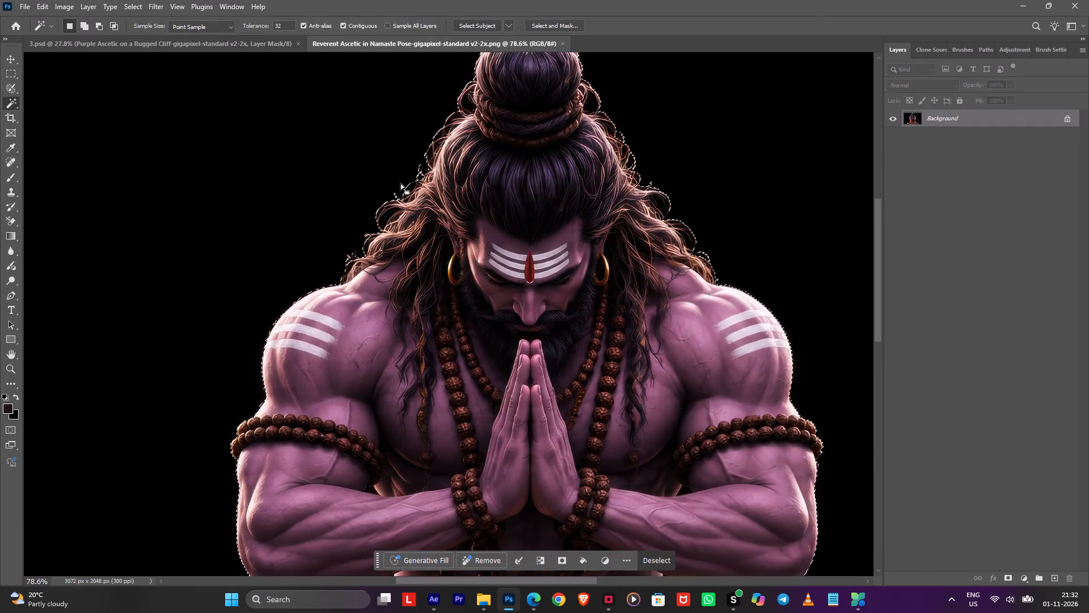
scroll(400, 183, "up", 2, "alt")
scroll(399, 222, "down", 1)
scroll(399, 222, "up", 1)
scroll(400, 222, "down", 12)
scroll(438, 392, "up", 1)
scroll(439, 397, "down", 1)
scroll(440, 400, "up", 1)
scroll(440, 403, "down", 1)
scroll(441, 405, "up", 1)
scroll(442, 408, "down", 1)
scroll(442, 409, "up", 2)
scroll(442, 409, "down", 3)
scroll(522, 419, "up", 1)
scroll(524, 421, "down", 13)
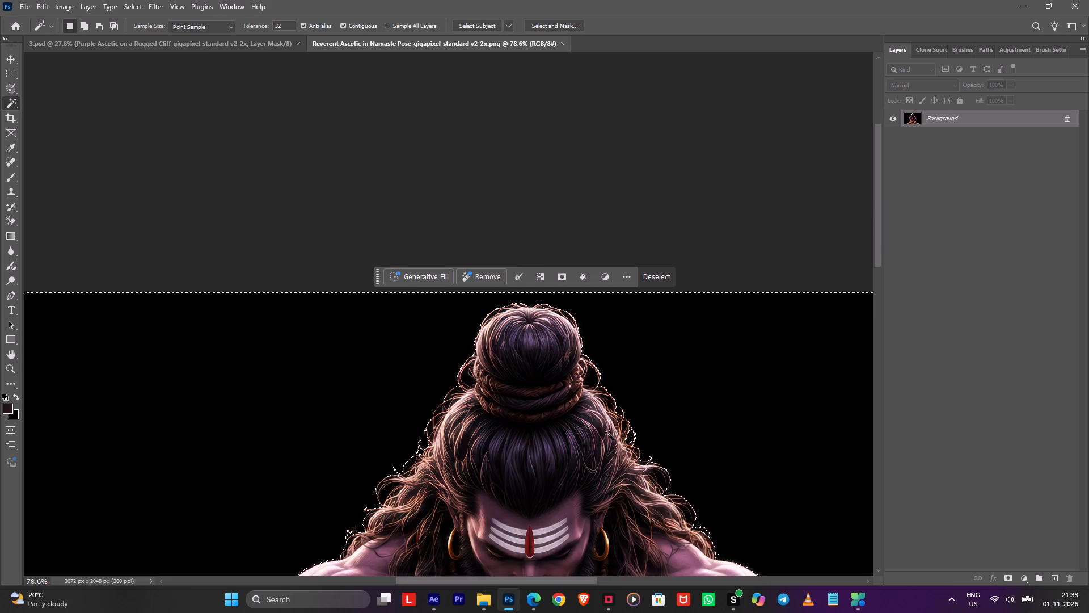
scroll(605, 405, "up", 5, "alt")
left_click(586, 359, "shift")
key("space")
key("space")
key("space")
key("space")
key("space")
key("space")
key("space")
key("space")
left_click_drag(556, 400, 585, 370)
left_click(568, 373)
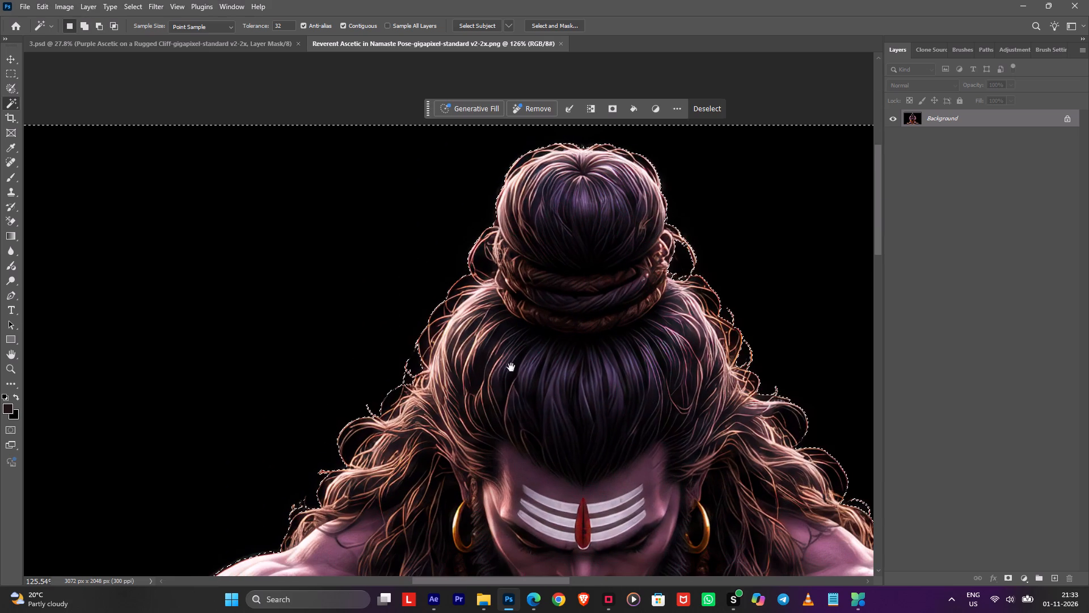
left_click(359, 435, "shift")
key("space")
key("space")
key("space")
key("space")
left_click_drag(358, 450, 419, 377)
left_click(428, 385)
scroll(429, 385, "down", 4, "alt")
scroll(429, 385, "up", 1, "alt")
scroll(430, 384, "down", 7, "alt")
scroll(431, 384, "up", 1, "alt")
scroll(431, 384, "down", 8, "alt")
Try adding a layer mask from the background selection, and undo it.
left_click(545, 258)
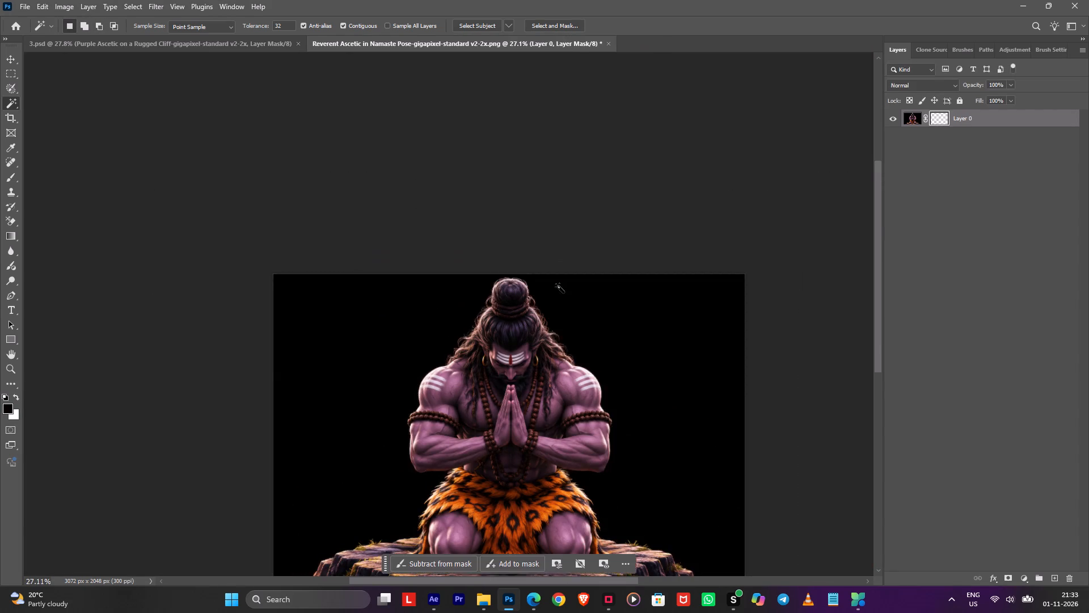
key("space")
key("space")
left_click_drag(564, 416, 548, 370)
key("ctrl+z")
Invert the selection so it covers the praying figure and the rock base.
key("ctrl+shift+i")
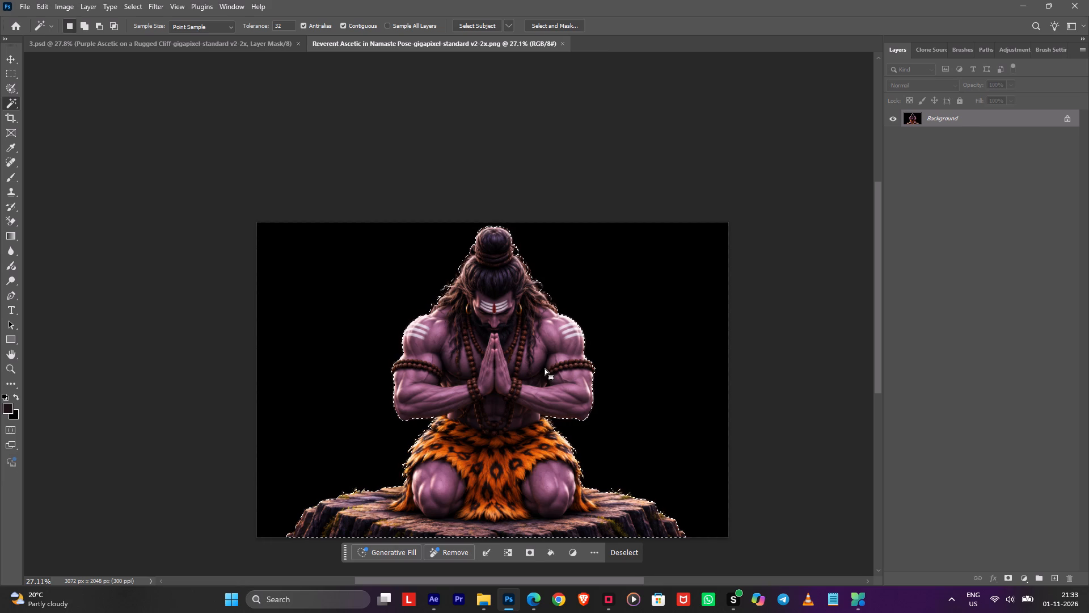
Add a layer mask from the selection to cut out the praying figure and rock base.
left_click(520, 553)
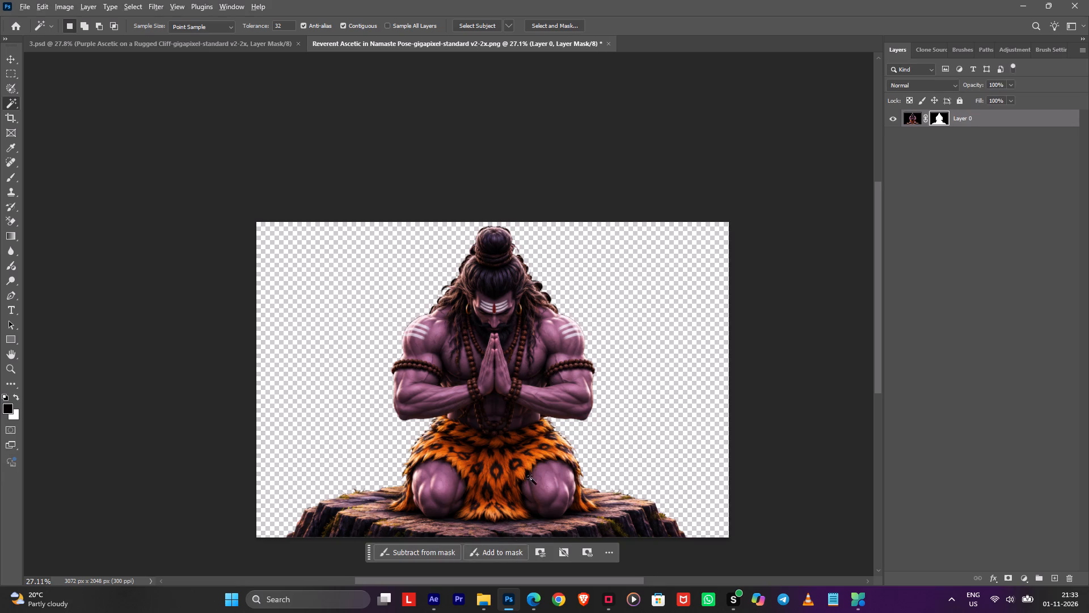
Open the layer mask for edge refinement and brush a 92 px Refine Edge along the hair on the image's left side, up to the bun.
scroll(574, 382, "up", 6, "alt")
scroll(589, 320, "down", 1, "alt")
scroll(589, 319, "up", 3, "alt")
double_click(933, 119)
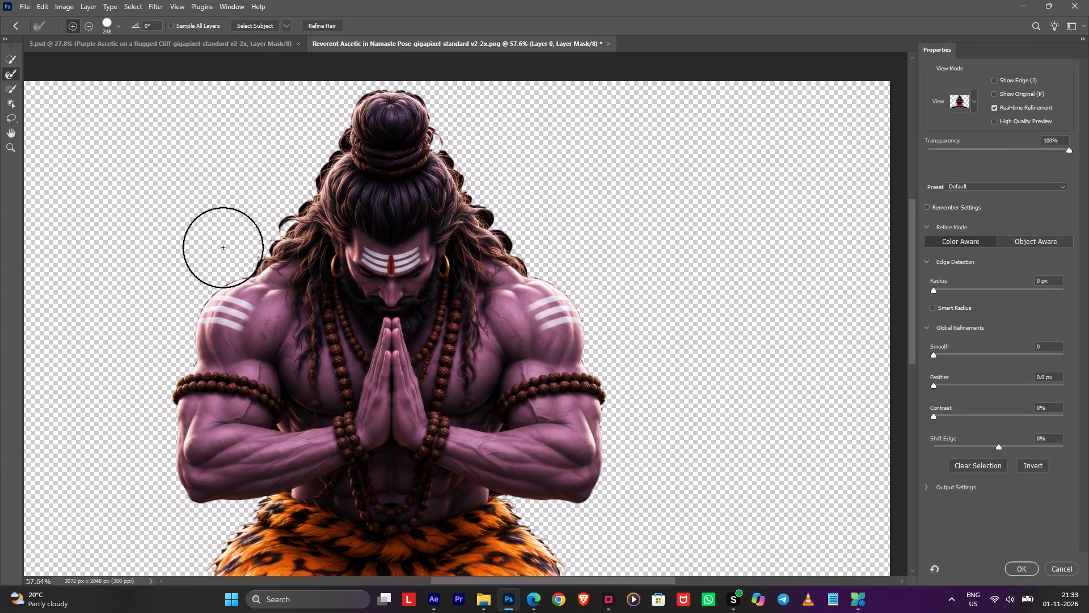
scroll(213, 305, "up", 7, "alt")
scroll(212, 297, "down", 1, "alt")
scroll(212, 297, "up", 1, "alt")
right_click_drag(320, 263, 273, 265, "alt")
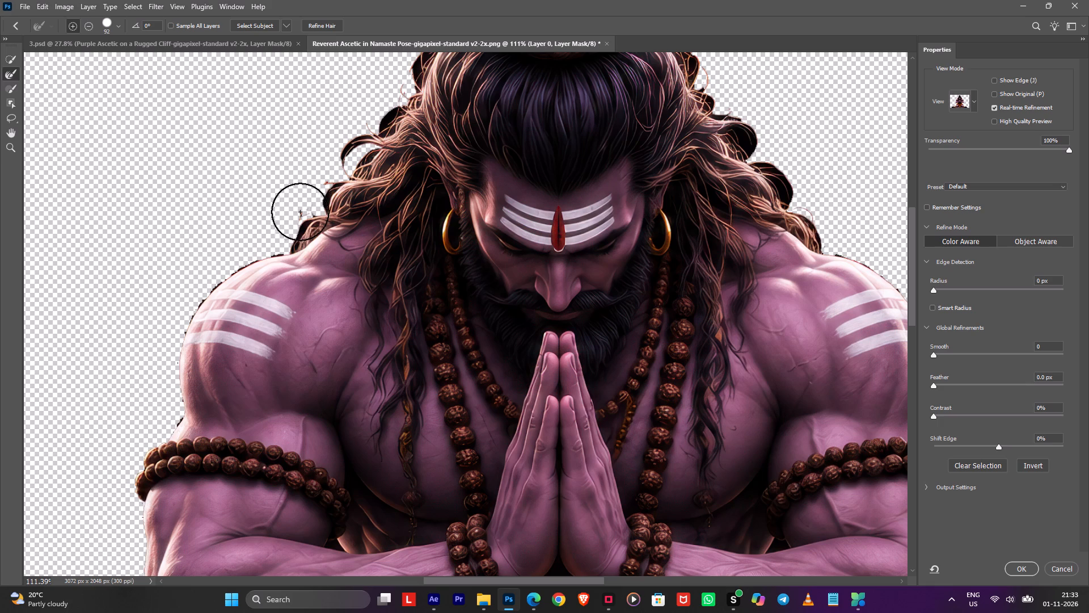
left_click_drag(300, 211, 372, 116)
key("space")
key("space")
key("space")
key("space")
left_click_drag(324, 160, 261, 324)
left_click_drag(306, 280, 353, 188)
key("space")
key("space")
left_click_drag(381, 173, 387, 204)
left_click_drag(388, 201, 402, 186)
left_click_drag(403, 121, 430, 91)
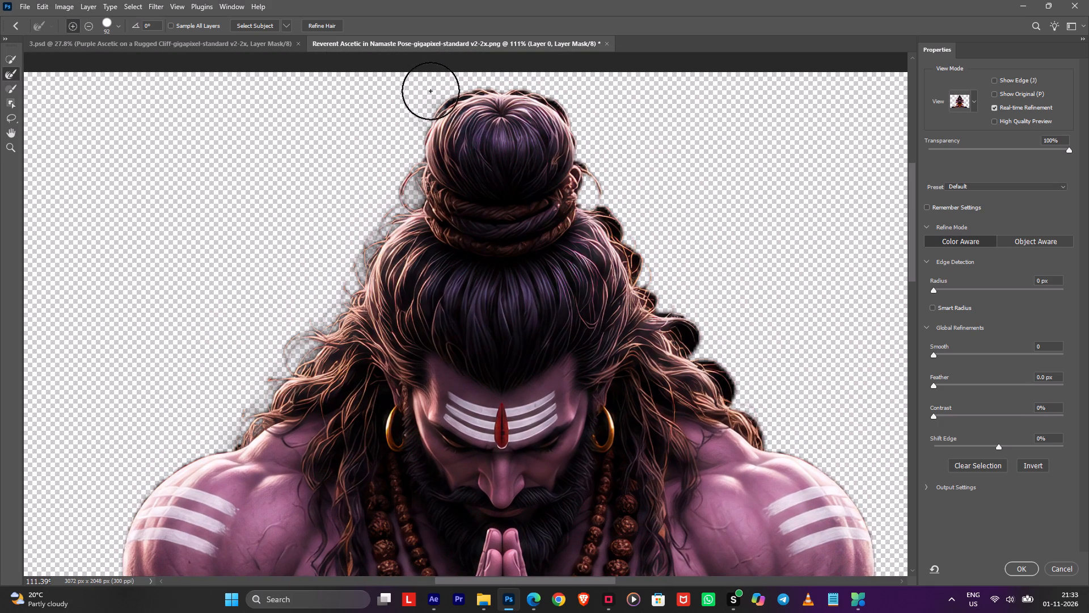
Refine the mask edge over the top of the bun, its loose strands, and down the hair on the image's right side.
left_click_drag(430, 91, 593, 120)
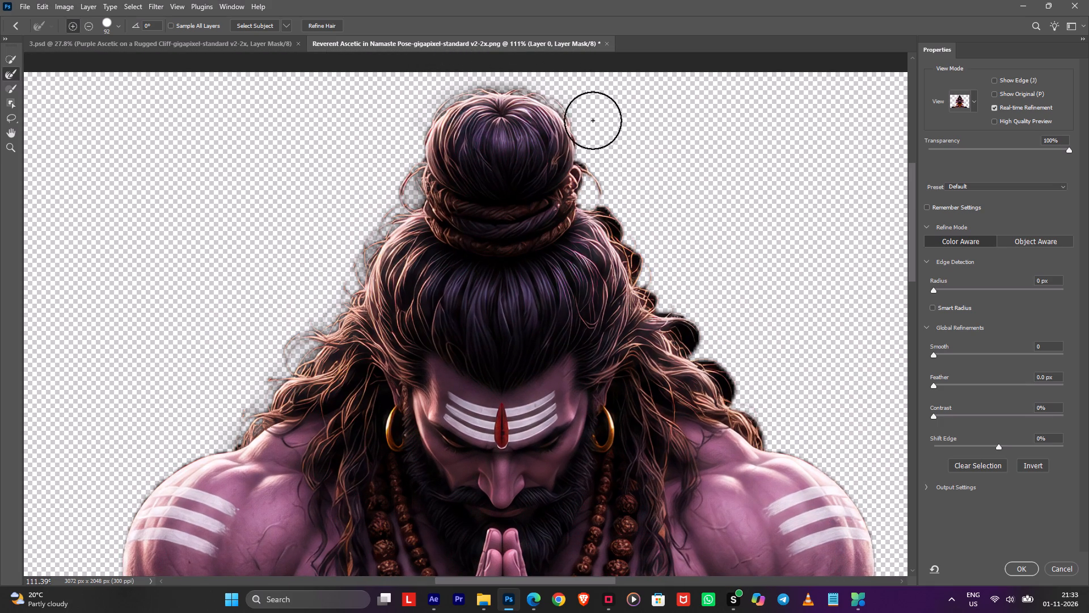
left_click_drag(593, 120, 603, 140)
left_click_drag(615, 200, 763, 401)
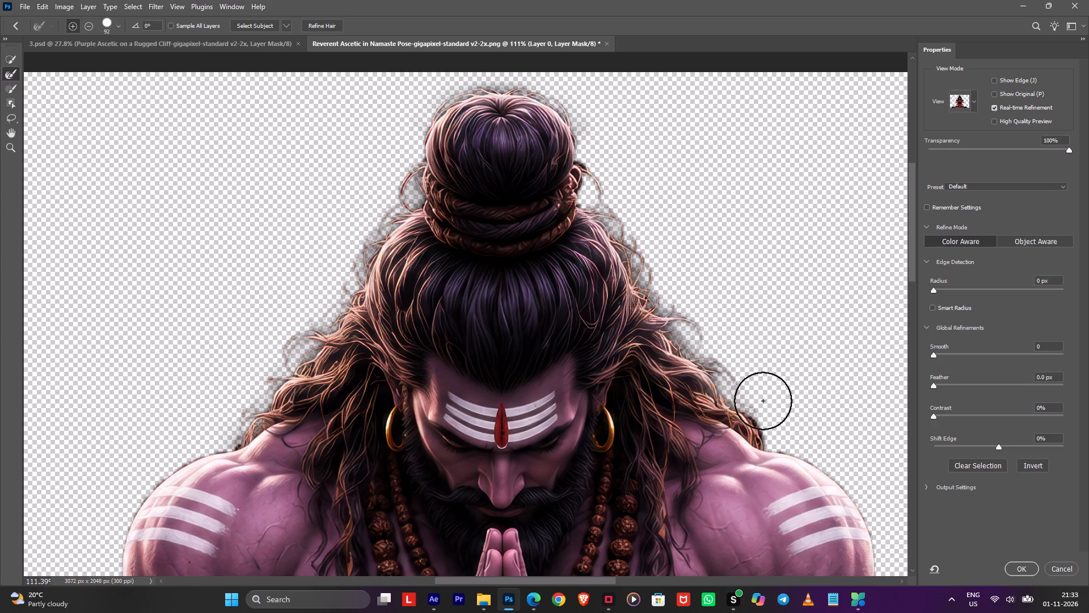
left_click_drag(763, 401, 771, 377)
left_click_drag(601, 157, 595, 184)
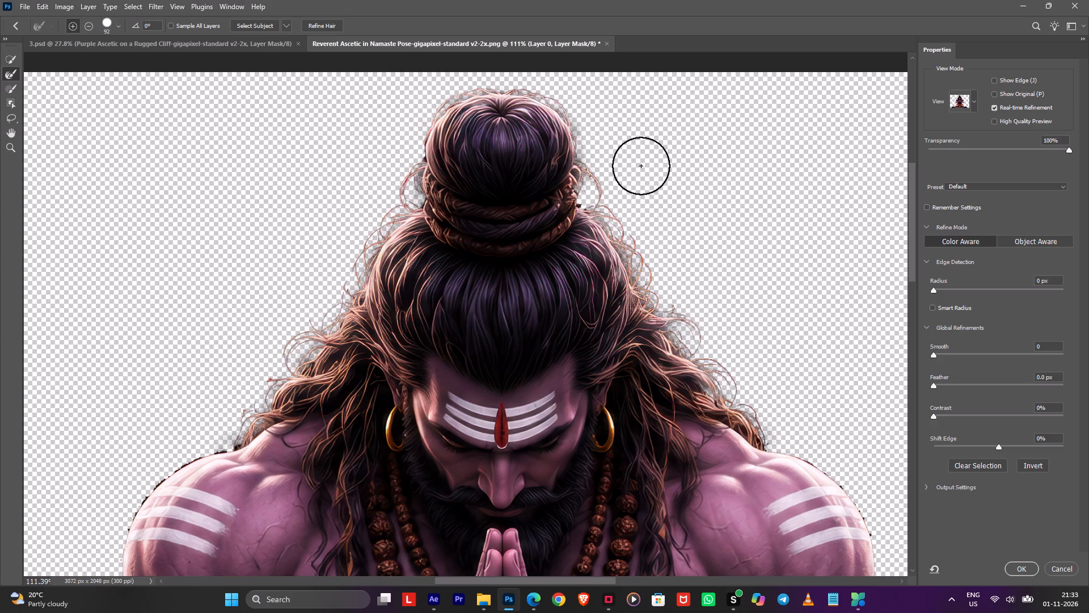
left_click_drag(601, 187, 598, 194)
left_click_drag(392, 148, 399, 178)
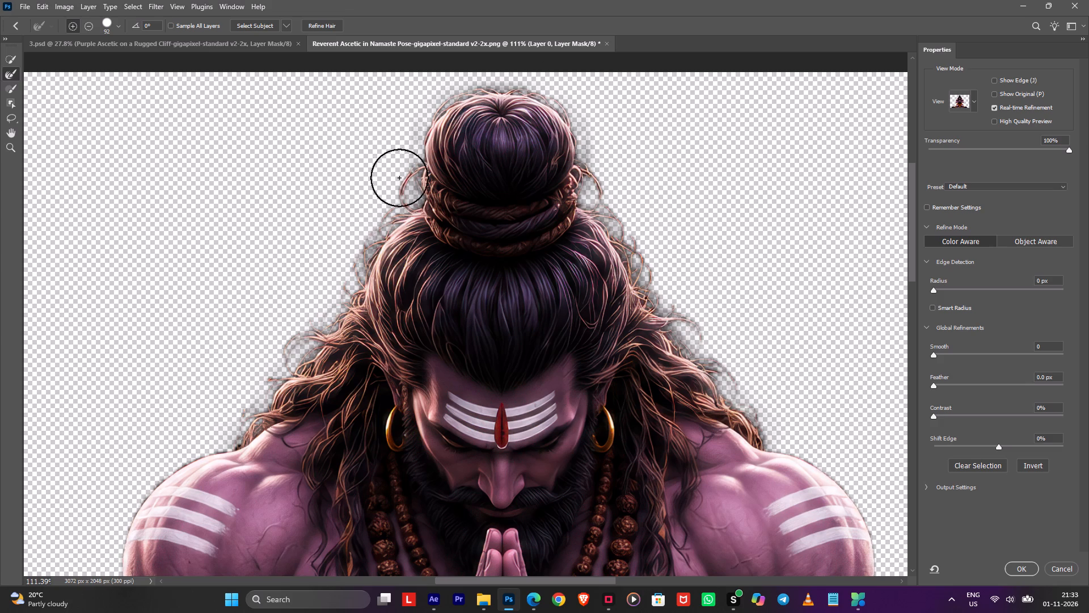
left_click_drag(399, 178, 394, 188)
Refine the mask edge along both shoulders, continuing down the upper arm to the beaded armband on the image's right side.
left_click_drag(231, 425, 143, 455)
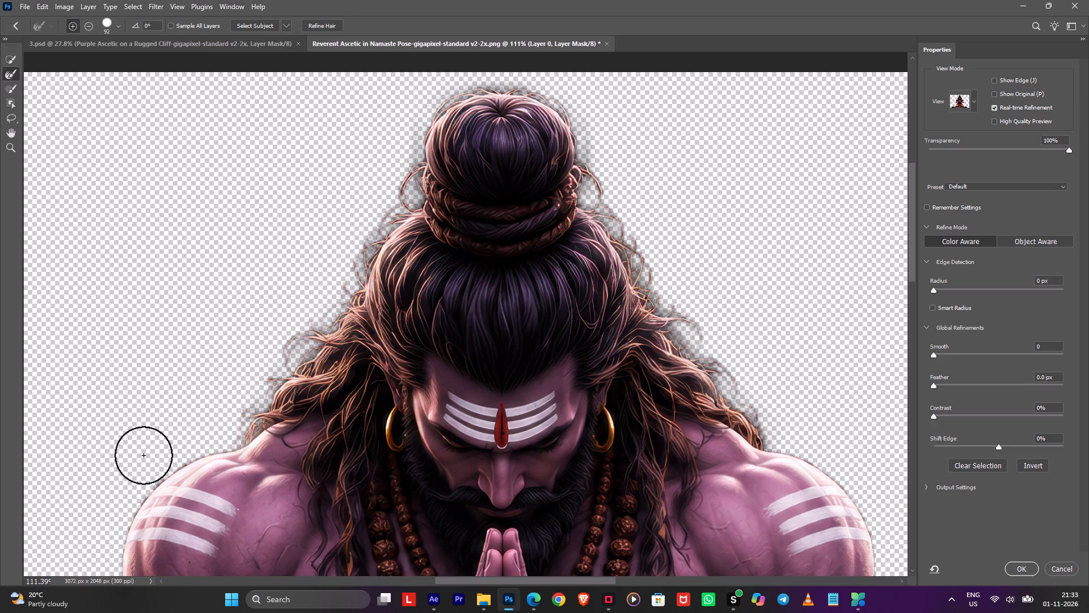
left_click_drag(143, 455, 105, 508)
left_click_drag(109, 502, 215, 412)
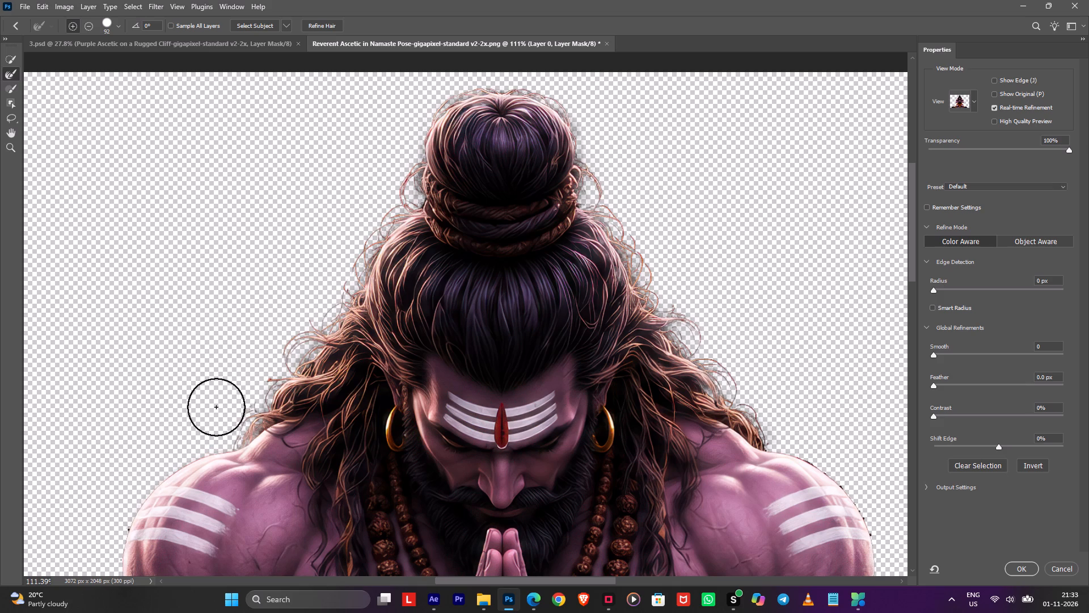
key("space")
key("space")
key("space")
key("space")
key("space")
key("space")
left_click_drag(801, 418, 343, 243)
left_click_drag(341, 253, 374, 267)
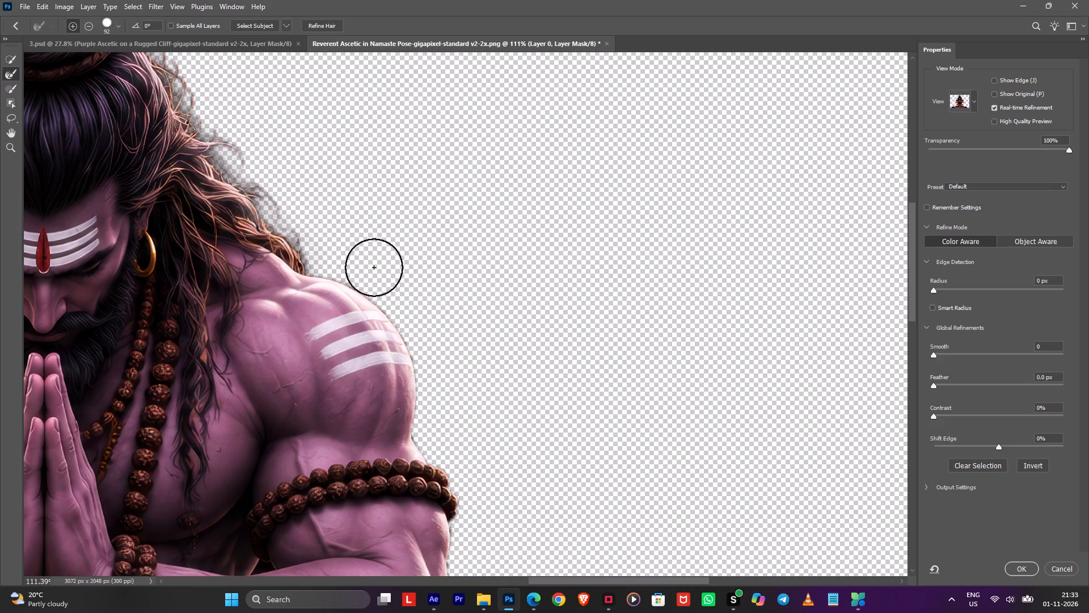
left_click_drag(374, 267, 439, 442)
left_click_drag(446, 433, 446, 435)
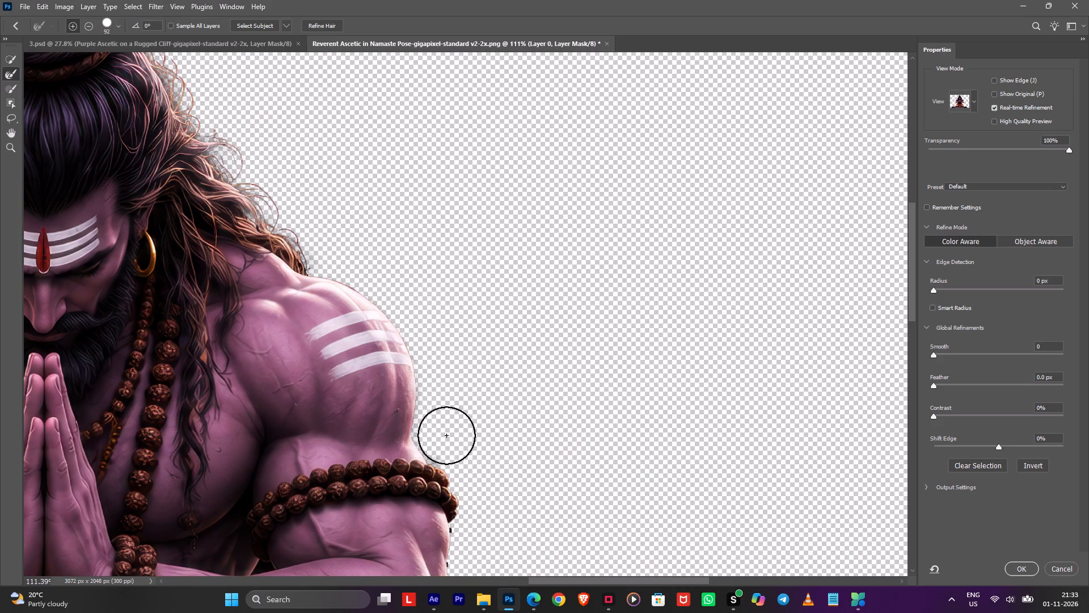
left_click_drag(446, 435, 469, 451)
Refine the mask edge beside and below the beaded armband on the image's right side.
key("space")
key("space")
key("space")
key("space")
key("space")
key("space")
key("space")
key("space")
left_click_drag(503, 447, 501, 321)
left_click(498, 335)
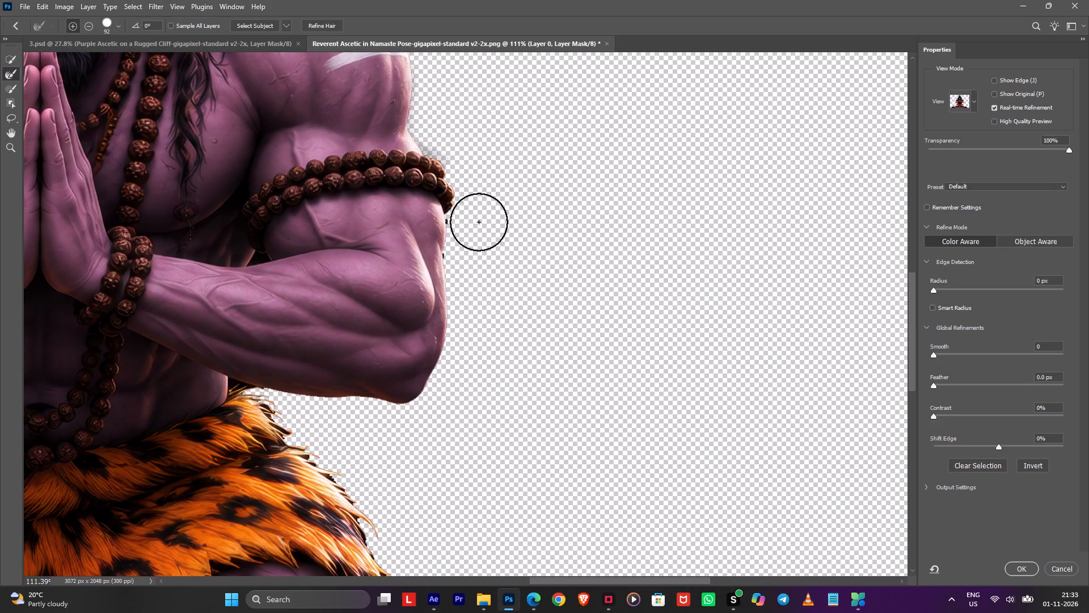
left_click_drag(478, 210, 470, 267)
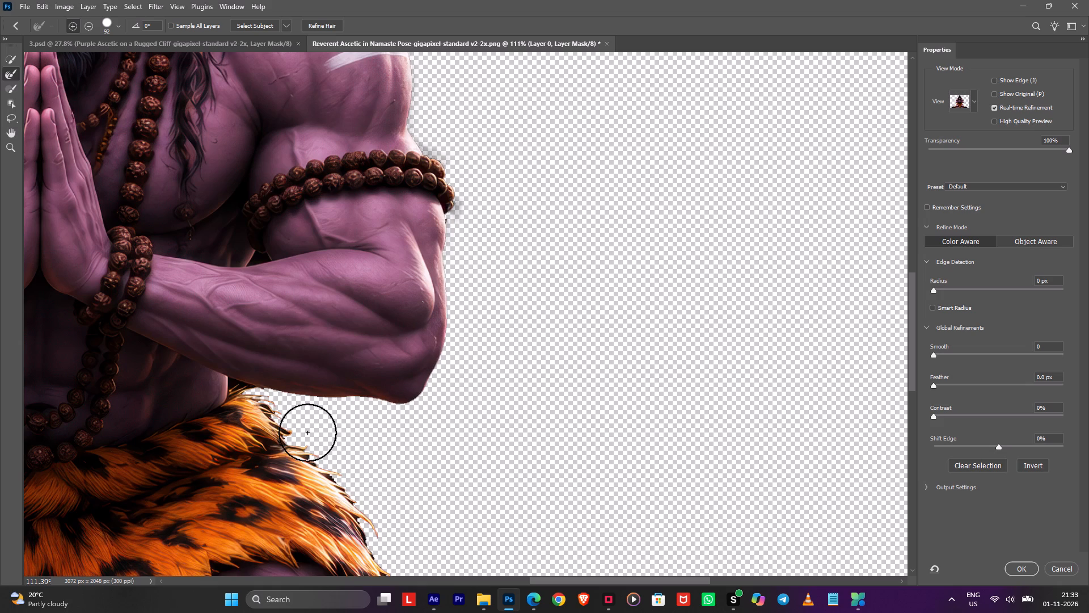
Refine the furry tiger-skin edge on the image's right side, reducing the brush to 41 px for the area under the elbow.
left_click_drag(306, 423, 431, 523)
key("space")
key("space")
left_click_drag(359, 442, 545, 293)
left_click_drag(505, 292, 538, 334)
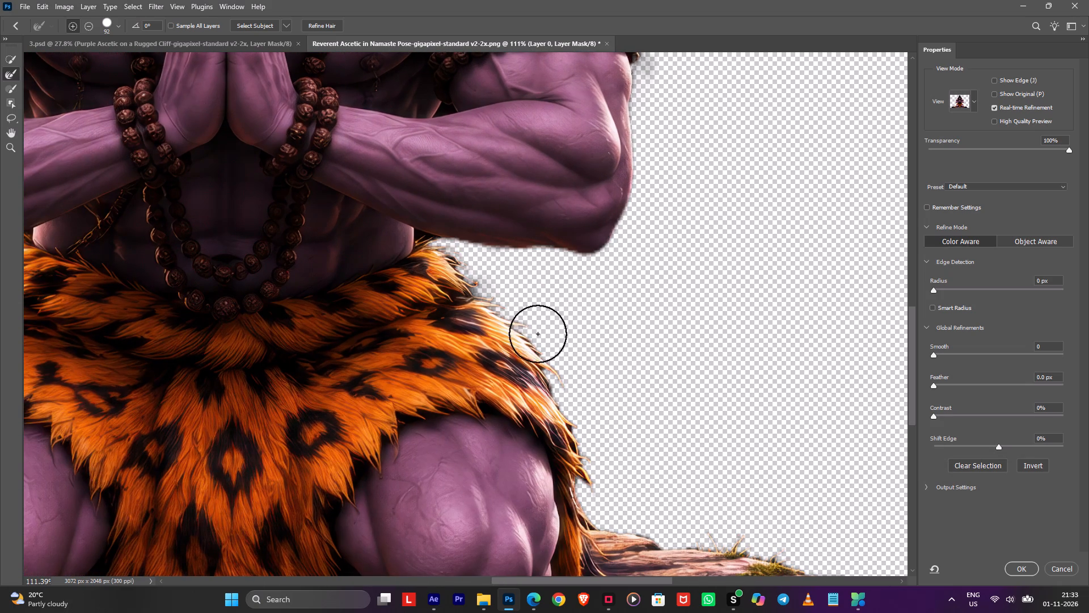
left_click_drag(538, 334, 635, 488)
right_click_drag(467, 264, 461, 264, "alt")
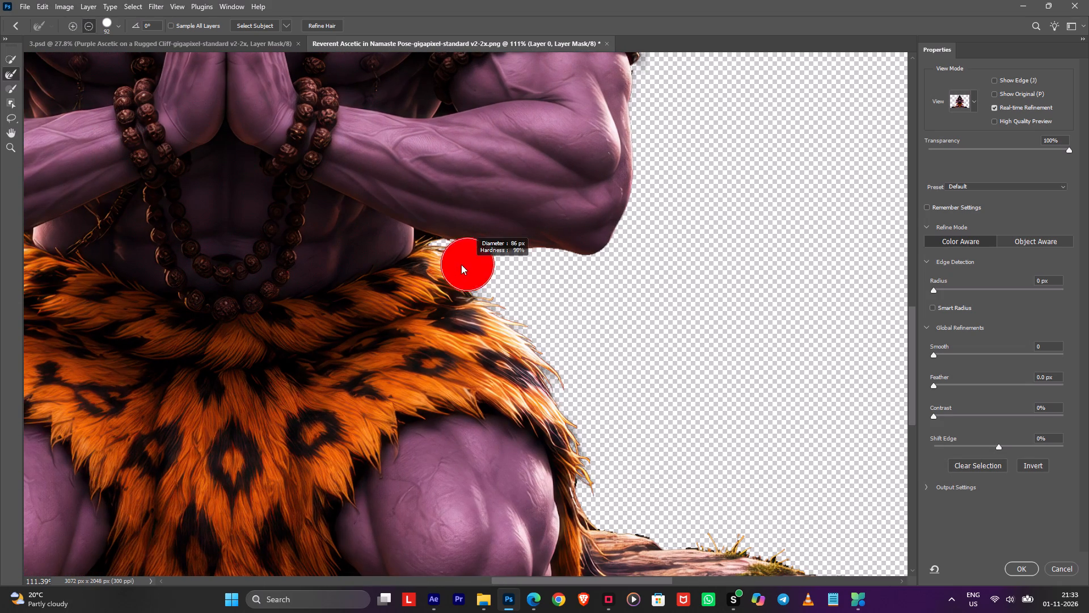
right_click_drag(461, 264, 451, 265, "alt")
left_click_drag(454, 260, 569, 309)
Refine the furry tiger-skin edge on the image's left side, from below the forearm down to the rock.
key("space")
key("space")
key("space")
key("space")
key("space")
key("space")
key("space")
key("space")
key("space")
left_click_drag(243, 285, 522, 261)
left_click(424, 256)
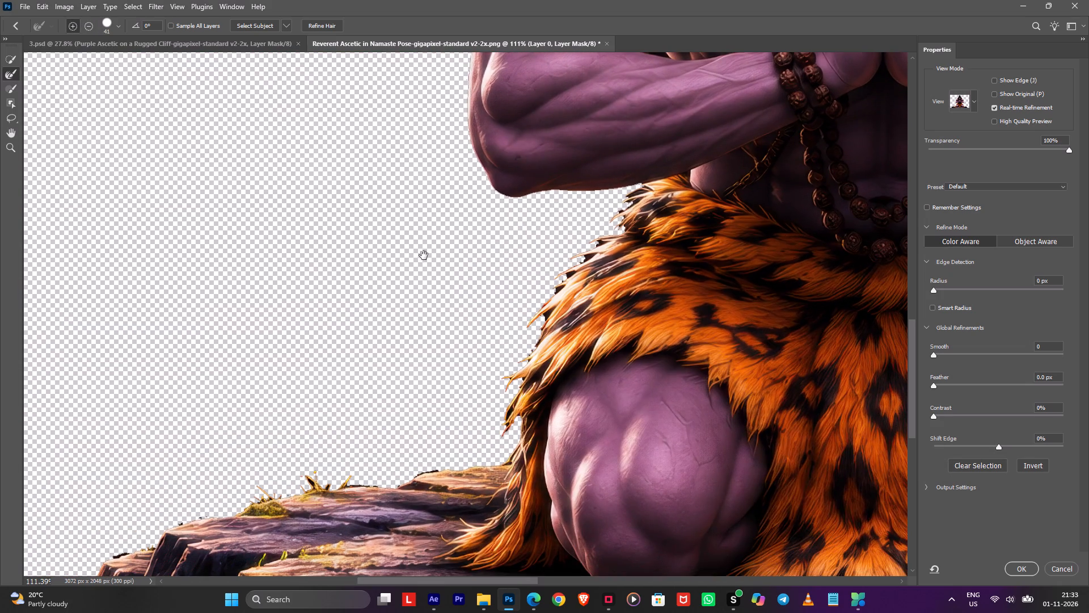
left_click_drag(631, 199, 516, 382)
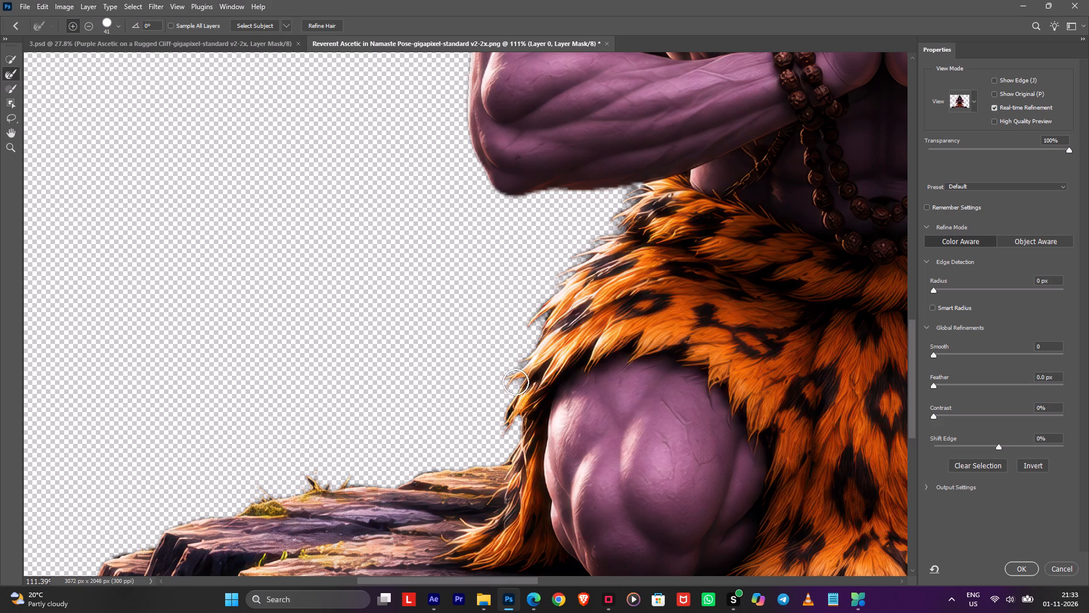
left_click_drag(516, 382, 500, 436)
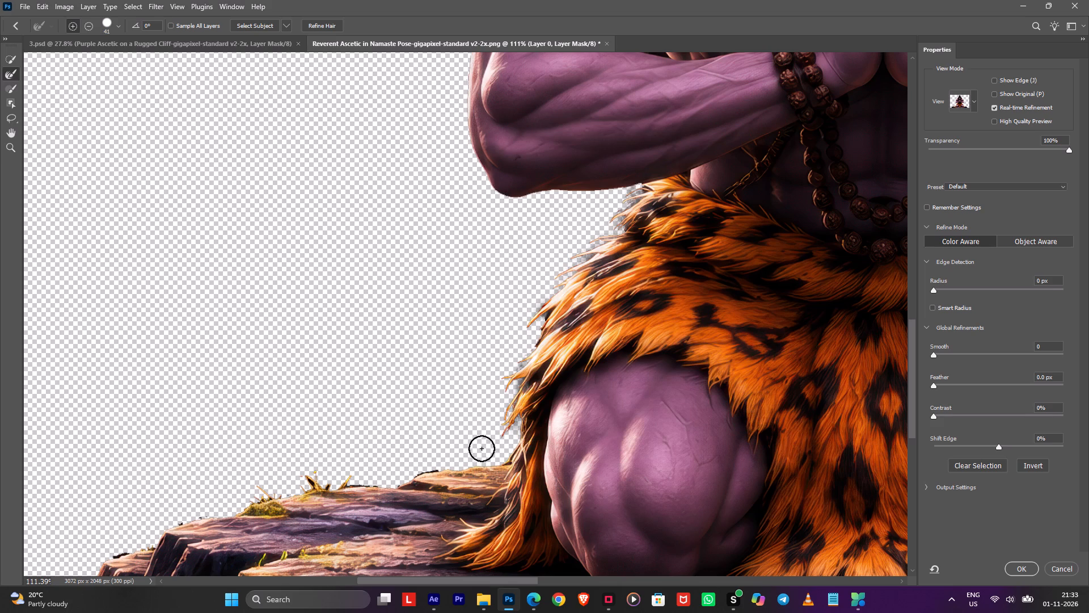
Refine the mask edge along the rock and its moss on the image's left side.
left_click_drag(505, 450, 323, 477)
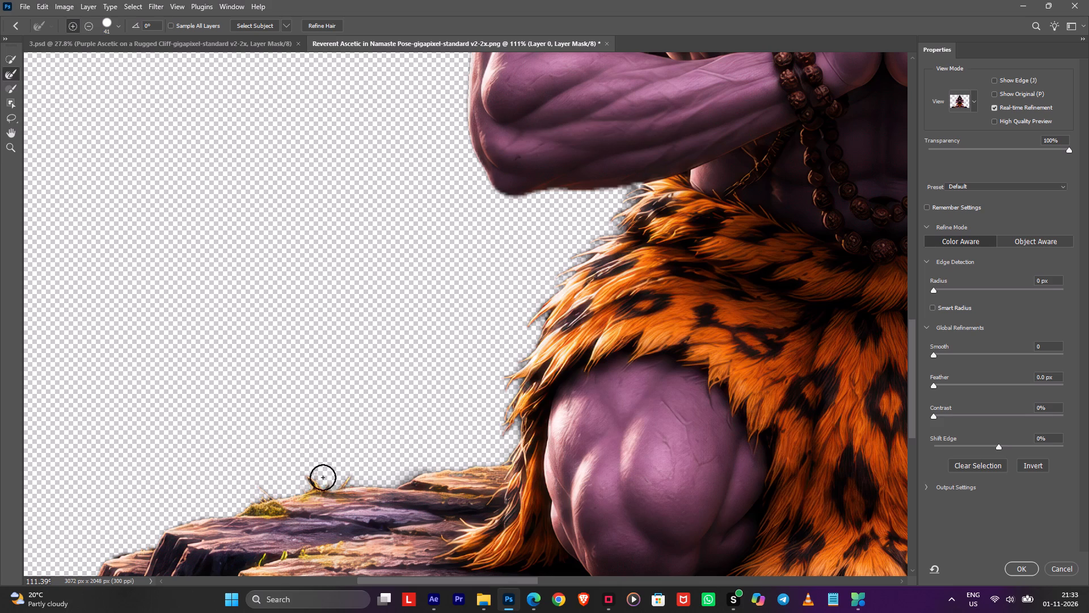
left_click_drag(323, 477, 77, 560)
Refine the mask edge along the rock and its moss on the image's right side, down to the bottom border.
key("space")
key("space")
key("space")
key("space")
key("space")
key("space")
key("space")
key("space")
key("space")
key("space")
key("space")
key("space")
key("space")
key("space")
key("space")
key("space")
key("space")
key("space")
key("space")
key("space")
left_click_drag(134, 481, 224, 356)
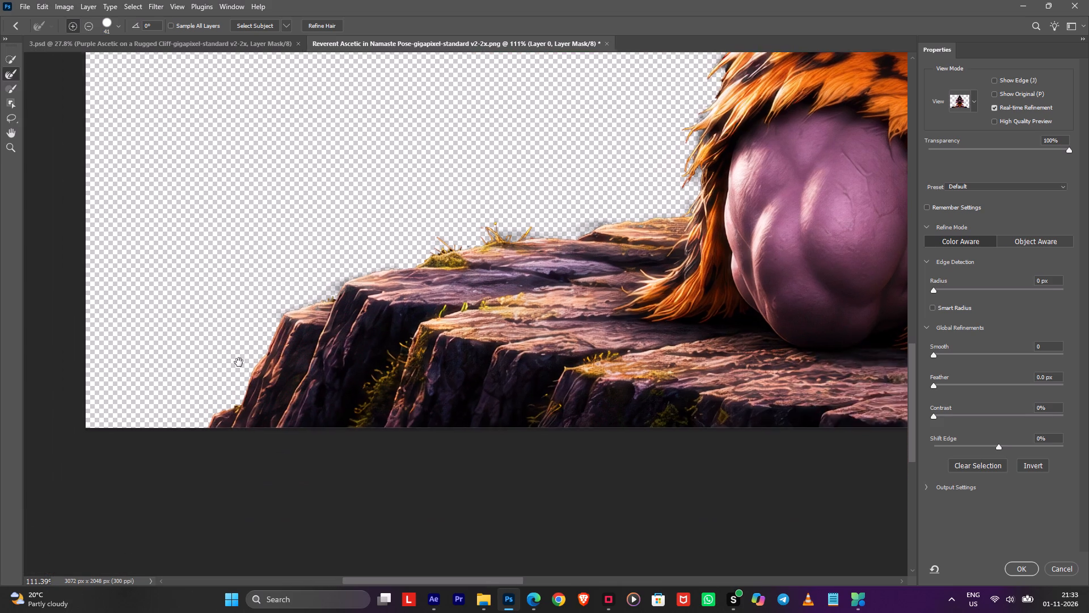
left_click(239, 364)
left_click_drag(347, 302, 23, 380)
left_click_drag(254, 318, 0, 229)
left_click_drag(378, 241, 183, 232)
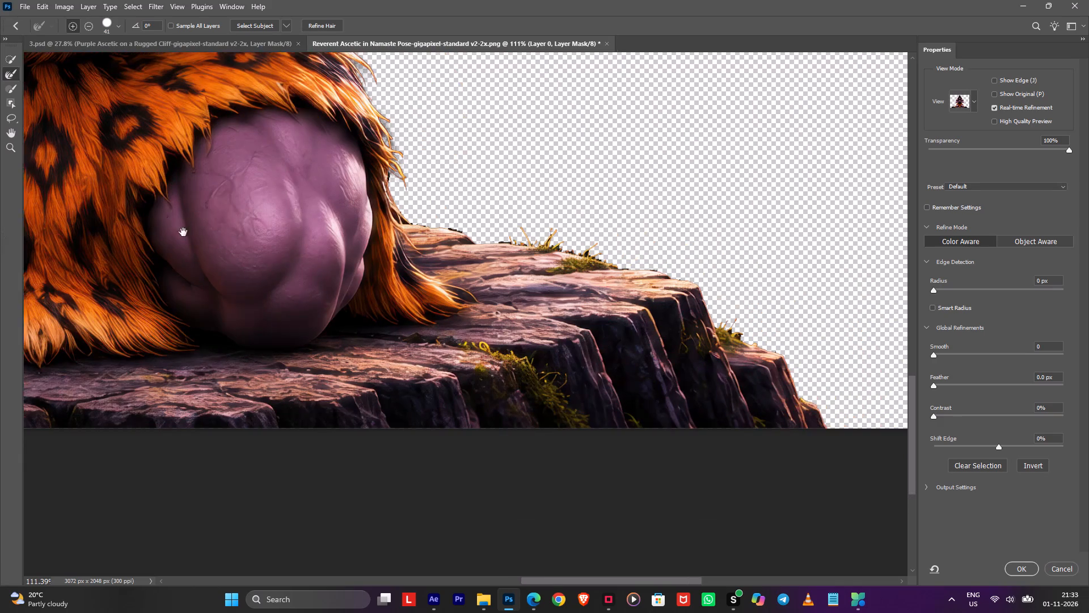
left_click_drag(183, 232, 175, 232)
left_click_drag(311, 207, 400, 228)
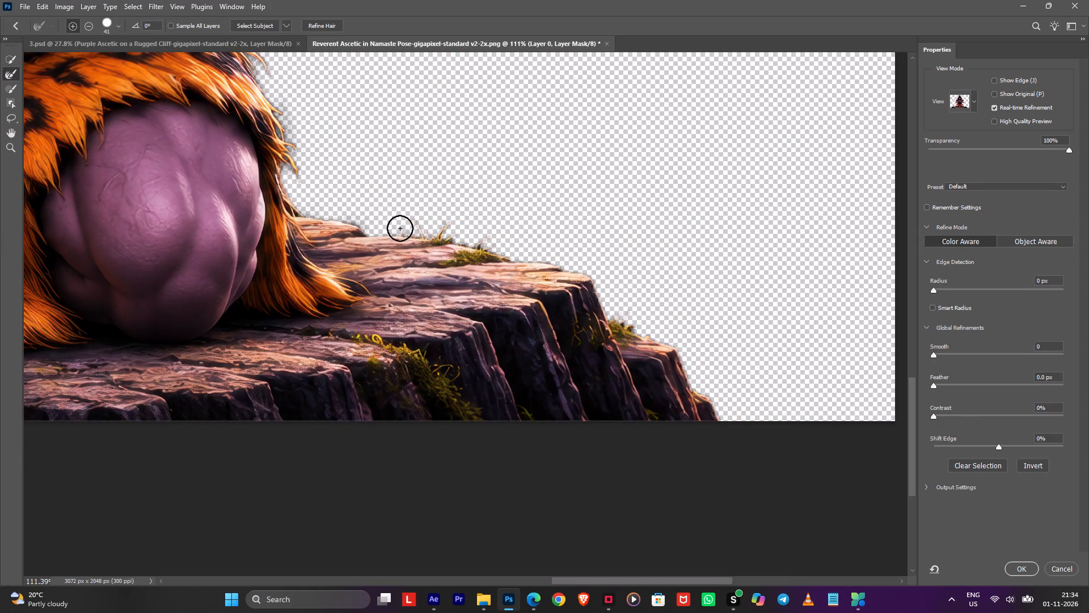
left_click_drag(400, 228, 593, 280)
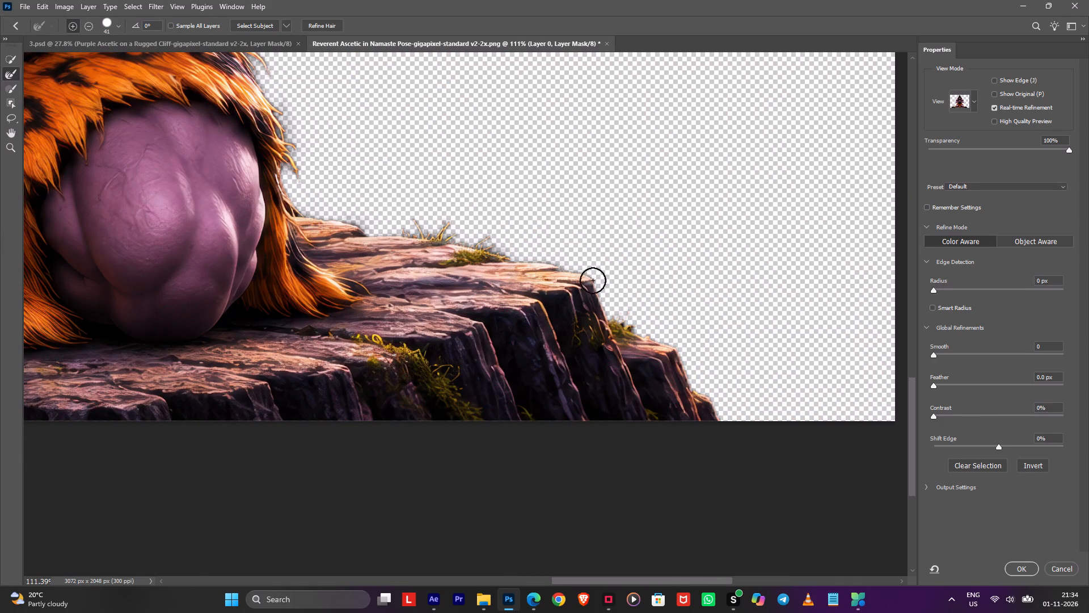
left_click_drag(593, 280, 732, 397)
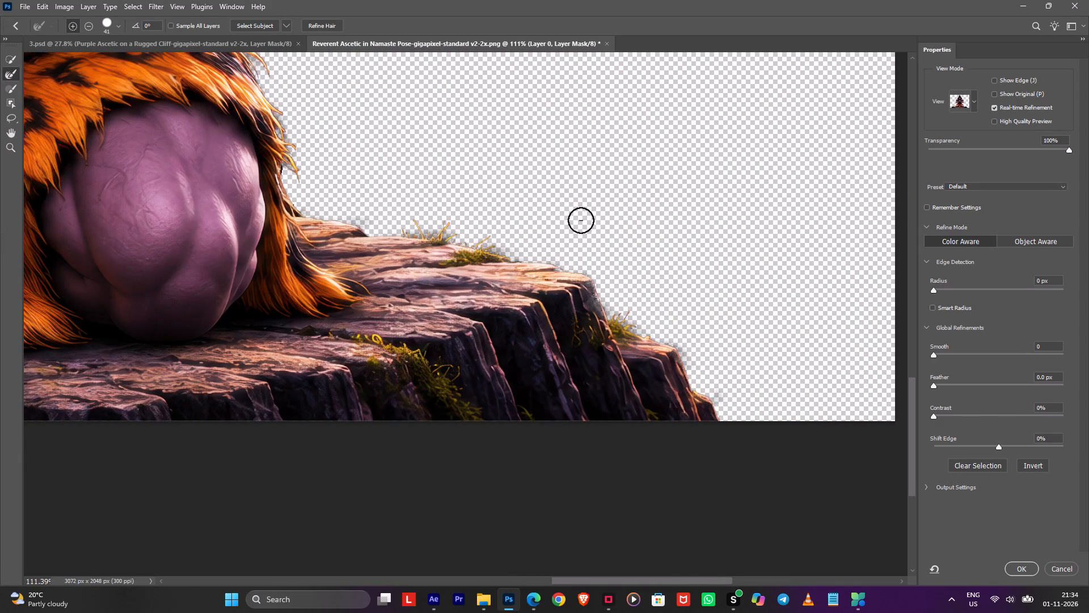
Check the whole cut-out and apply the refined edges to the layer mask.
scroll(565, 207, "down", 9, "alt")
key("space")
key("space")
key("space")
key("space")
key("space")
key("space")
key("space")
key("space")
key("space")
key("space")
key("space")
key("space")
key("space")
key("space")
key("space")
key("space")
left_click_drag(389, 124, 534, 375)
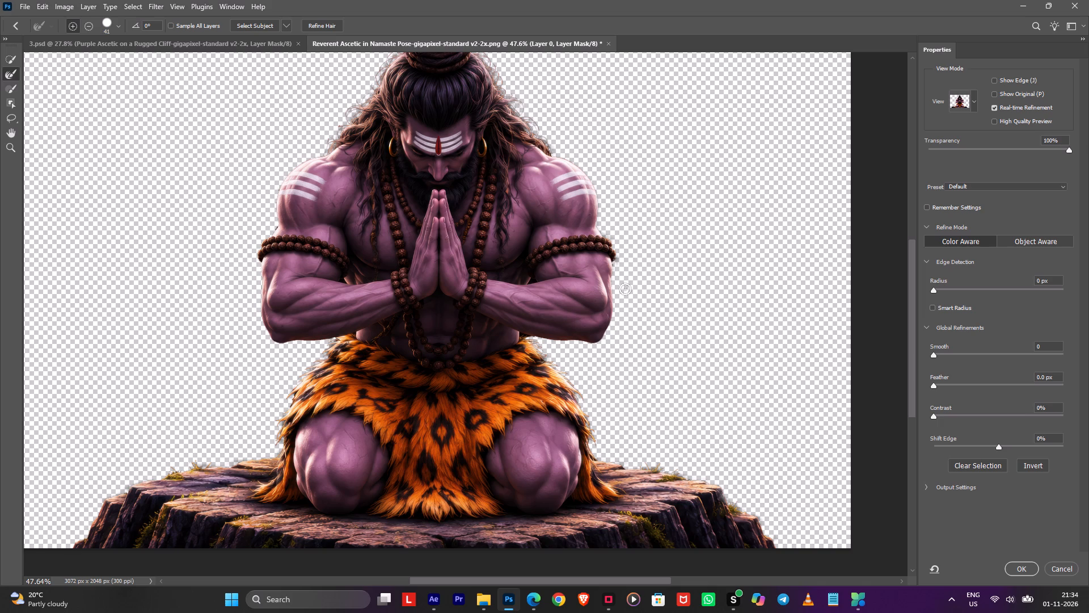
left_click(1021, 562)
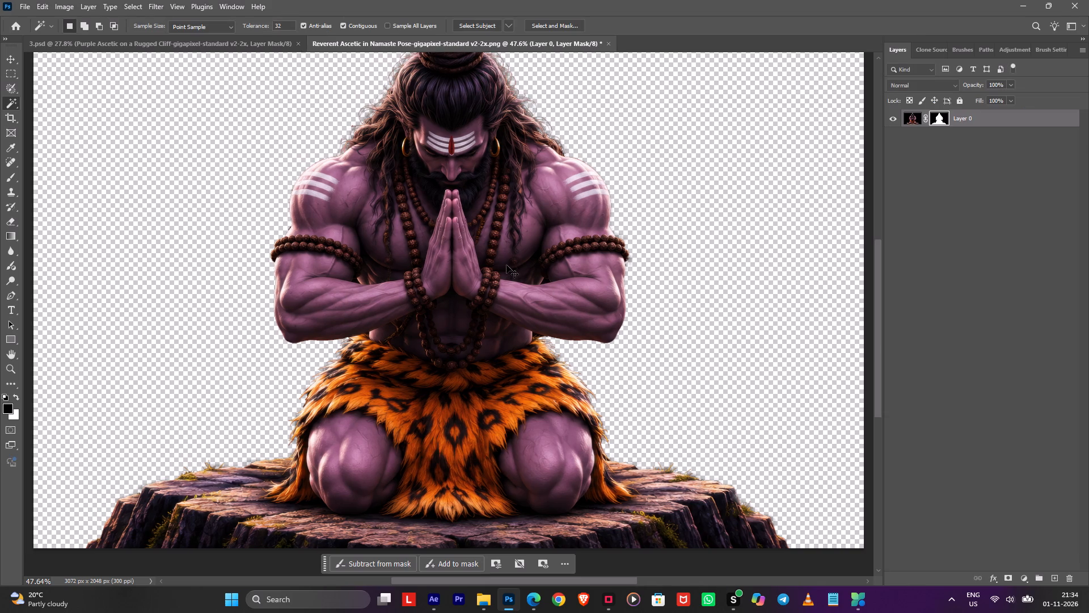
Save the cut-out in Photoshop format as 4.1 in the project's PSD folder.
key("ctrl+shift+s")
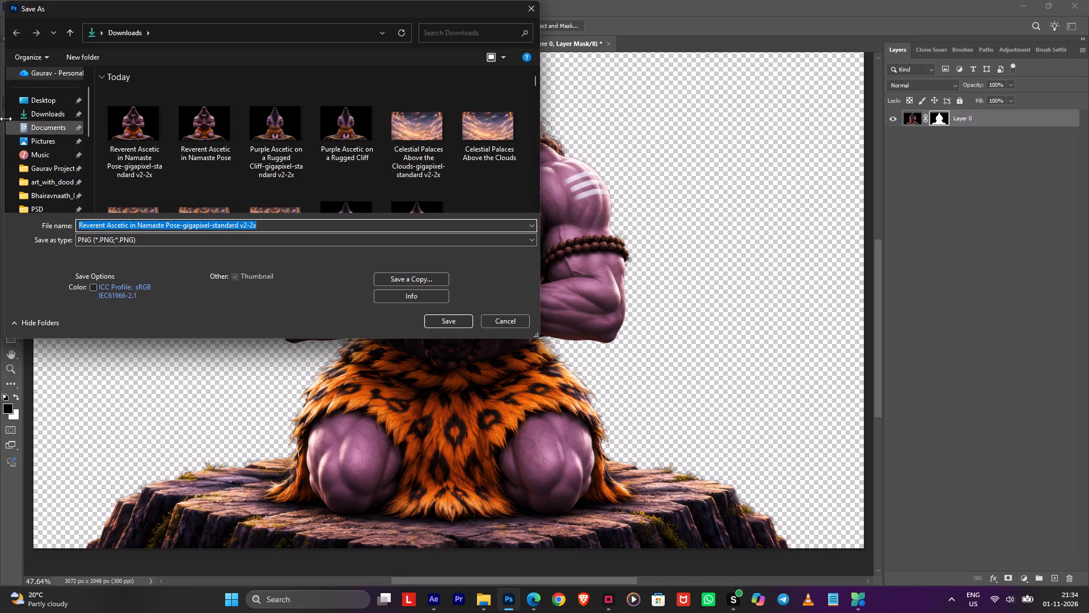
scroll(19, 103, "down", 2)
left_click(51, 128)
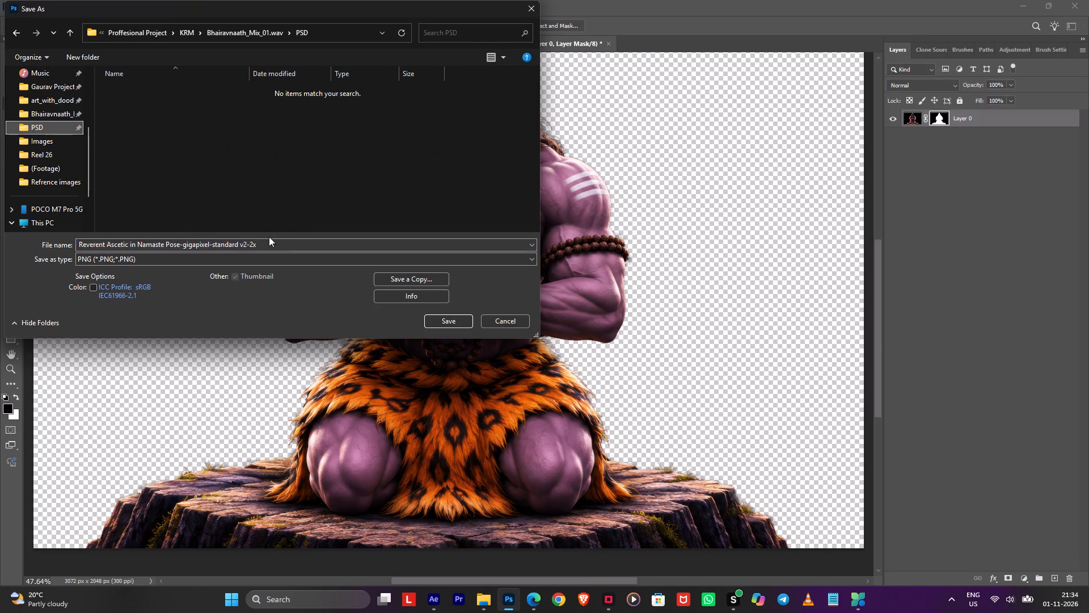
left_click(240, 261)
left_click(230, 270)
left_click(256, 241)
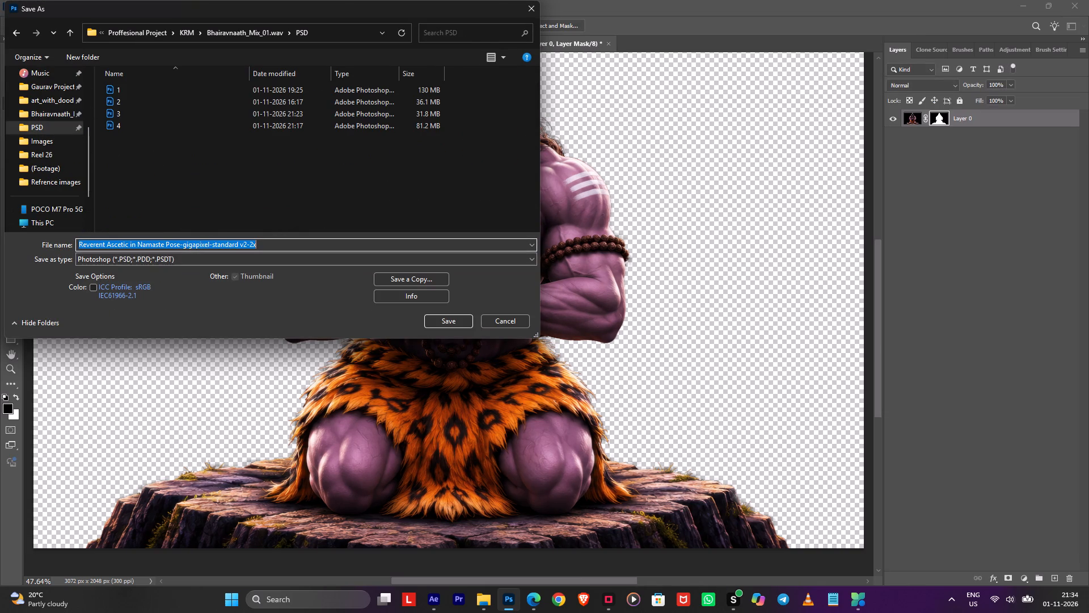
key("4")
type(".1")
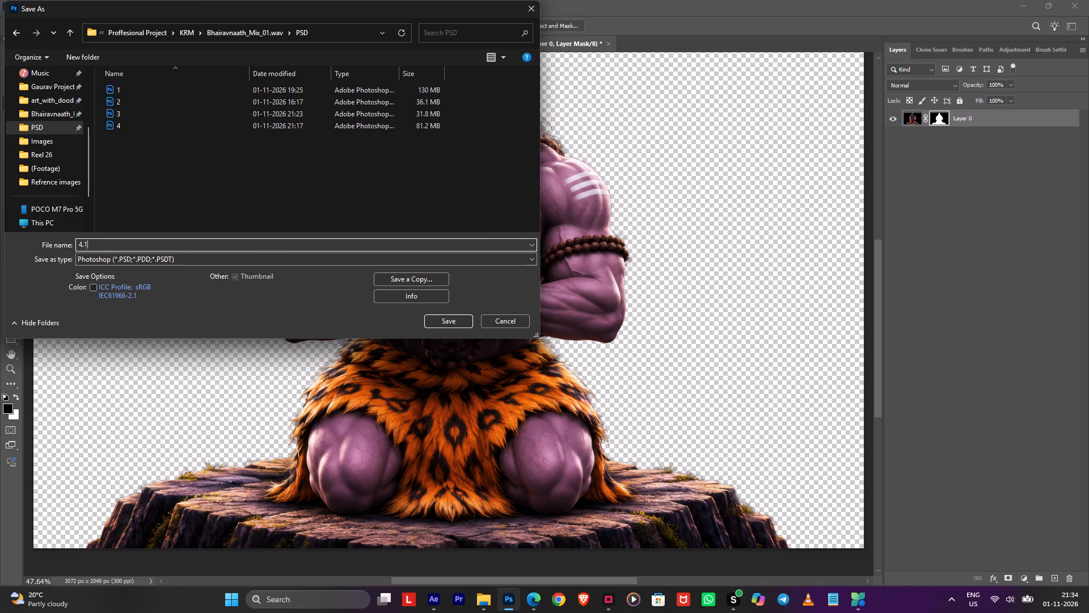
key("Return")
Switch to After Effects and go up from the FG composition to the 2nd composition.
left_click(439, 602)
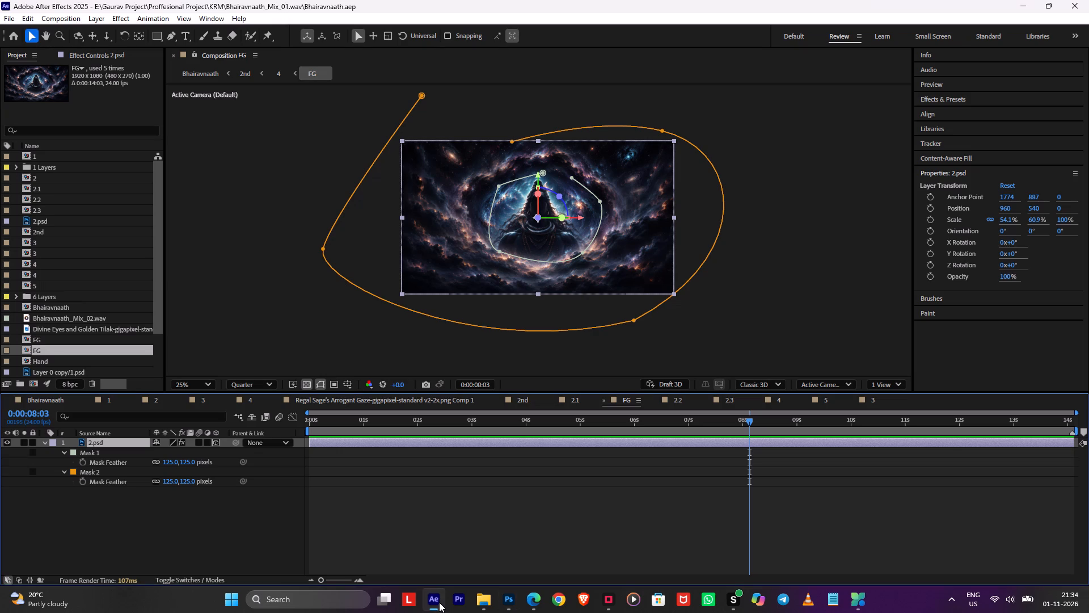
left_click(496, 553)
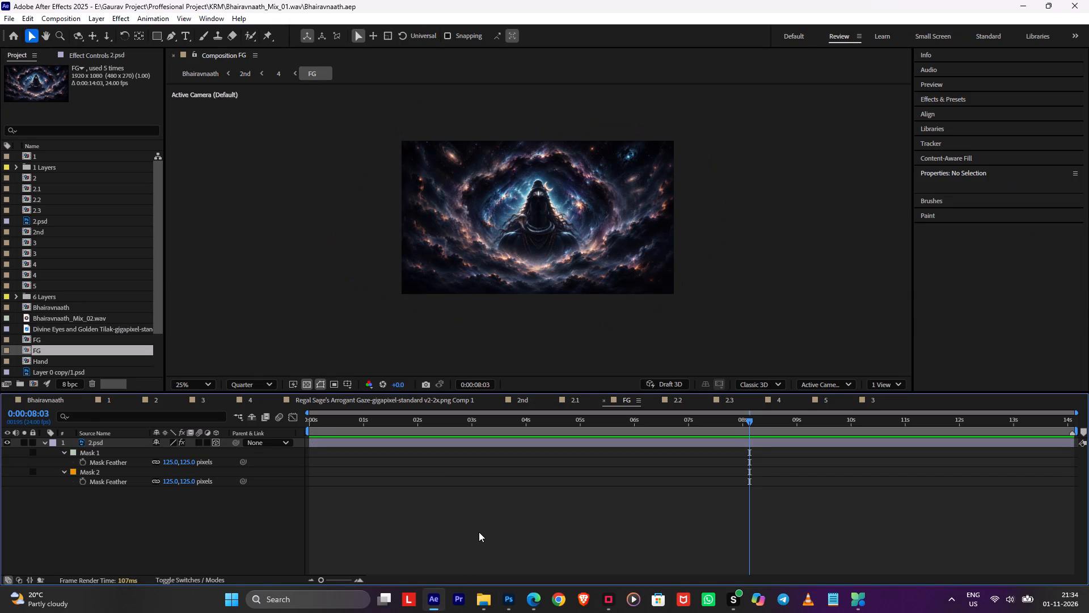
key("Left")
key("Left")
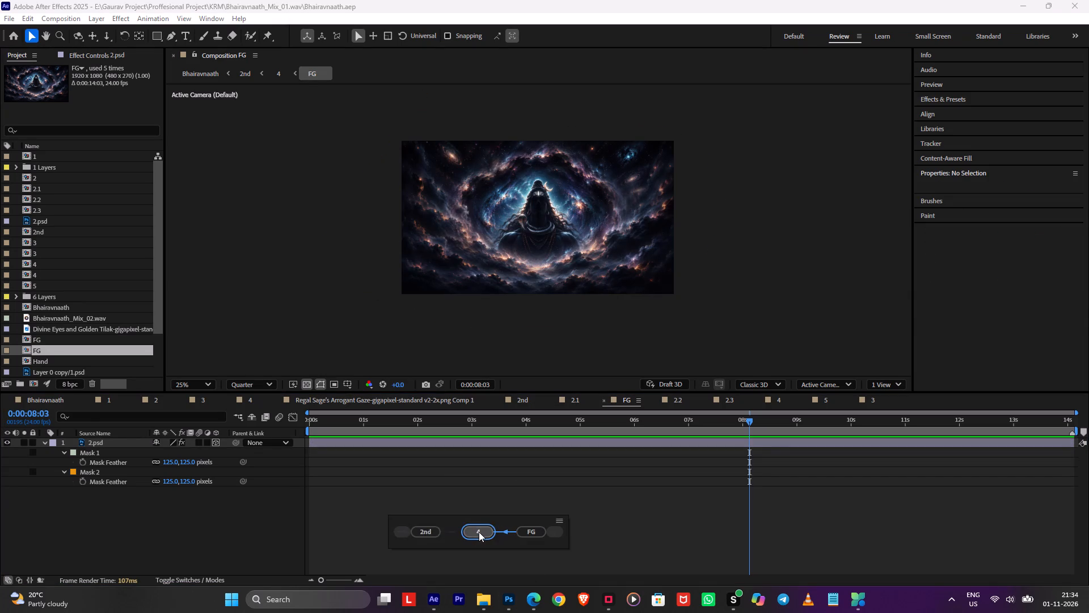
key("Return")
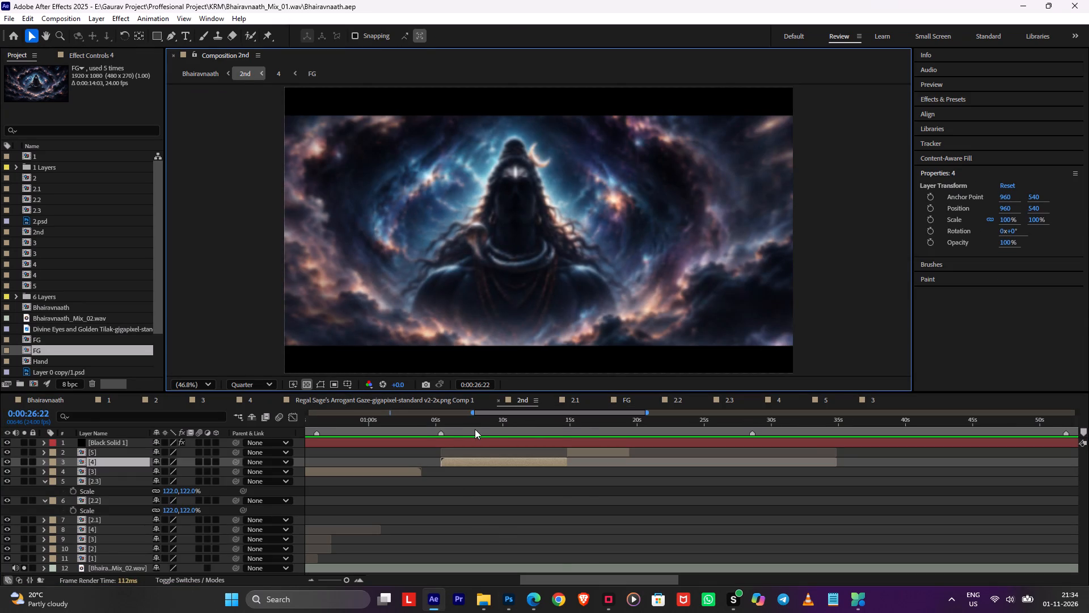
Open composition 5 from the 2nd composition's timeline and rename it 4.1.
left_click_drag(476, 429, 589, 436)
left_click(586, 465)
double_click(592, 453)
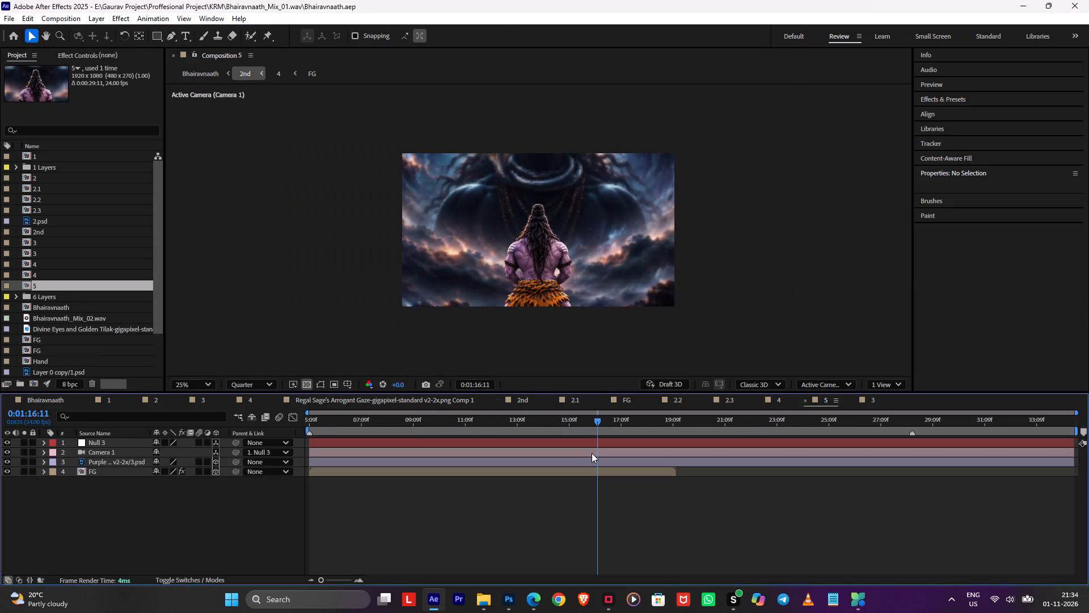
left_click(573, 555)
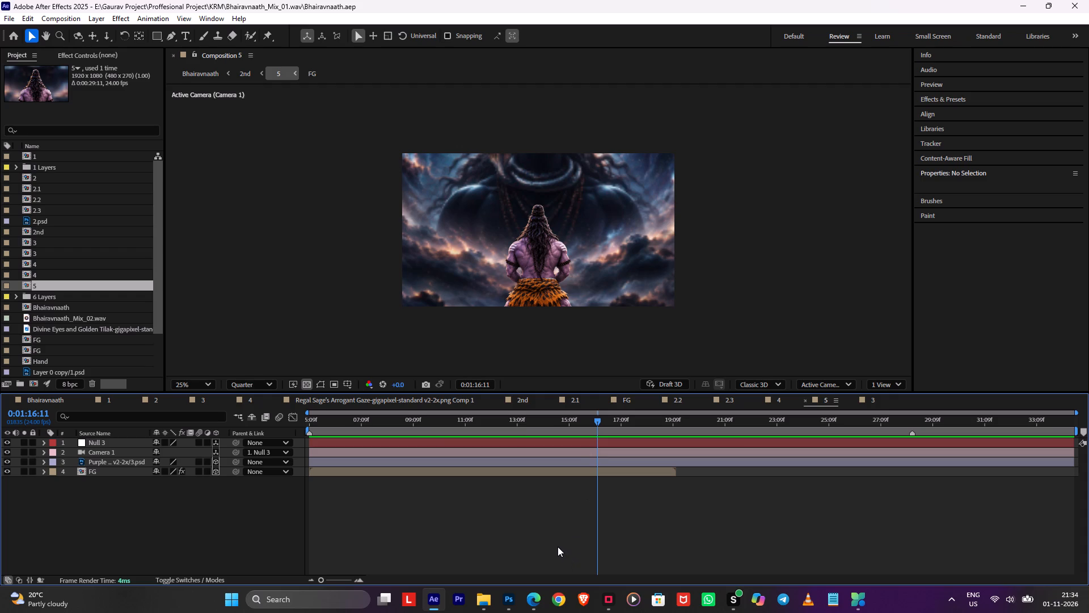
key("ctrl+k")
type("4.1")
key("Return")
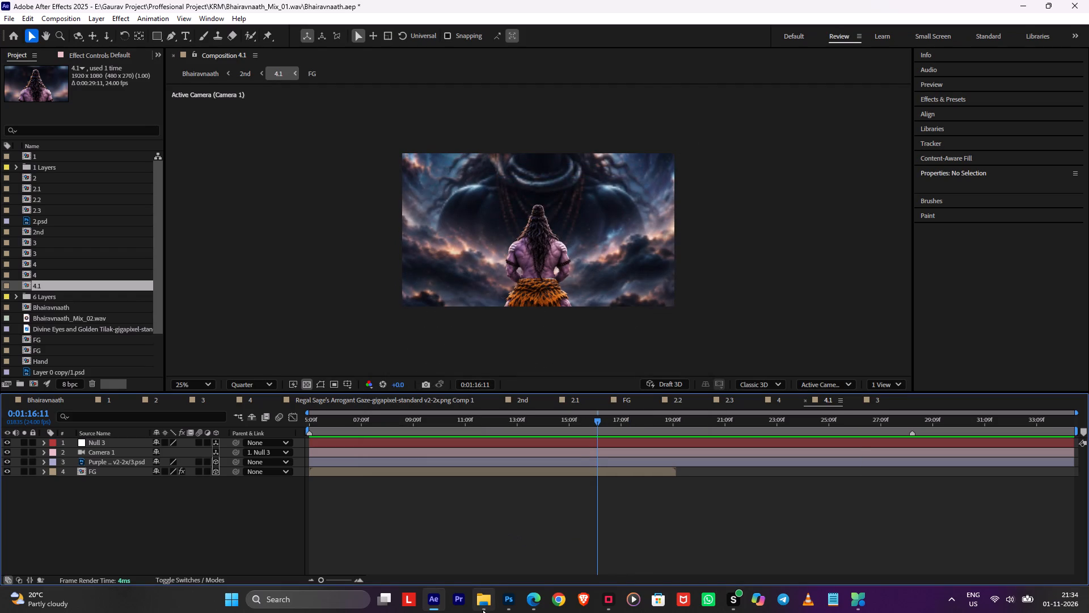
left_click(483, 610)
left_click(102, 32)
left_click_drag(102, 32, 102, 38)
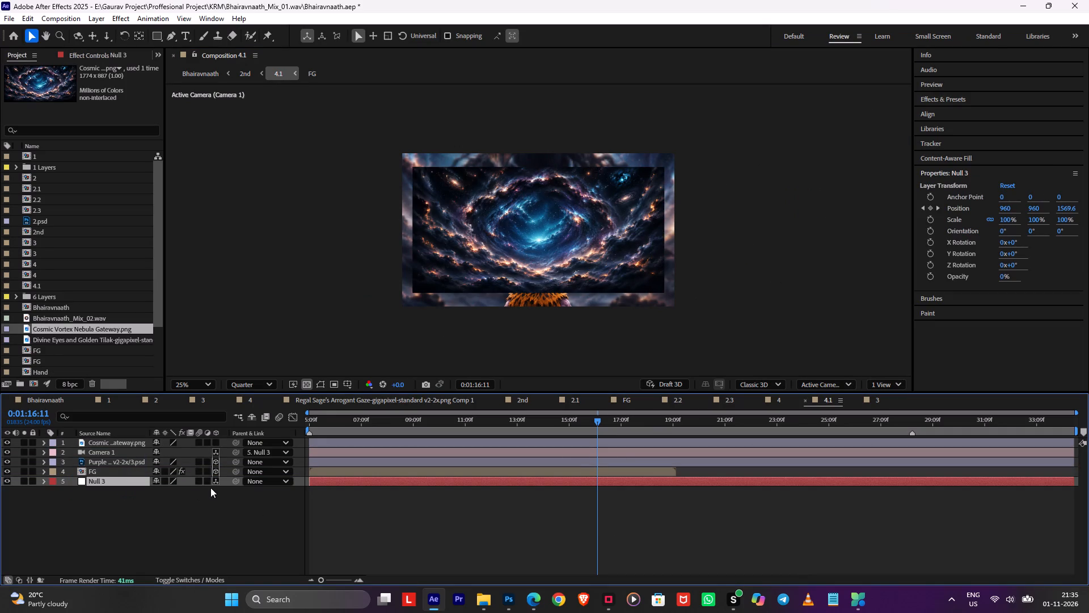
key("ctrl+z")
left_click_drag(103, 444, 103, 499)
left_click(210, 483)
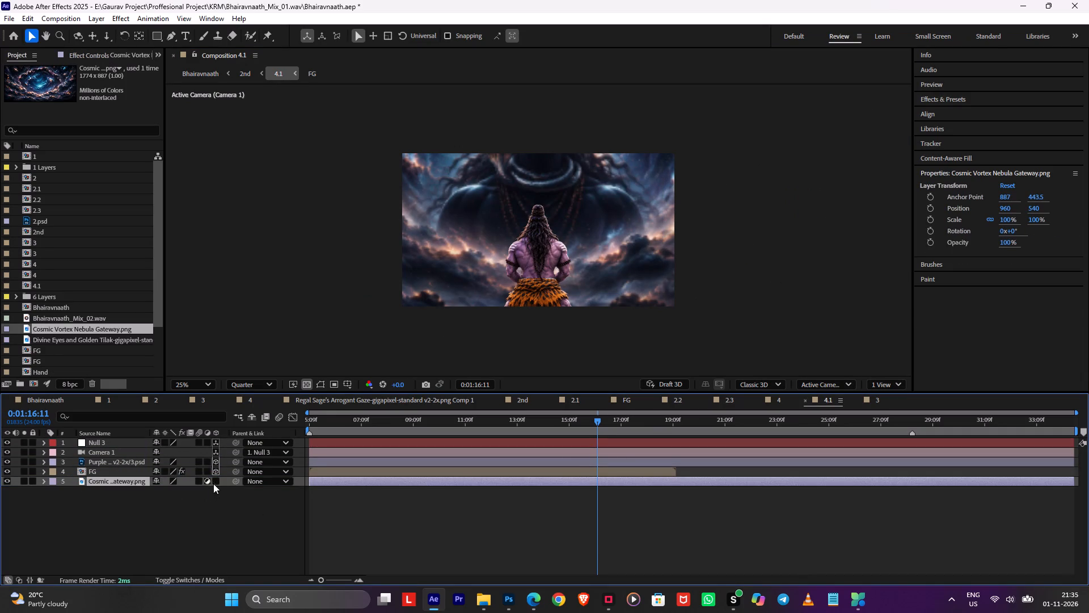
left_click(210, 484)
left_click(216, 482)
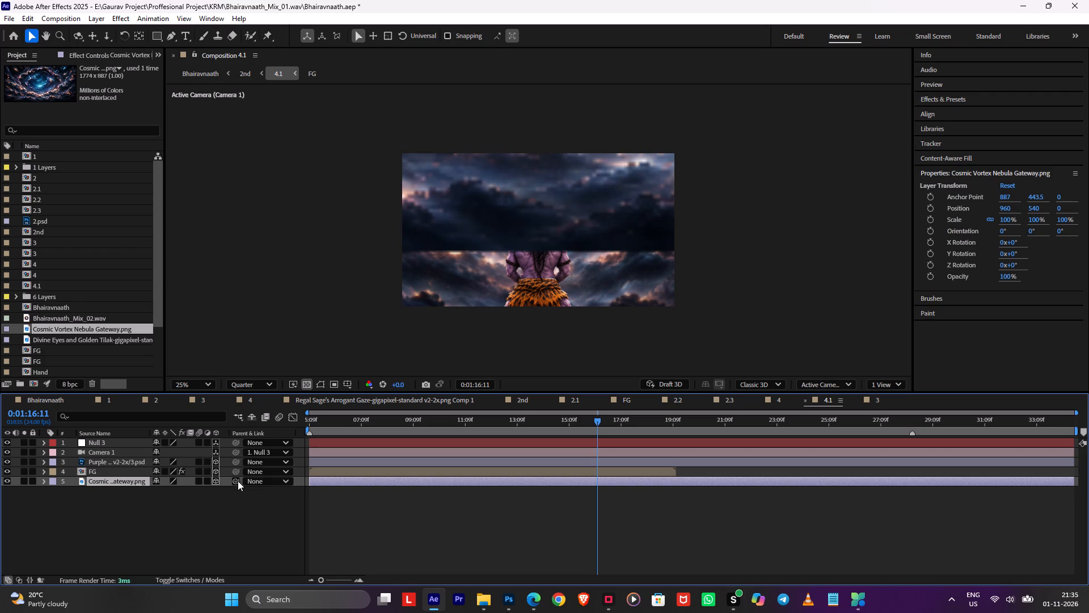
left_click_drag(238, 481, 210, 473)
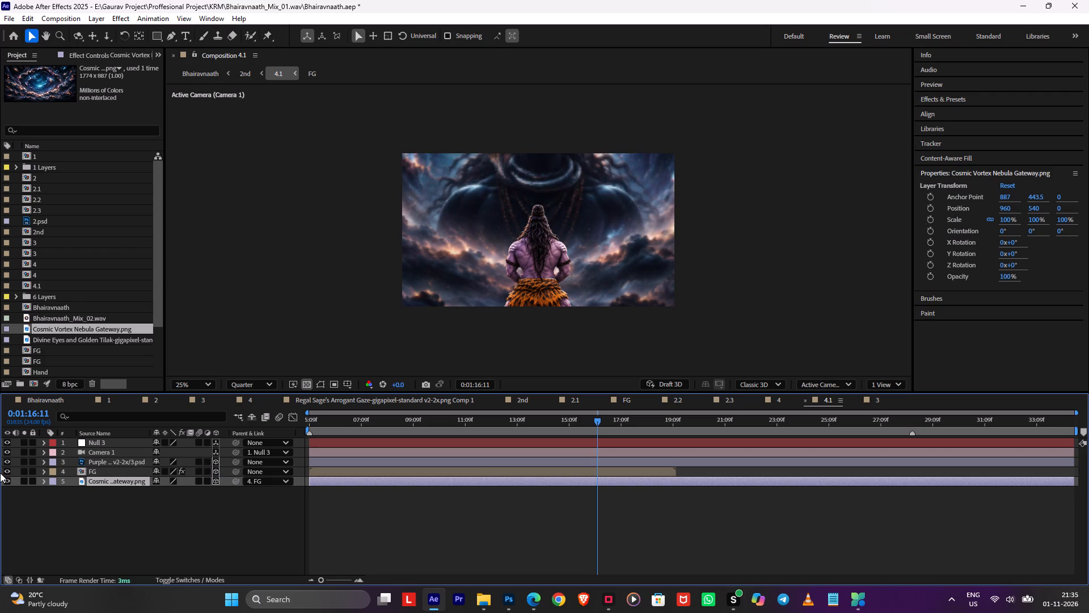
left_click(4, 472)
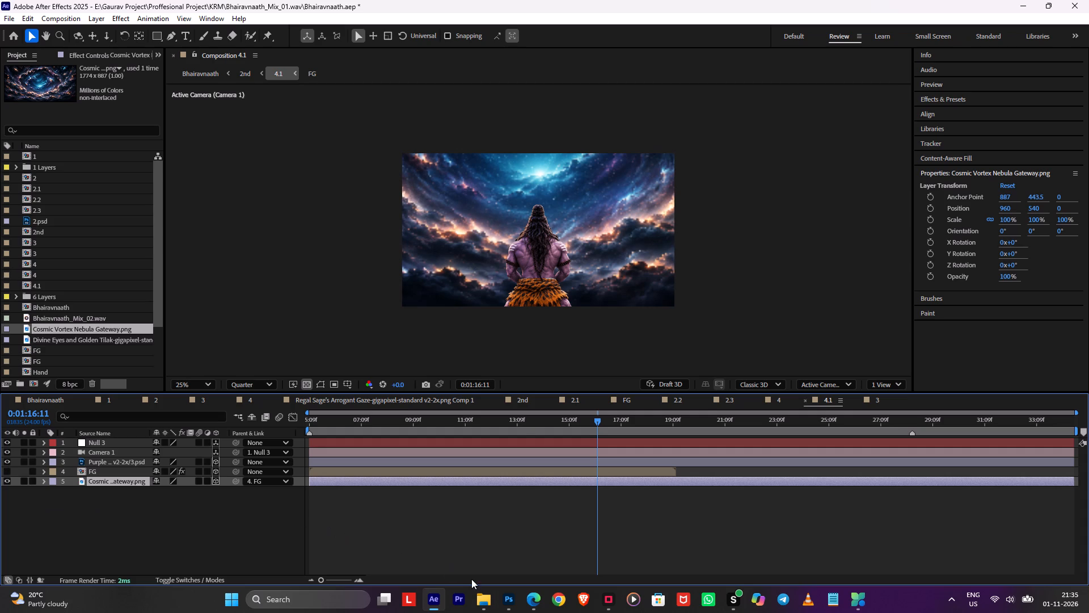
Import 4.1.psd from the project's PSD folder into composition 4.1 as footage, choosing Layer 0 at document size.
left_click(484, 592)
left_click(330, 0)
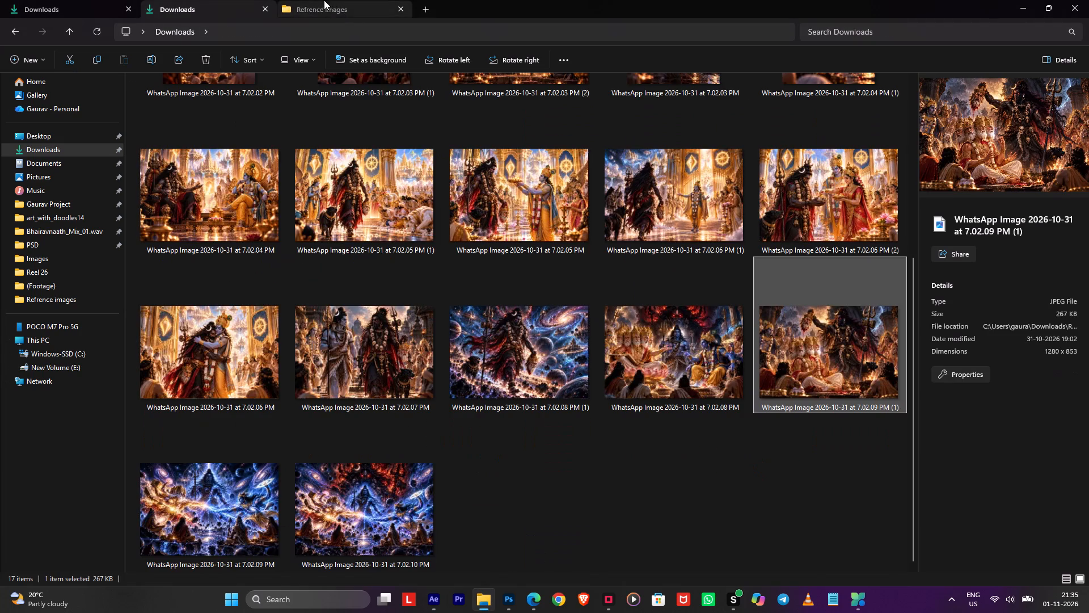
left_click(223, 0)
left_click_drag(211, 213, 233, 228)
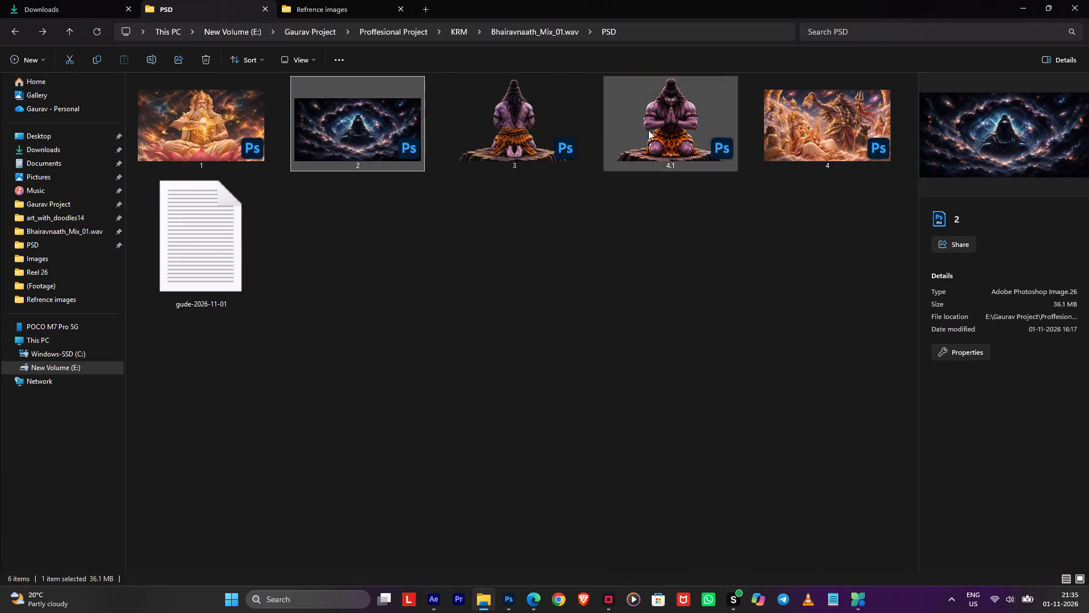
left_click(649, 123)
left_click_drag(665, 108, 502, 247)
key("alt+Tab")
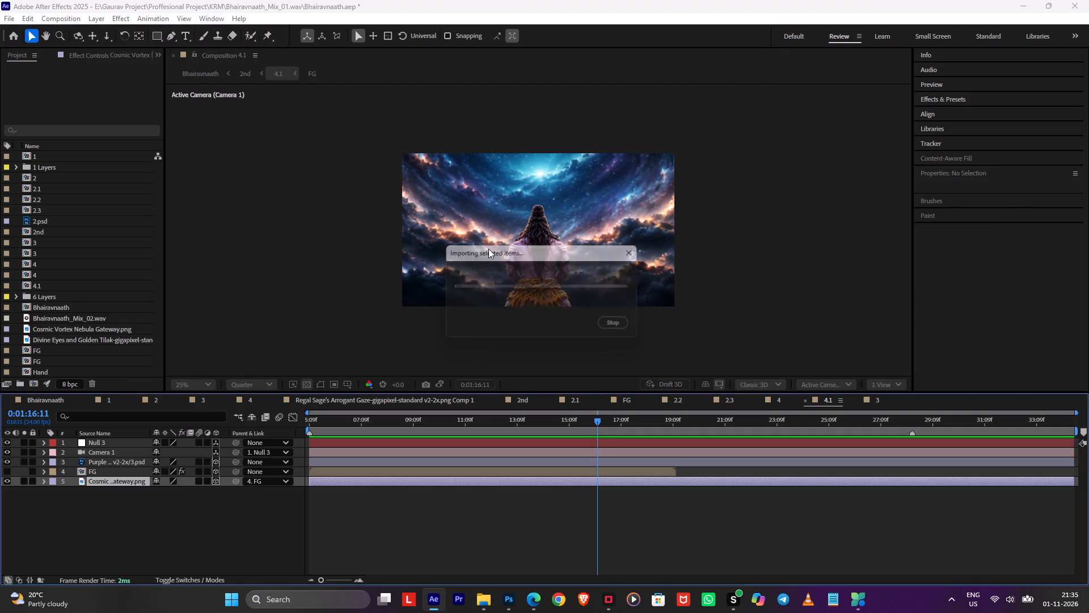
left_click(535, 219)
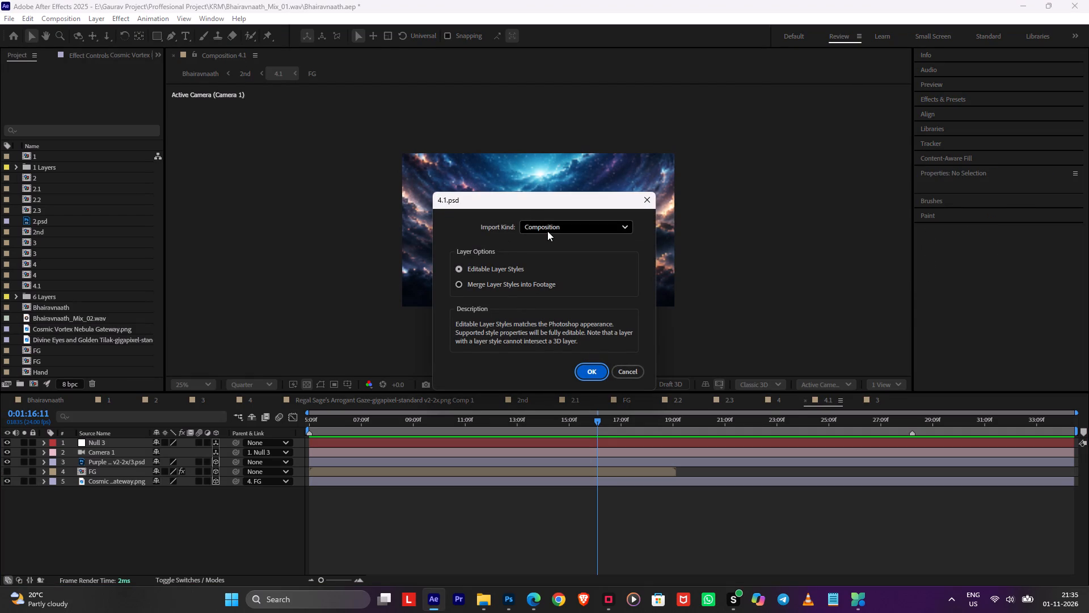
left_click(547, 231)
left_click(552, 251)
left_click(488, 274)
left_click(487, 278)
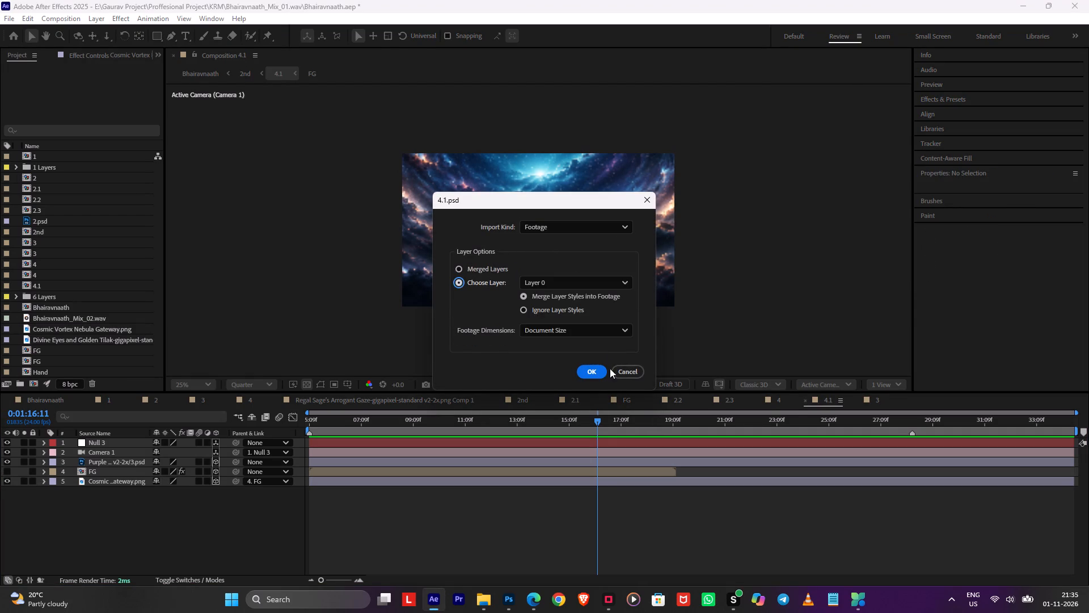
left_click(590, 368)
Swap in the praying figure: place Layer 0/4.1.psd below Camera 1, make it 3D, parent it to the purple ascetic layer, and hide that layer.
left_click_drag(93, 448, 100, 467)
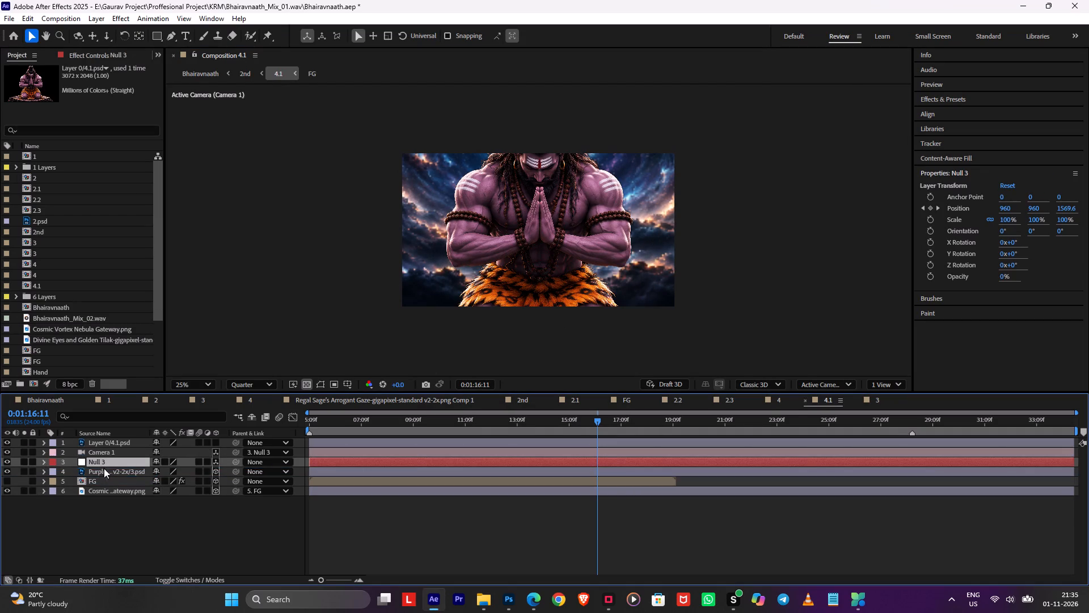
left_click(235, 462)
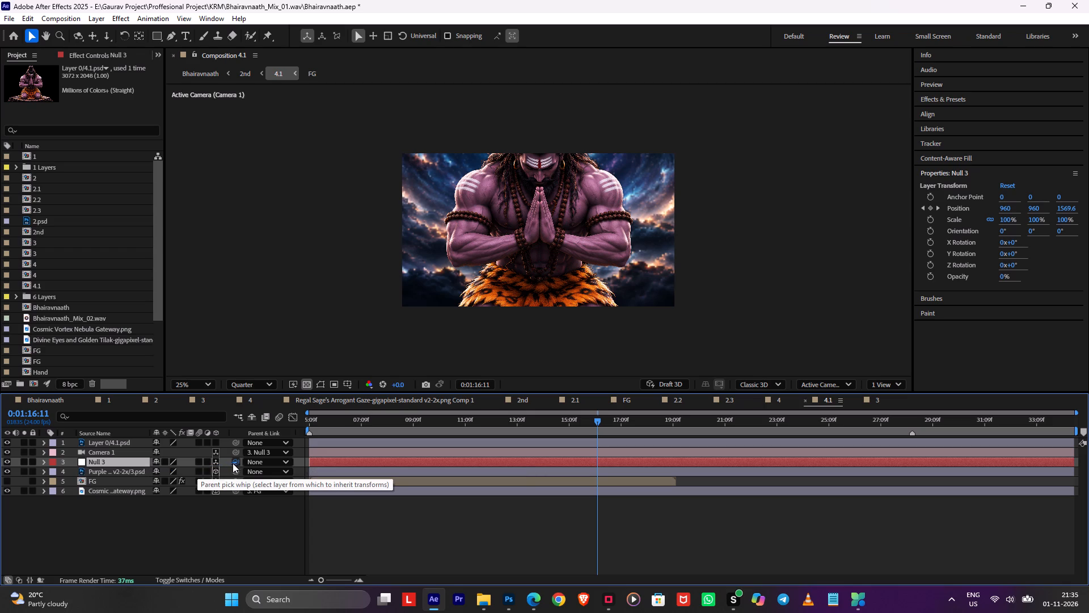
left_click_drag(145, 462, 149, 439)
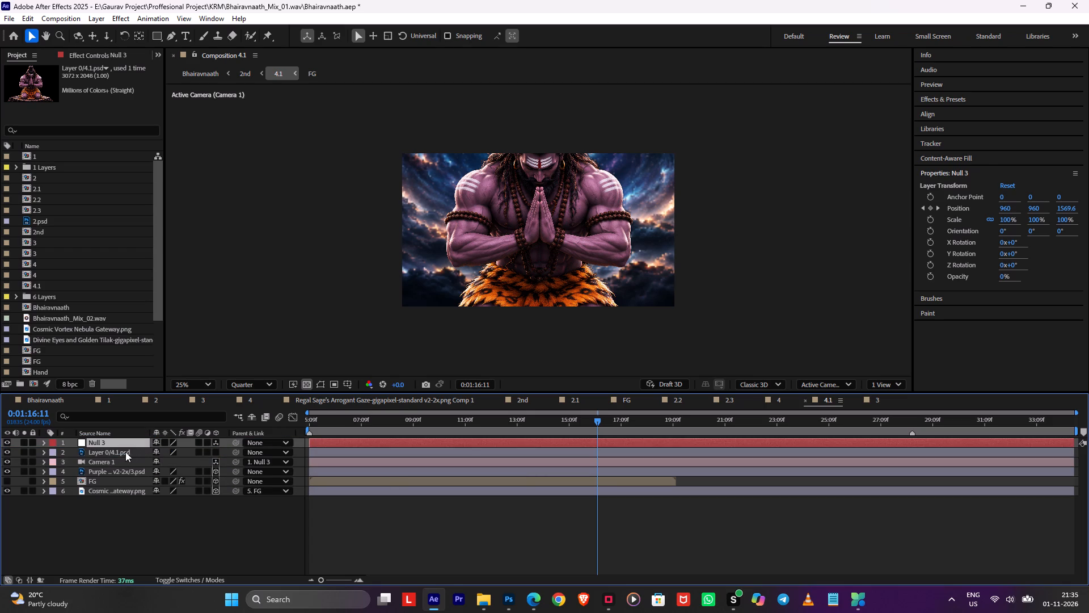
left_click_drag(121, 454, 121, 465)
left_click(213, 463)
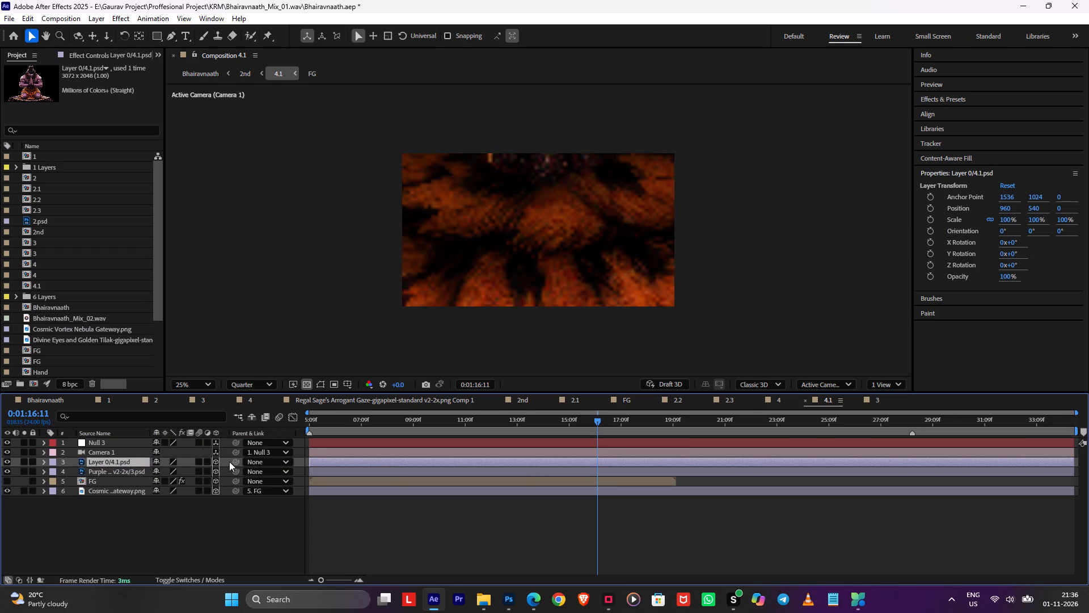
left_click_drag(234, 460, 139, 469)
left_click(6, 473)
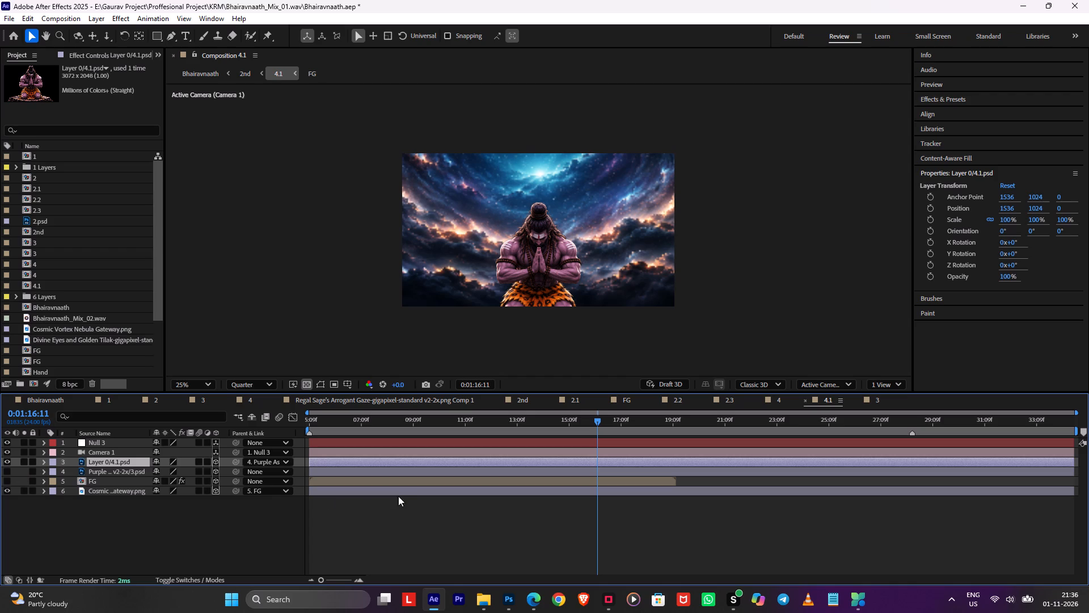
At the start of composition 4.1, set Null 3's Y position to 1017 to reframe the praying figure.
left_click(482, 534)
left_click_drag(529, 429, 243, 433)
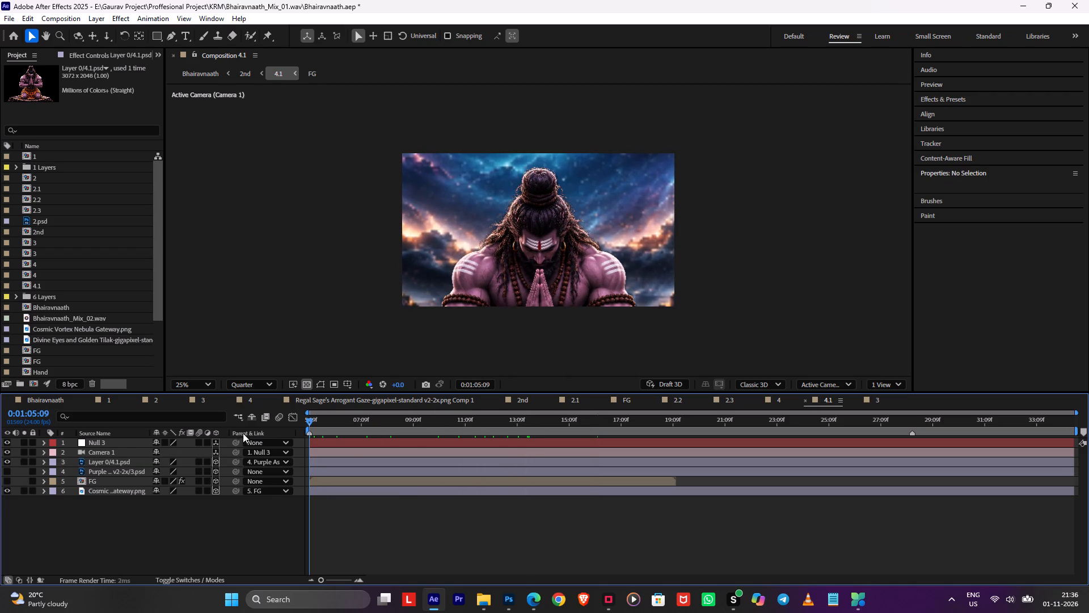
left_click_drag(243, 433, 239, 434)
left_click(334, 438)
key("p")
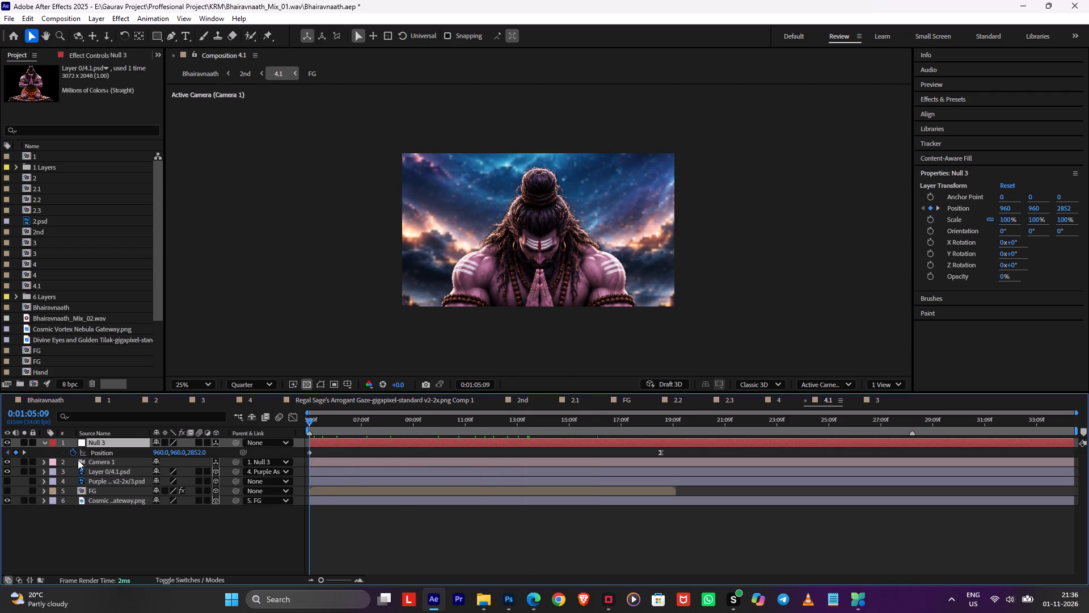
left_click_drag(179, 452, 210, 453)
Apply Gaussian Blur with a blurriness of 8.8 to the Cosmic Vortex Nebula Gateway layer and save the project.
left_click(422, 498)
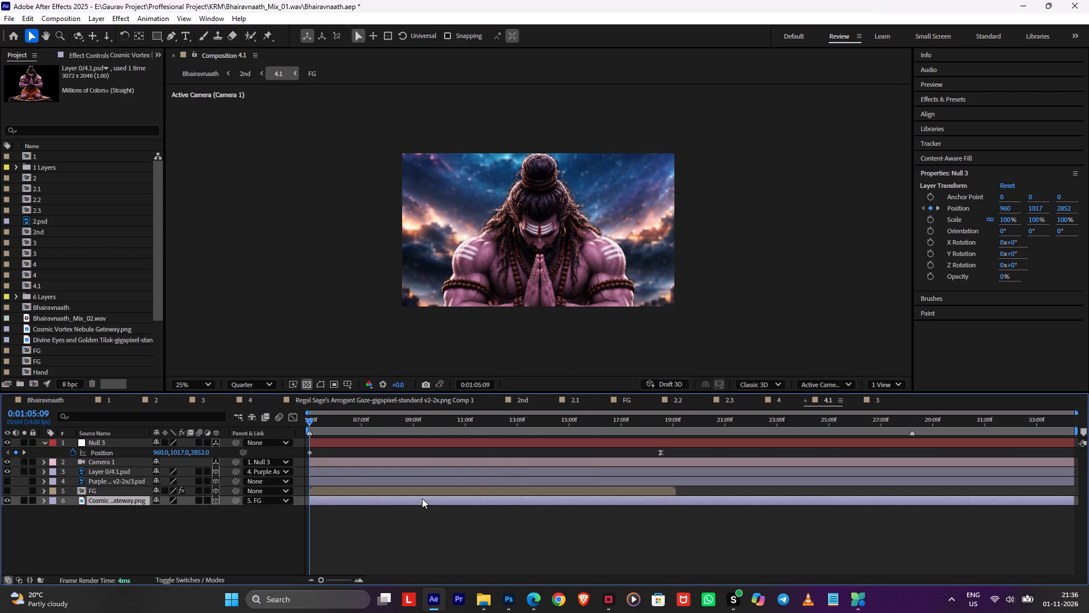
key("ctrl+space")
key("g")
key("a")
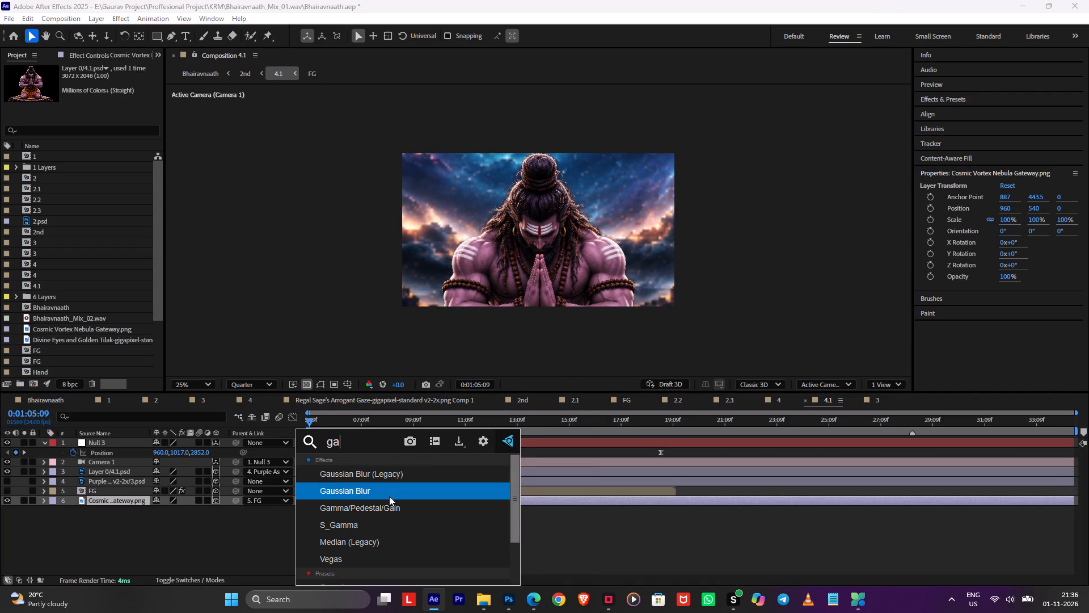
left_click(372, 497)
left_click_drag(96, 89, 150, 94)
left_click(367, 506)
key("ctrl+s")
In composition 2nd, move layer 4.1 in time to start where layer 4 ends, preview the transition and save the project.
key("Tab")
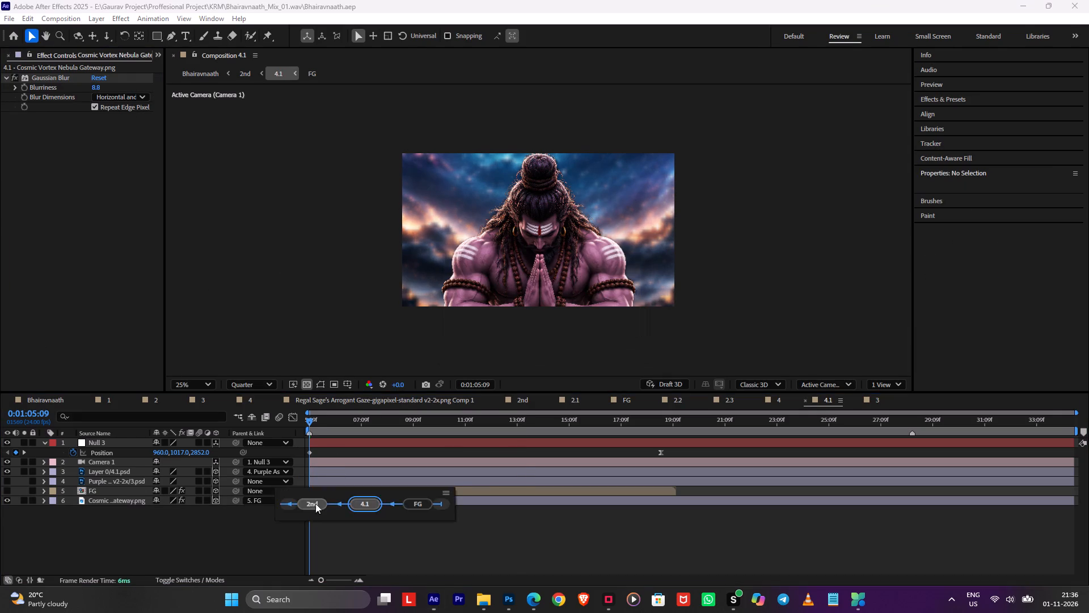
left_click(310, 503)
key("space")
key("ctrl+s")
key("a")
key("space")
left_click_drag(548, 447, 674, 449)
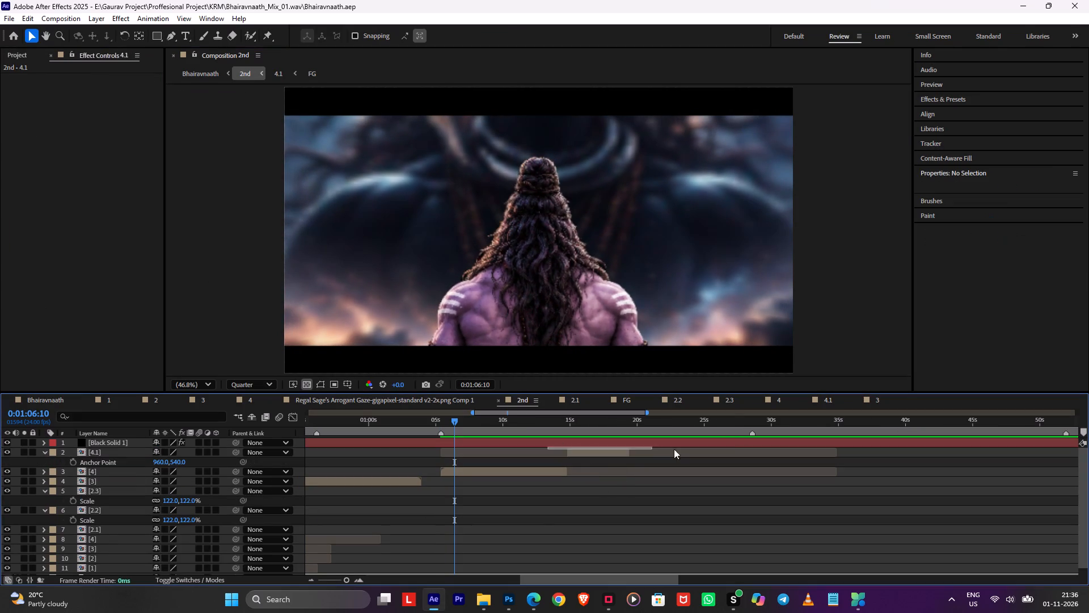
left_click_drag(674, 449, 738, 449)
left_click_drag(546, 452, 778, 450)
left_click_drag(549, 424, 555, 426)
key("space")
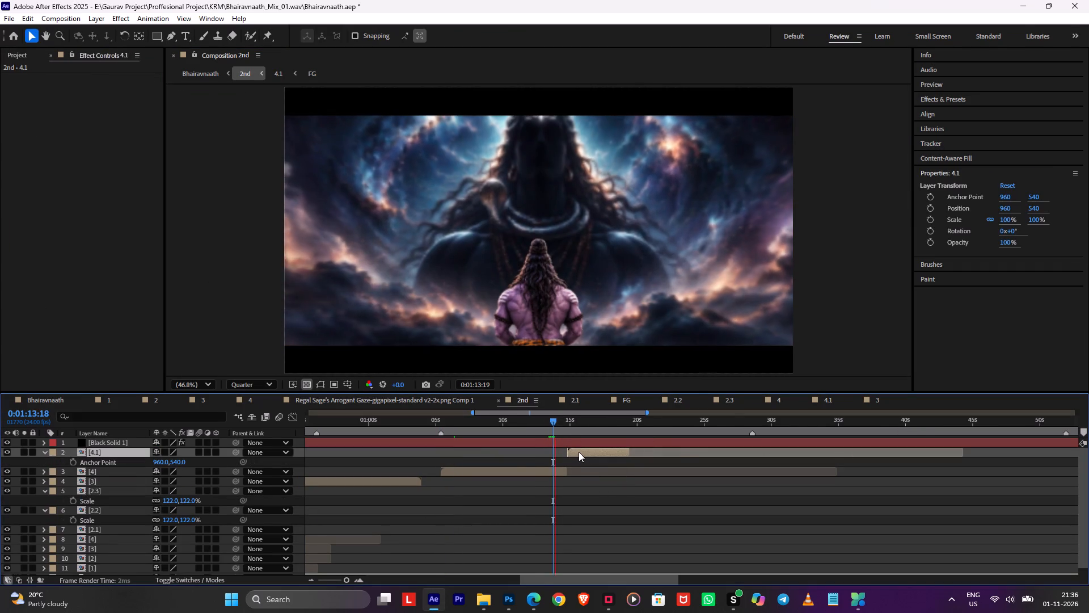
scroll(579, 452, "up", 1, "alt")
key("ctrl+s")
scroll(580, 452, "up", 1)
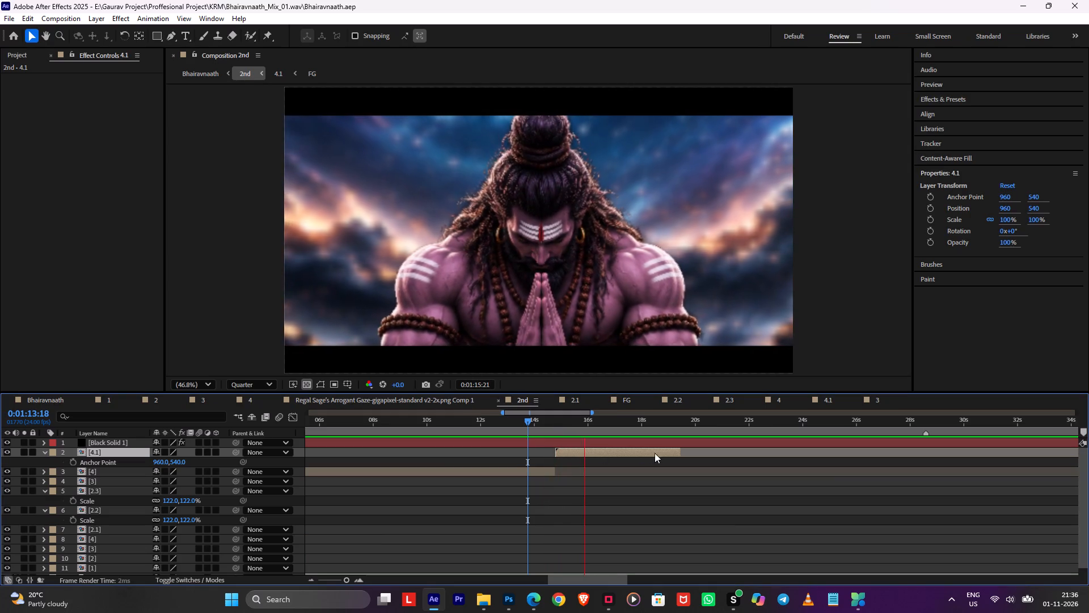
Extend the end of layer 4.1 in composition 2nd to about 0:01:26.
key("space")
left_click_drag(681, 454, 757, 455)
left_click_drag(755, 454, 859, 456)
Preview shot 4.1 in composition 2nd, check its nested composition, and return to 2nd.
key("space")
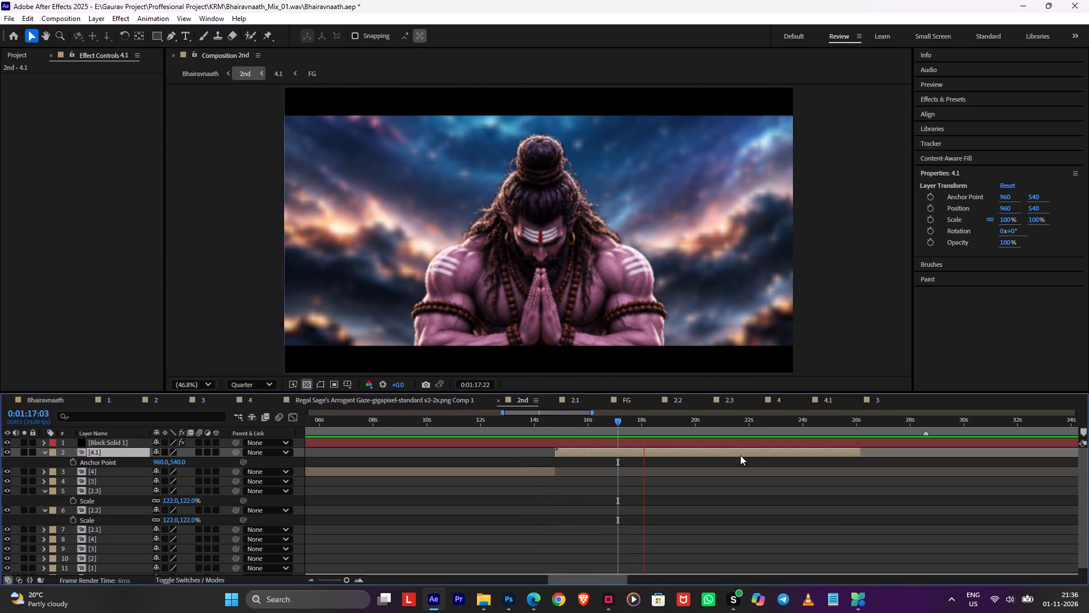
key("space")
double_click(713, 454)
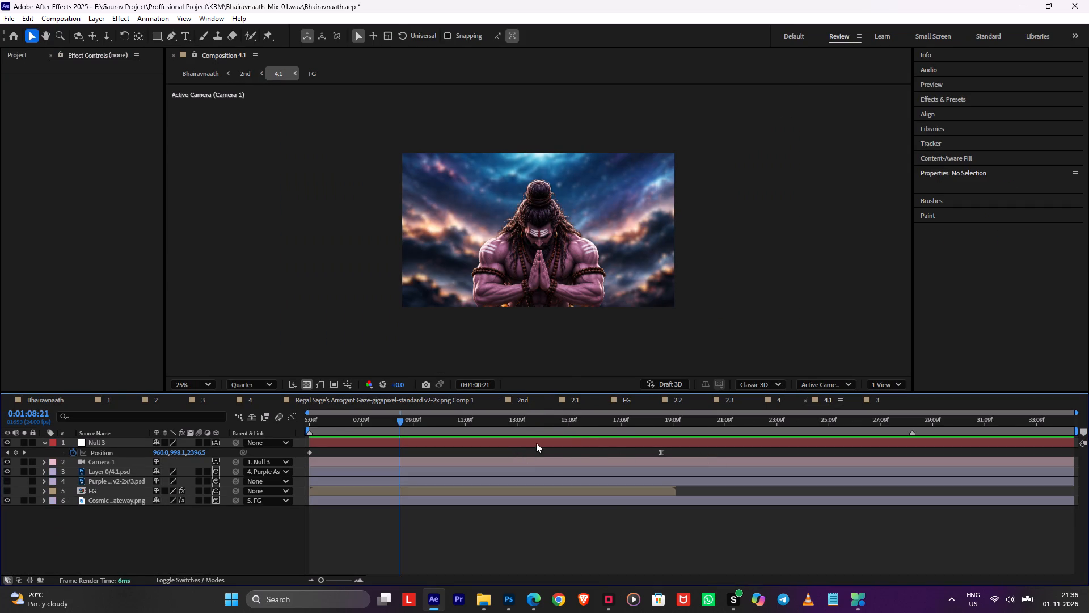
key("space")
left_click_drag(619, 424, 665, 428)
key("Tab")
left_click(594, 430)
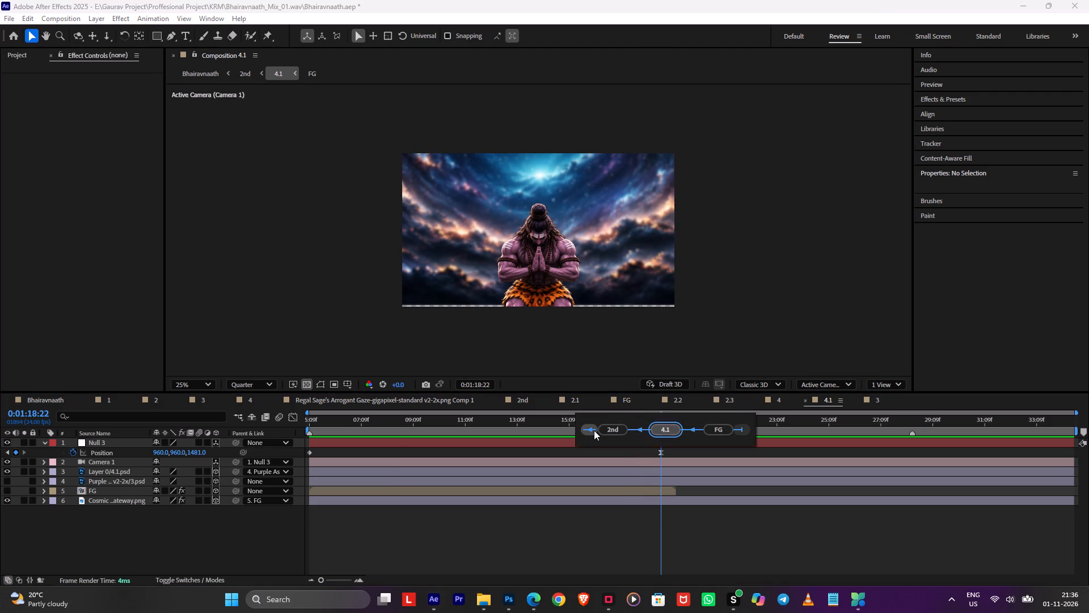
Return from composition 4.1 to 2nd, save the project and preview the cut from layer 4 into layer 4.1.
left_click(649, 429)
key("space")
key("Tab")
left_click(616, 429)
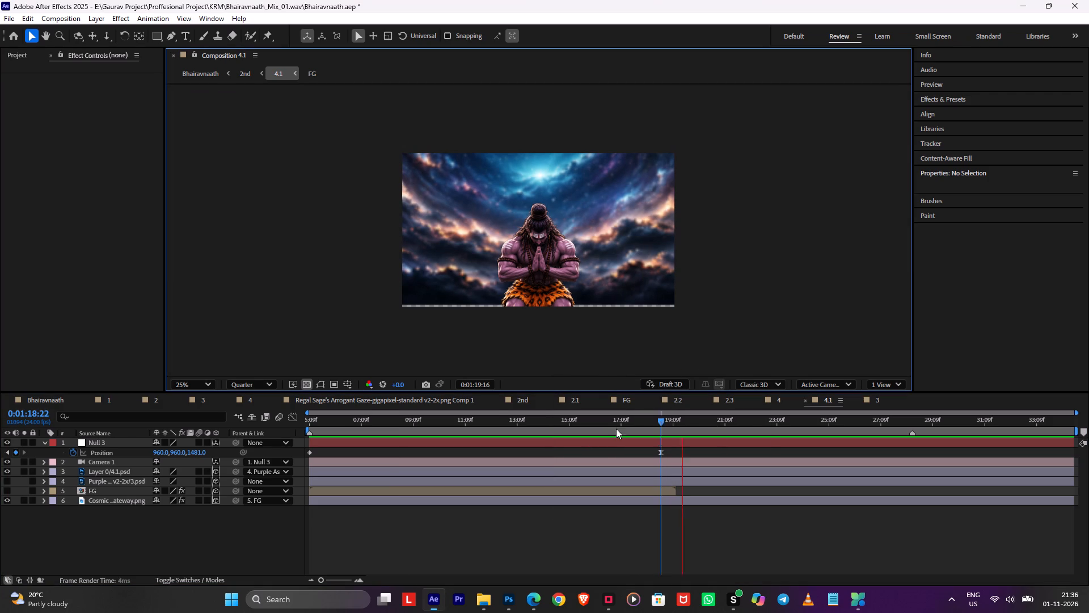
left_click_drag(717, 428, 607, 429)
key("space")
key("ctrl+s")
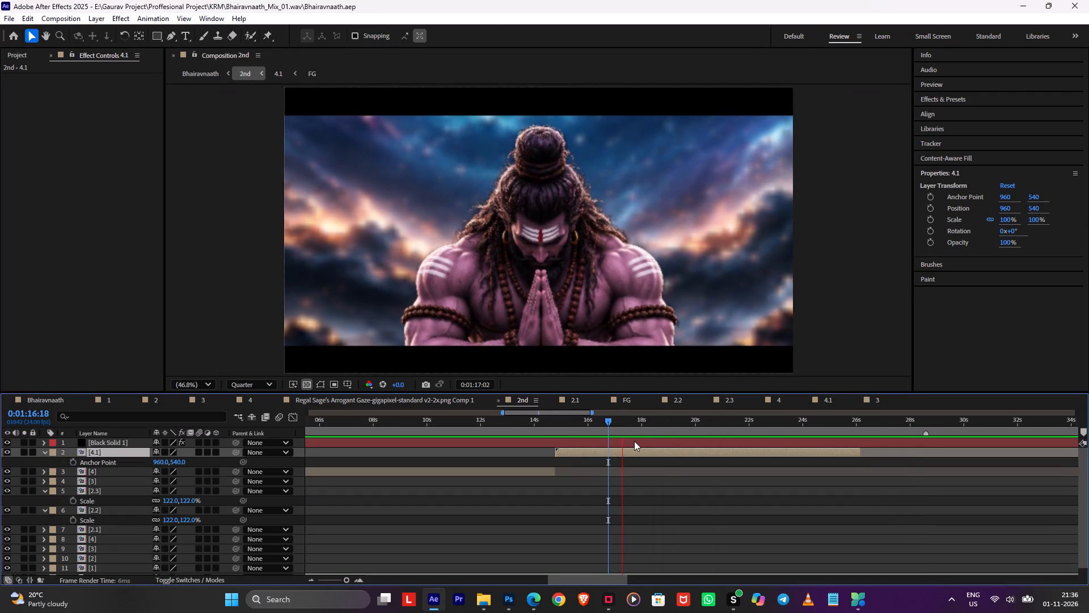
left_click_drag(607, 421, 552, 427)
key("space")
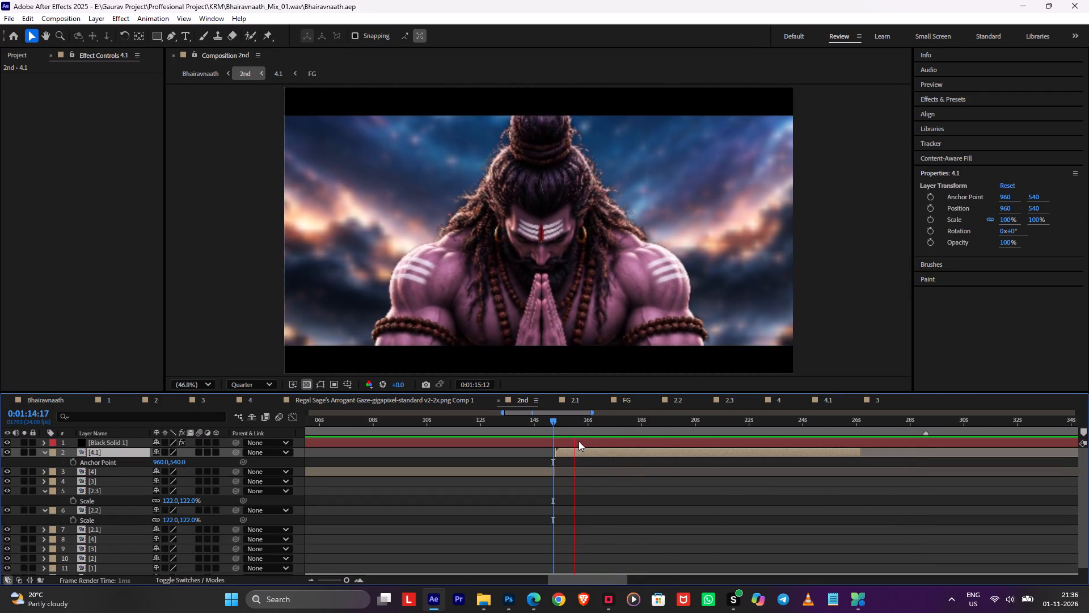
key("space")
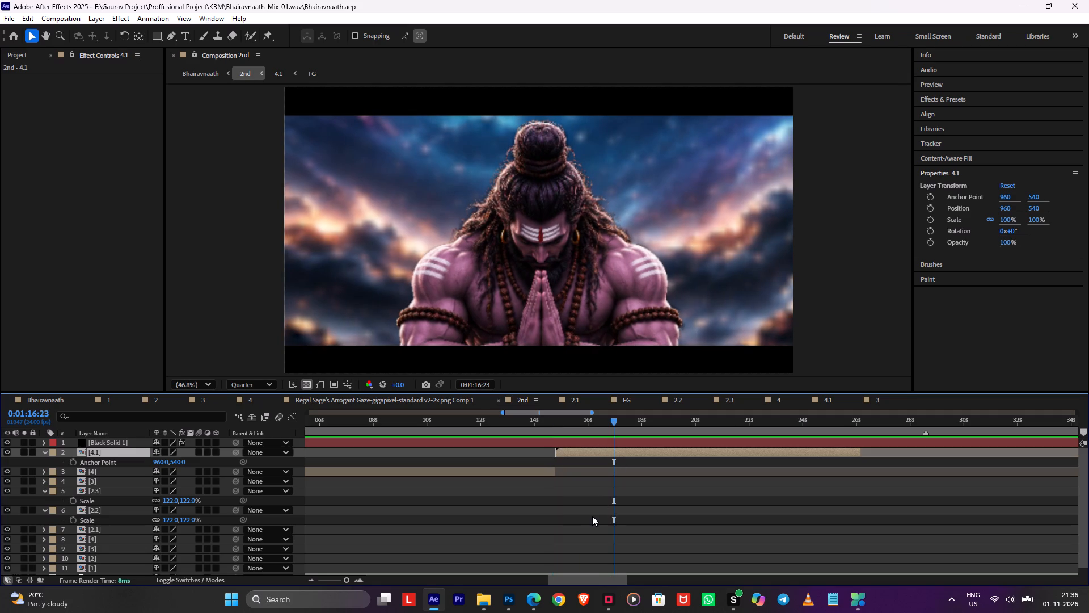
Switch to File Explorer and look through the Downloads and Refrence images folders, viewing the 7.02.03 PM reference image full size.
left_click(490, 602)
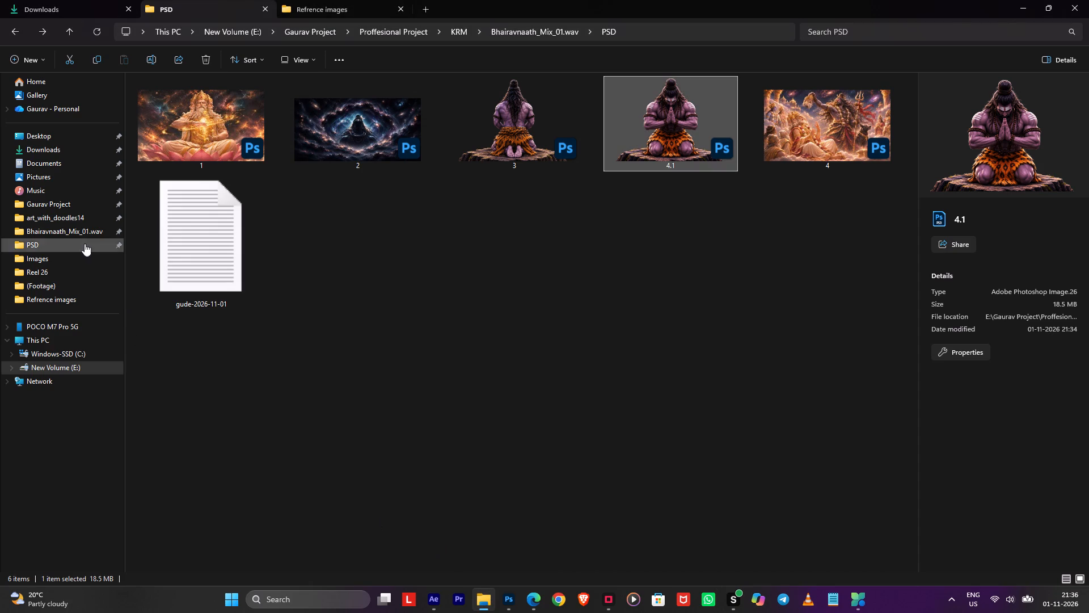
left_click(45, 153)
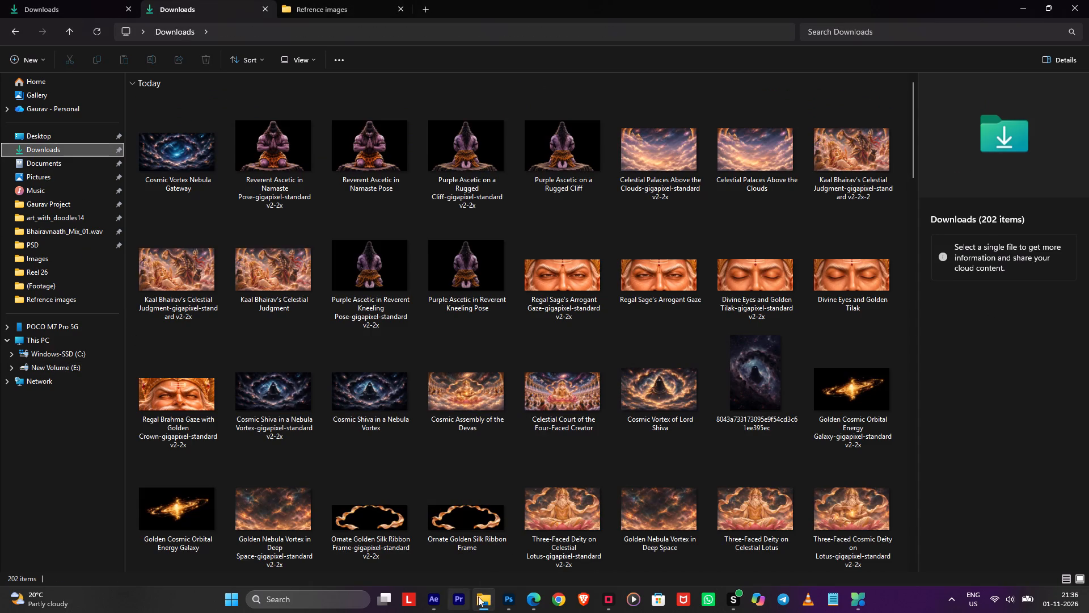
left_click(378, 0)
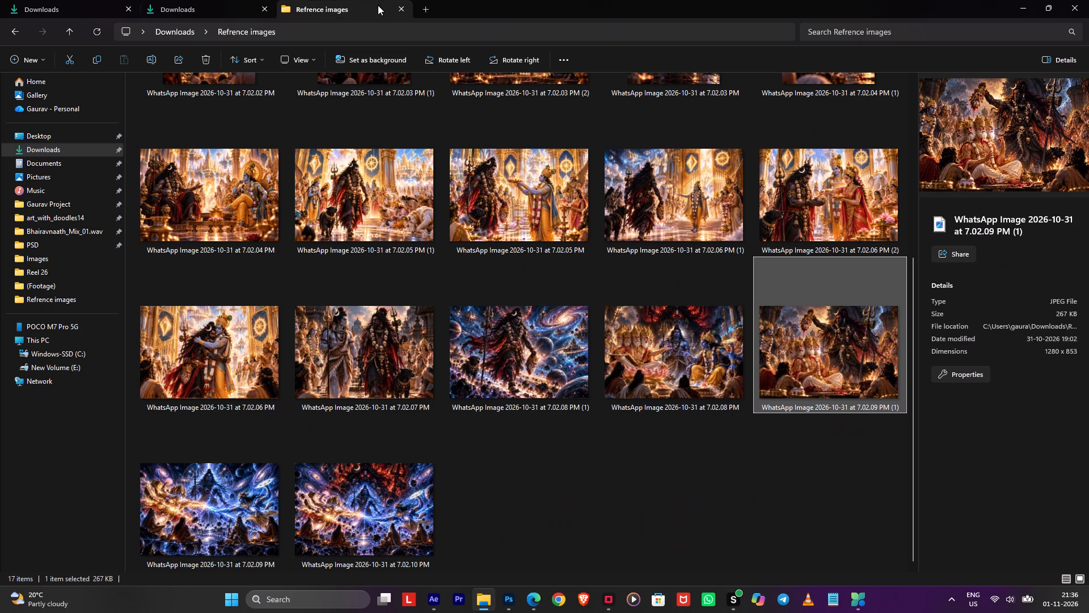
scroll(405, 326, "up", 3)
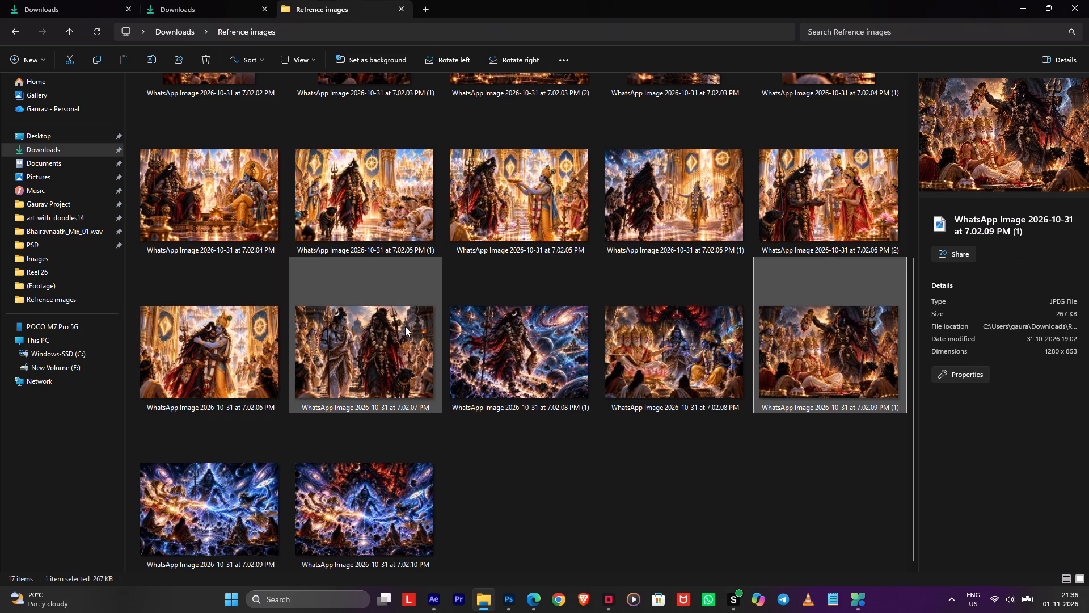
left_click(347, 347)
left_click(541, 239)
left_click(696, 219)
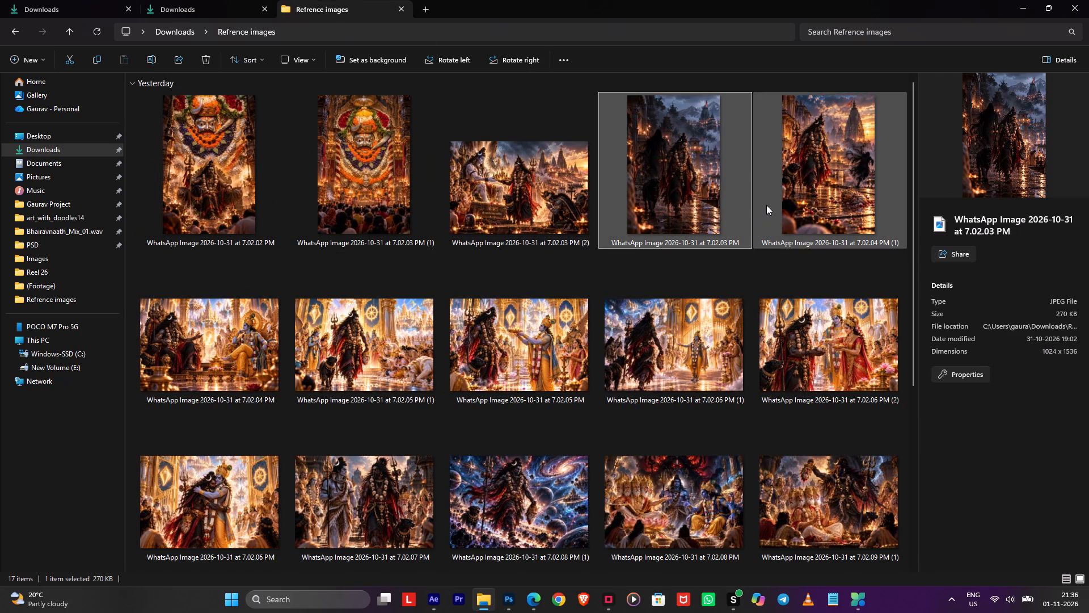
left_click(771, 200)
double_click(703, 199)
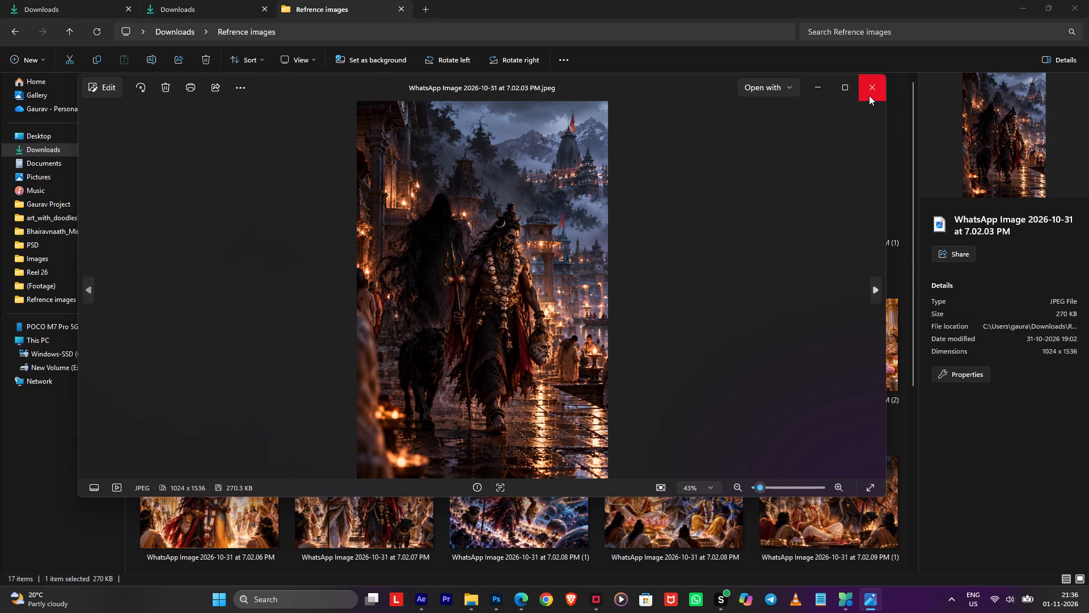
left_click(871, 91)
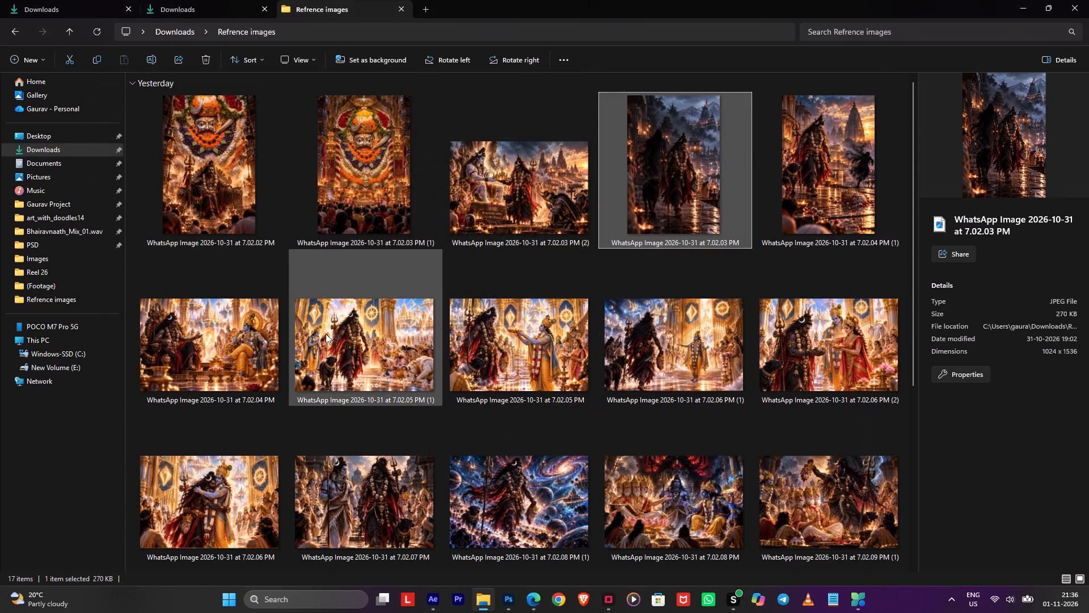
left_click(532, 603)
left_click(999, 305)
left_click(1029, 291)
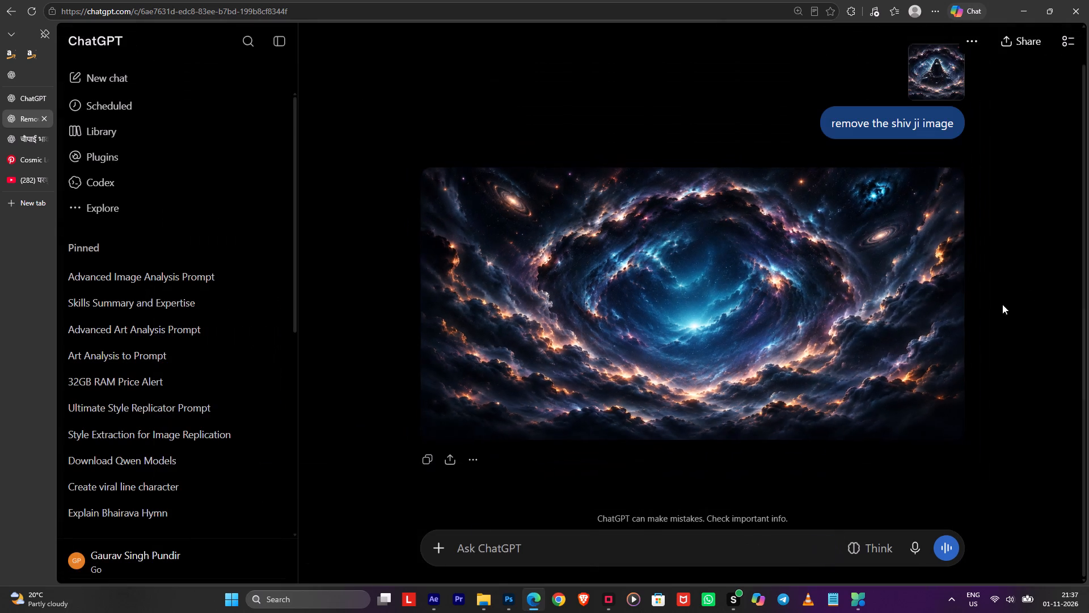
Switch to After Effects and save the project.
left_click(439, 599)
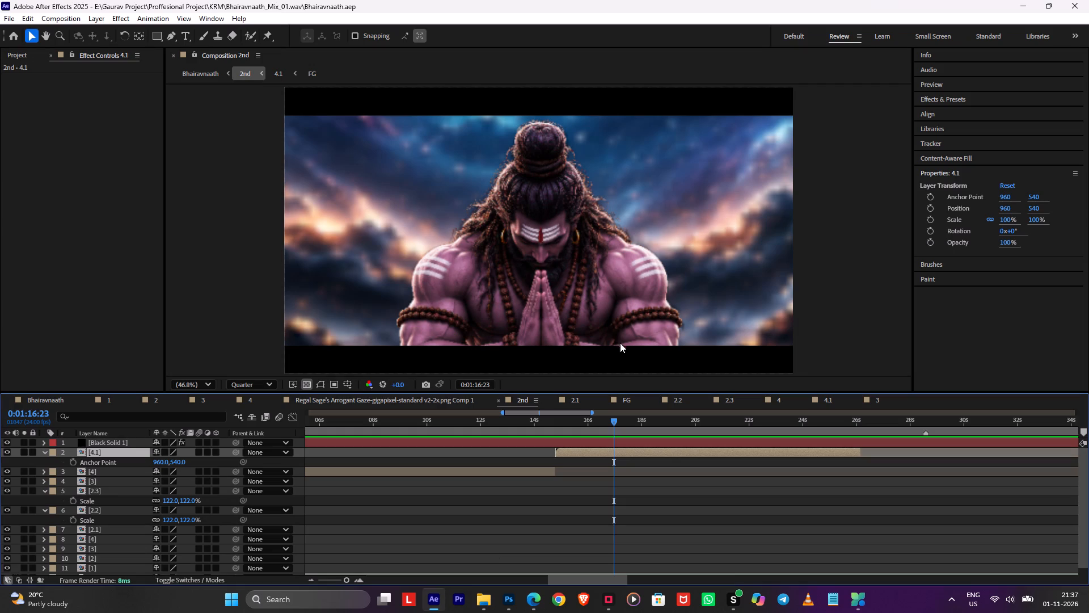
key("ctrl+s")
Switch to the Edge browser and start a new chat in ChatGPT.
key("alt+Tab")
left_click(98, 85)
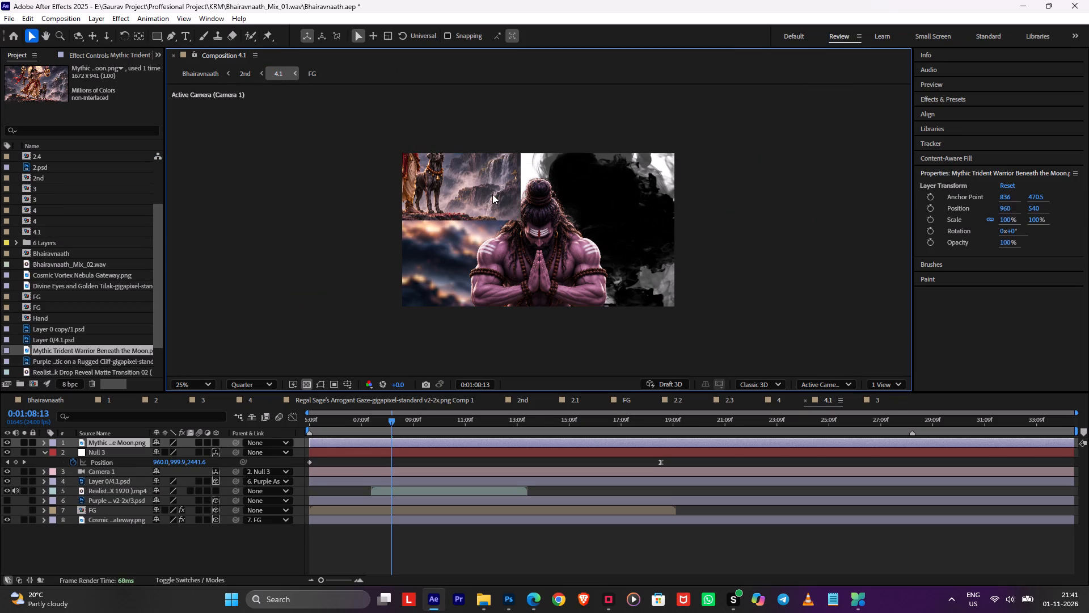
left_click_drag(92, 443, 93, 479)
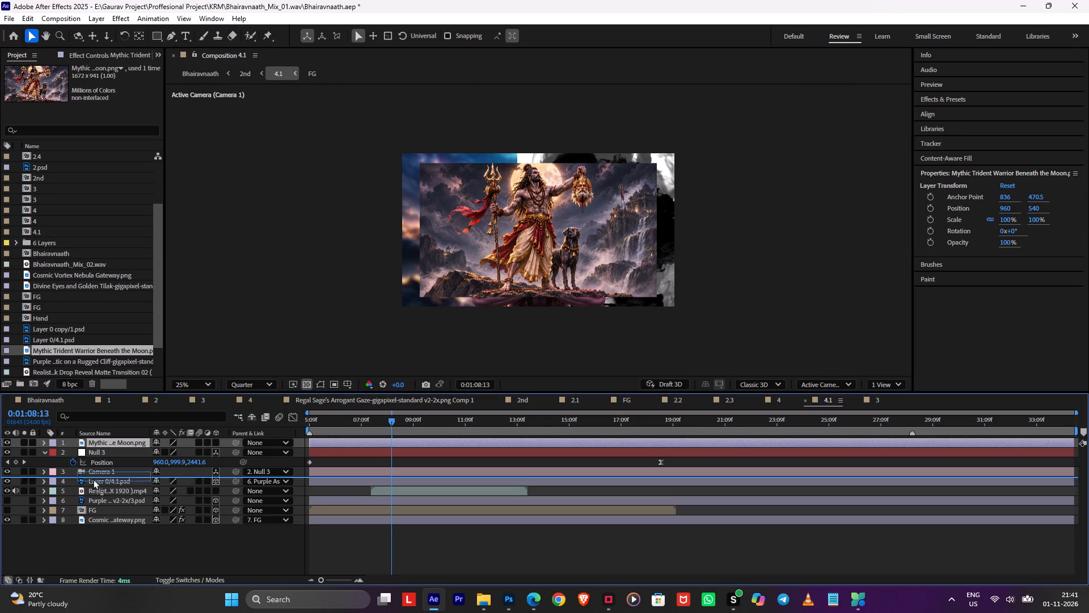
left_click_drag(93, 479, 93, 486)
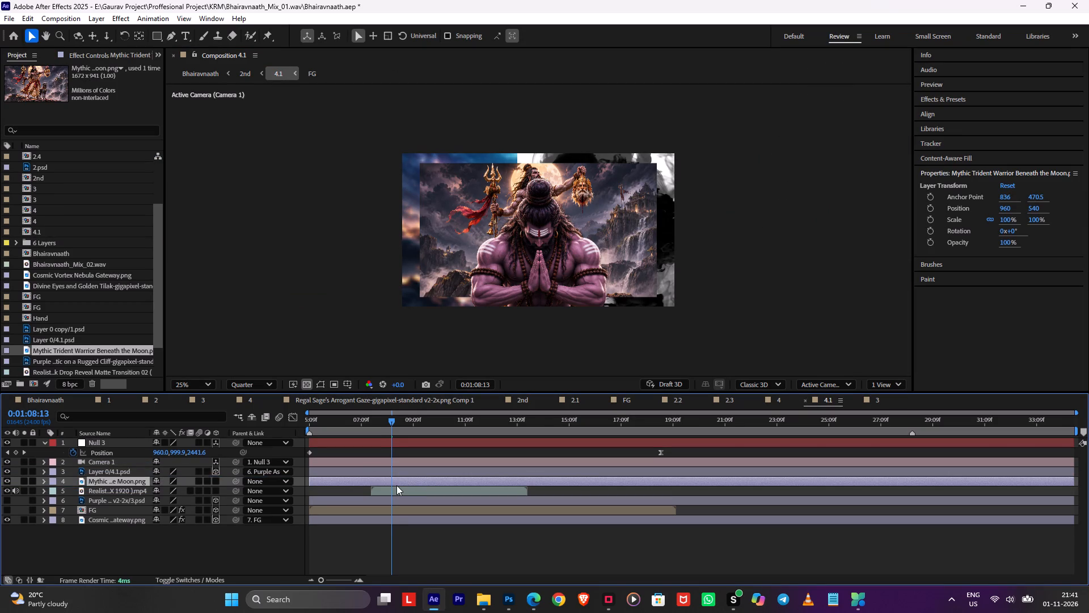
left_click(378, 427)
key("bracketleft")
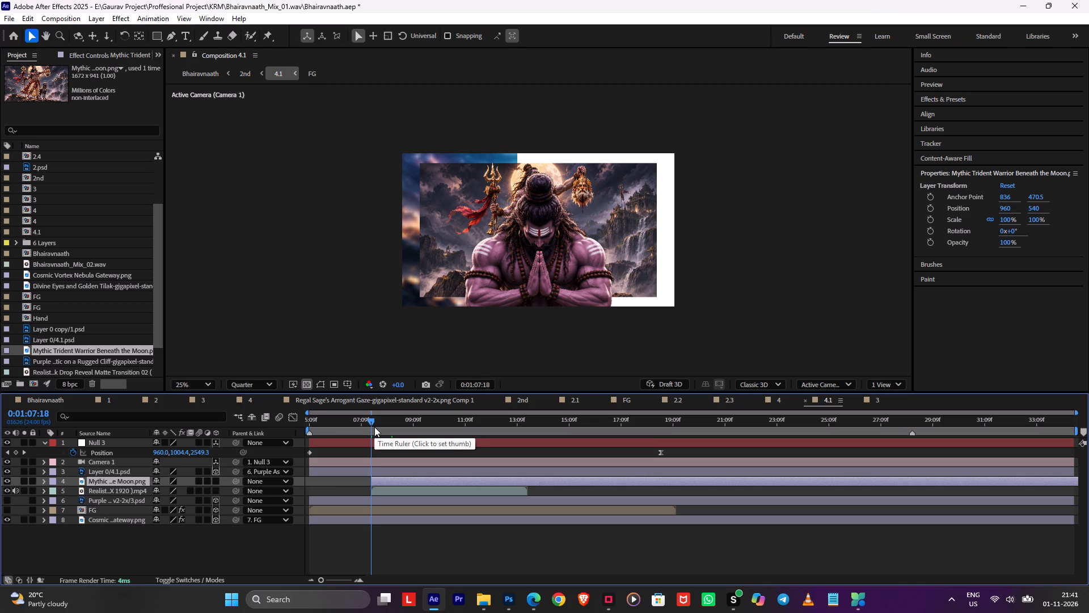
Make the Mythic Trident Warrior layer 3D and place it at depth 2000 by temporarily parenting it to Layer 0/4.1.psd.
left_click(216, 482)
left_click_drag(232, 483, 129, 501)
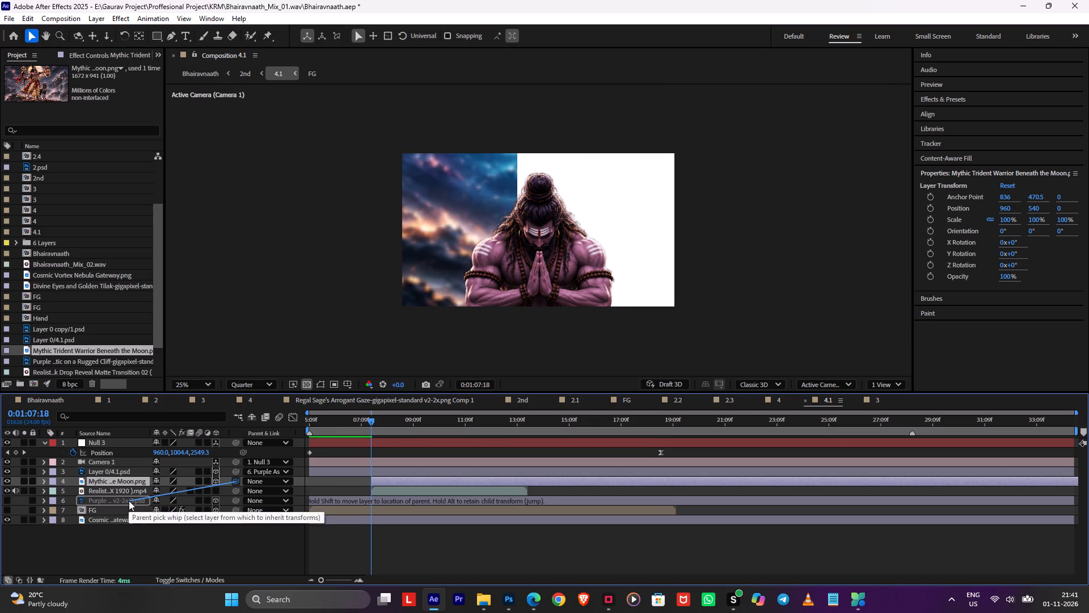
left_click_drag(129, 501, 125, 475)
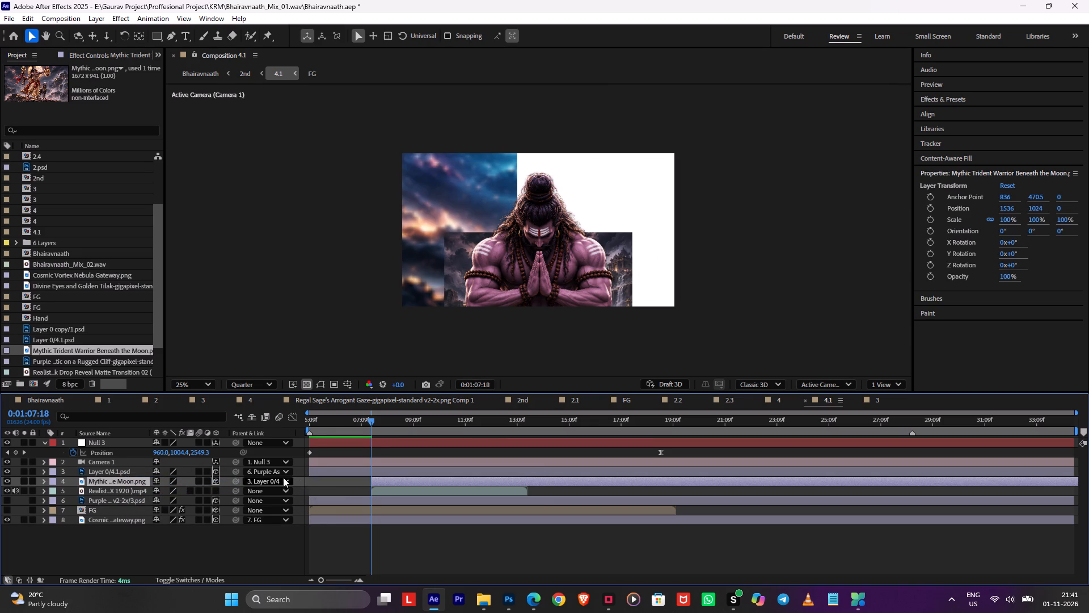
left_click(276, 481)
left_click(281, 365)
Scale the Mythic Trident Warrior layer to 95% and move it to about 1276, 1068 behind the praying figure.
key("s")
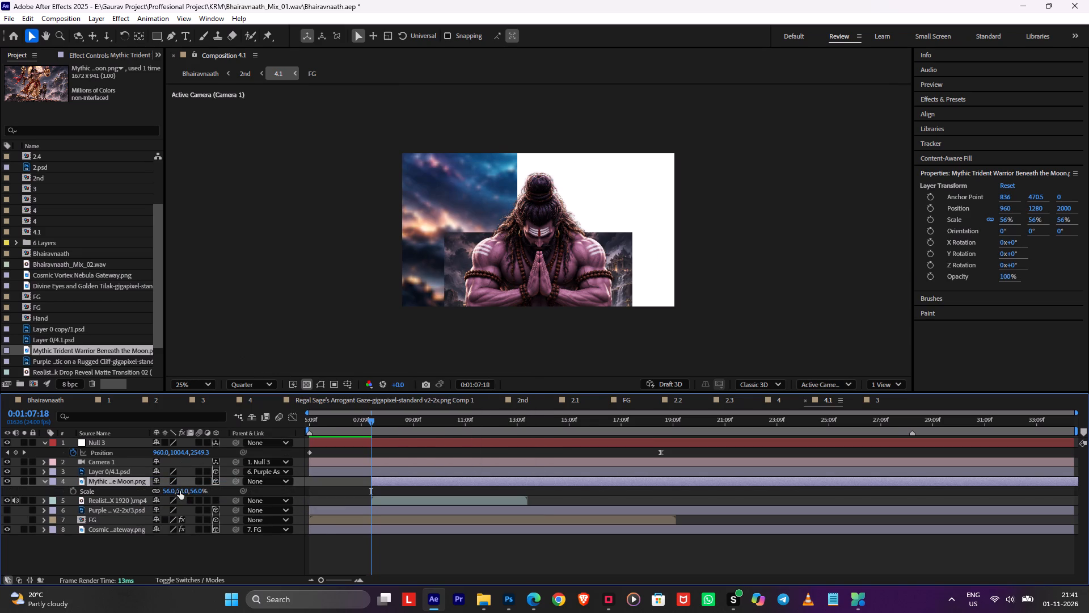
left_click_drag(178, 493, 187, 493)
left_click_drag(584, 303, 642, 264)
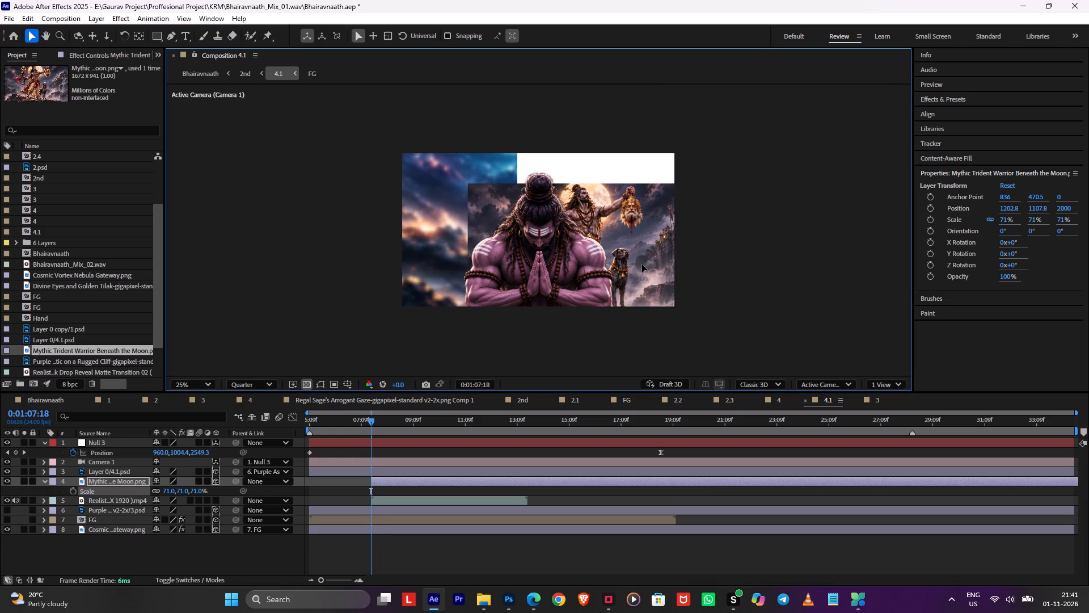
left_click_drag(642, 264, 666, 246)
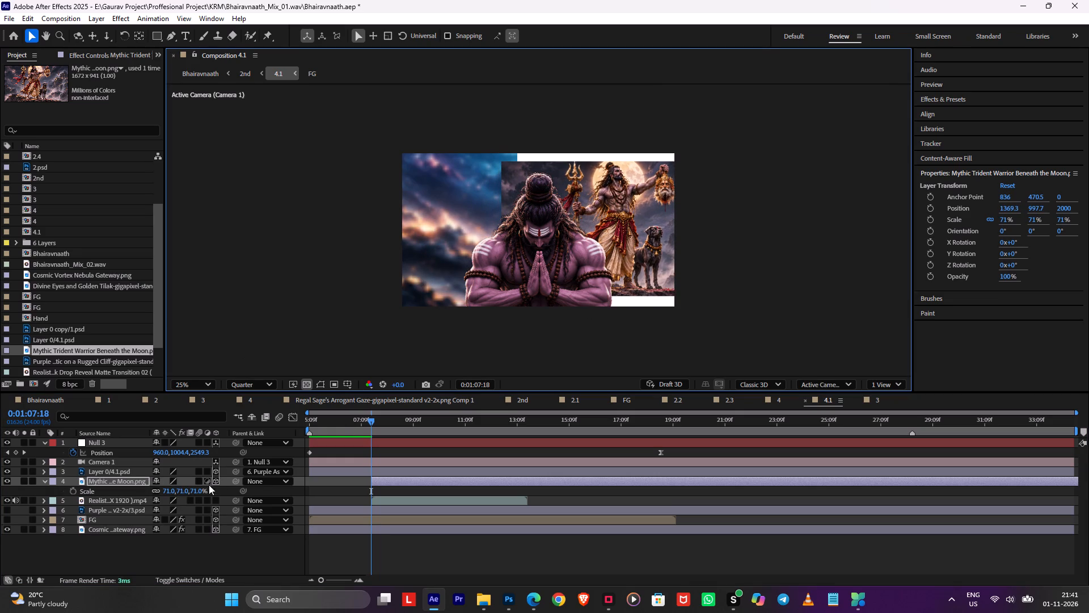
left_click_drag(199, 490, 211, 489)
left_click_drag(610, 241, 632, 262)
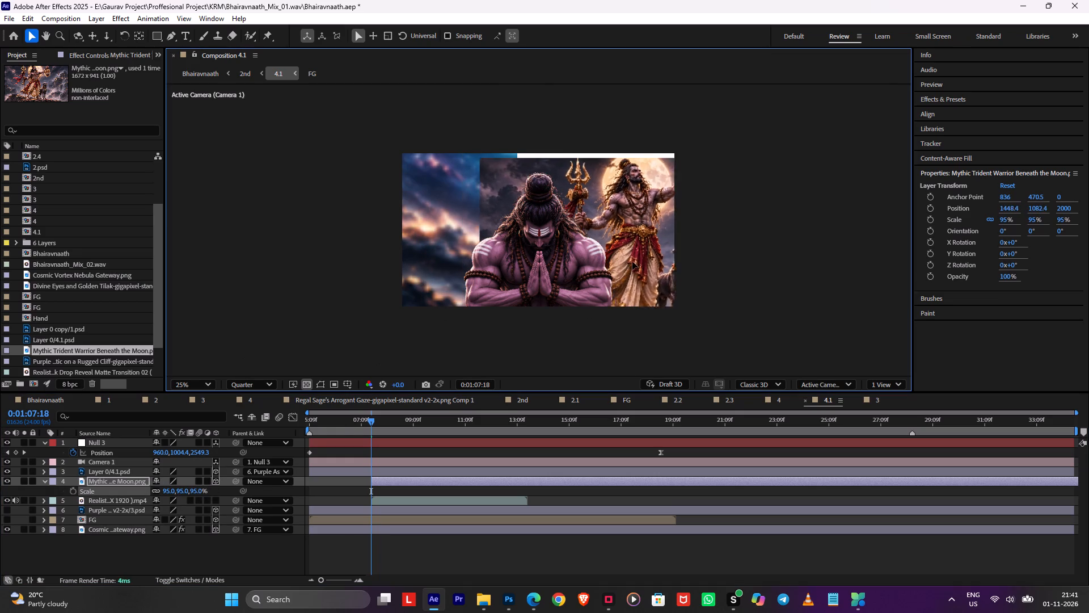
left_click_drag(632, 262, 621, 264)
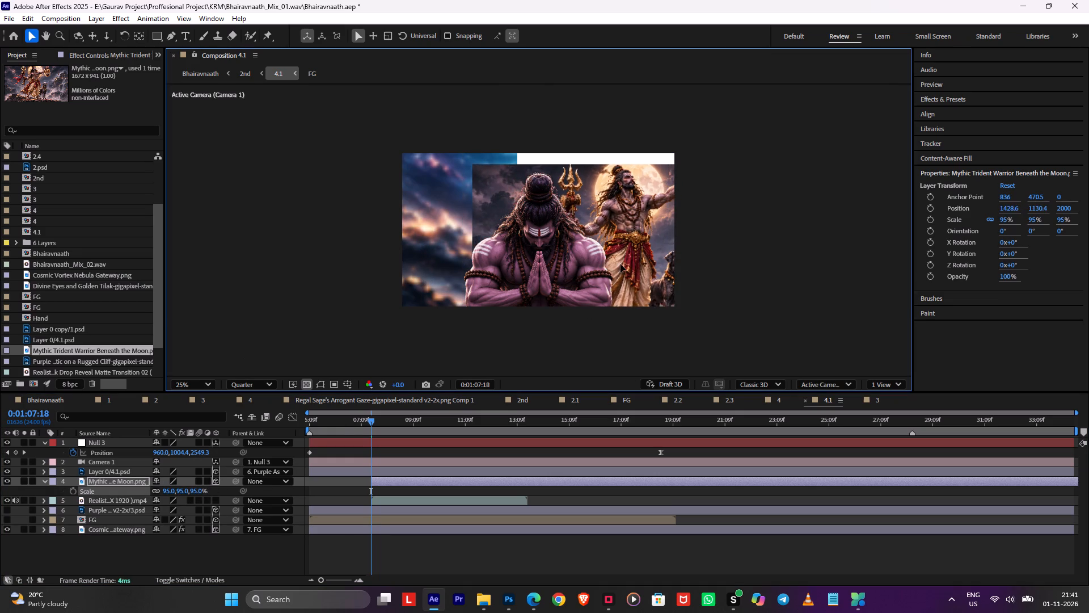
left_click_drag(621, 264, 591, 255)
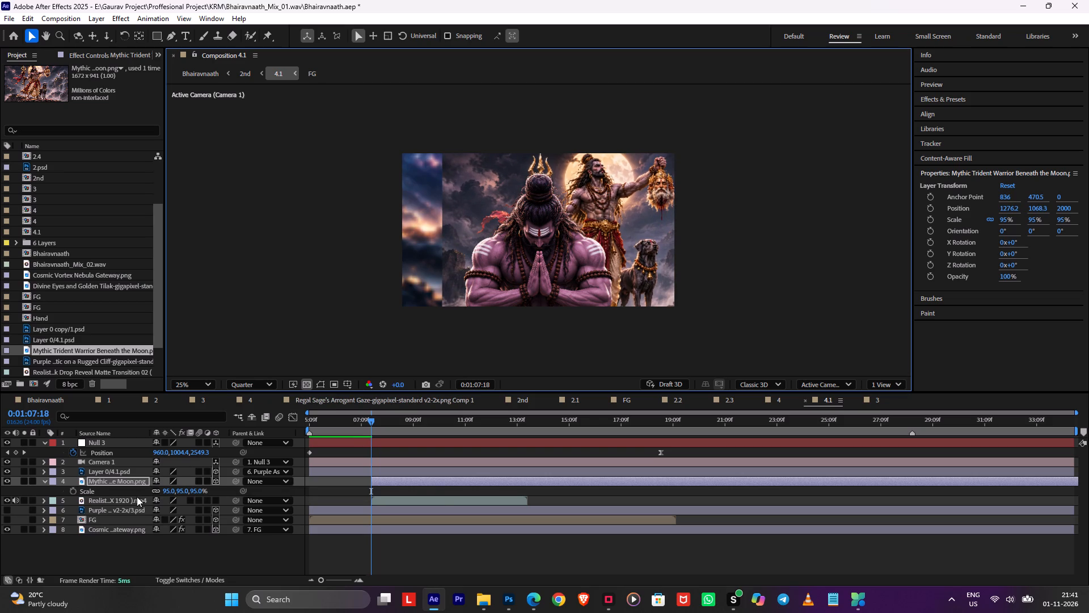
Apply the ink drop clip to the Mythic Trident Warrior layer as an inverted luma track matte.
left_click(22, 581)
left_click(11, 580)
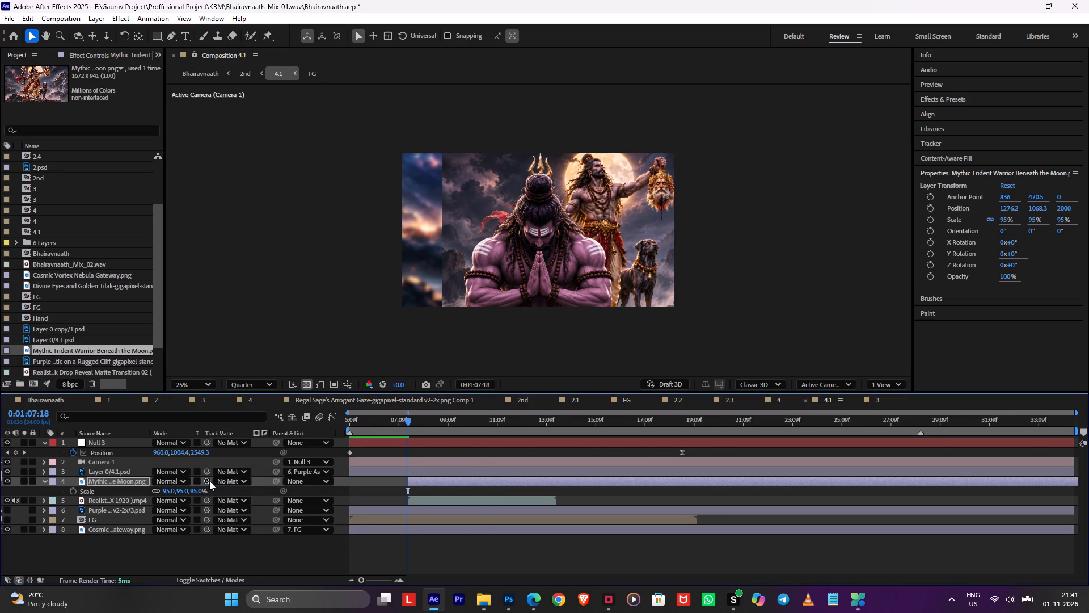
left_click_drag(208, 481, 148, 498)
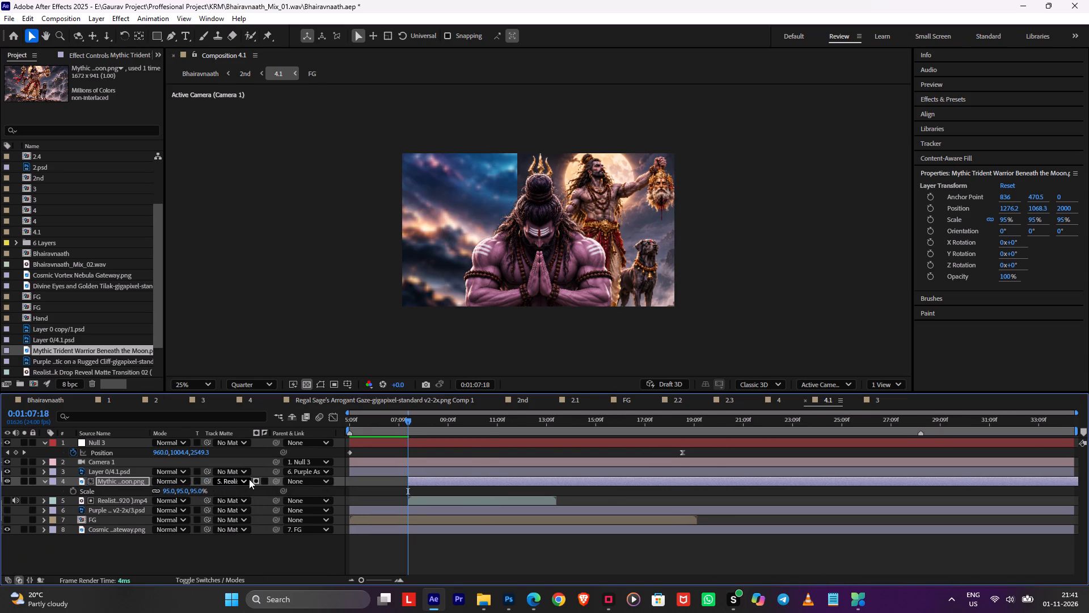
left_click(256, 479)
left_click(264, 480)
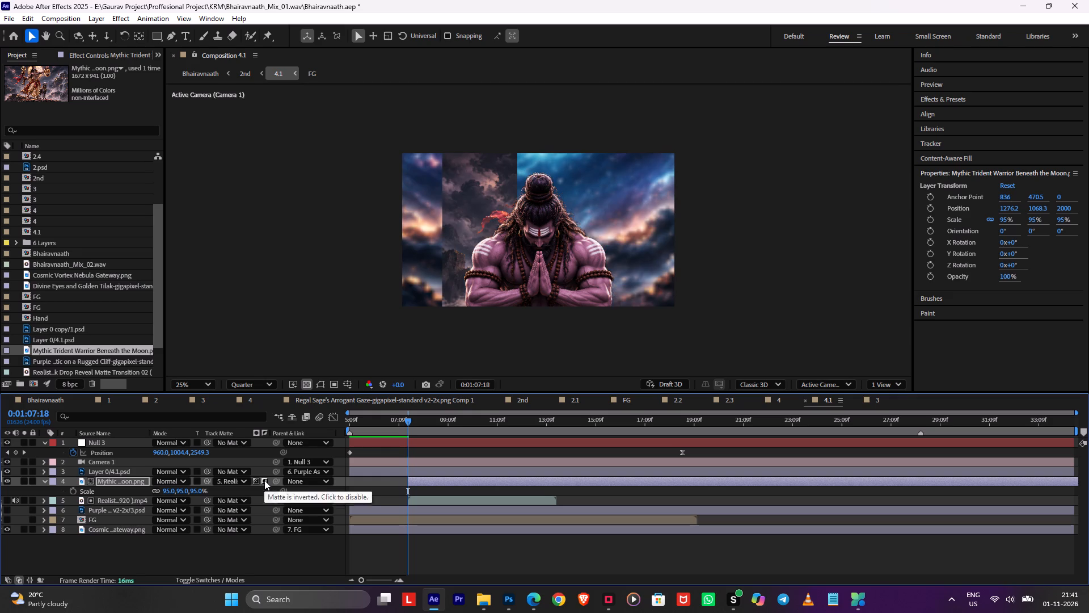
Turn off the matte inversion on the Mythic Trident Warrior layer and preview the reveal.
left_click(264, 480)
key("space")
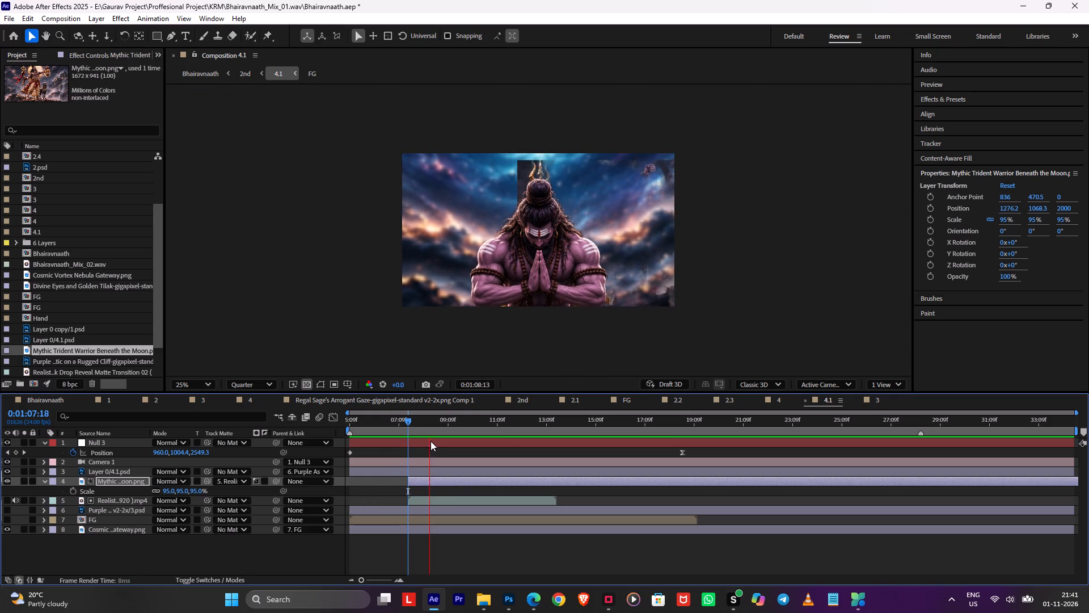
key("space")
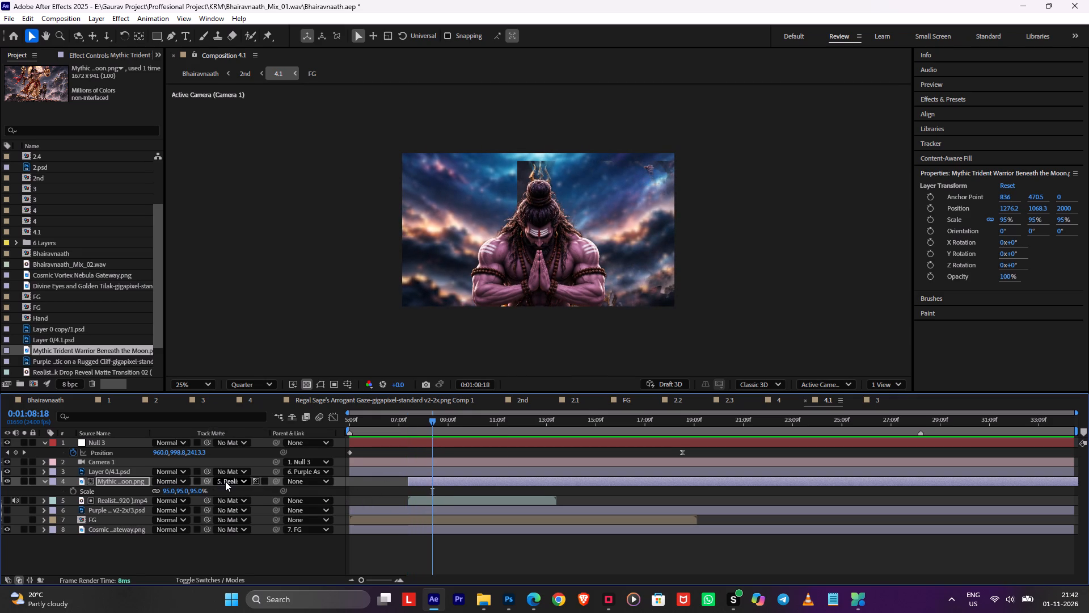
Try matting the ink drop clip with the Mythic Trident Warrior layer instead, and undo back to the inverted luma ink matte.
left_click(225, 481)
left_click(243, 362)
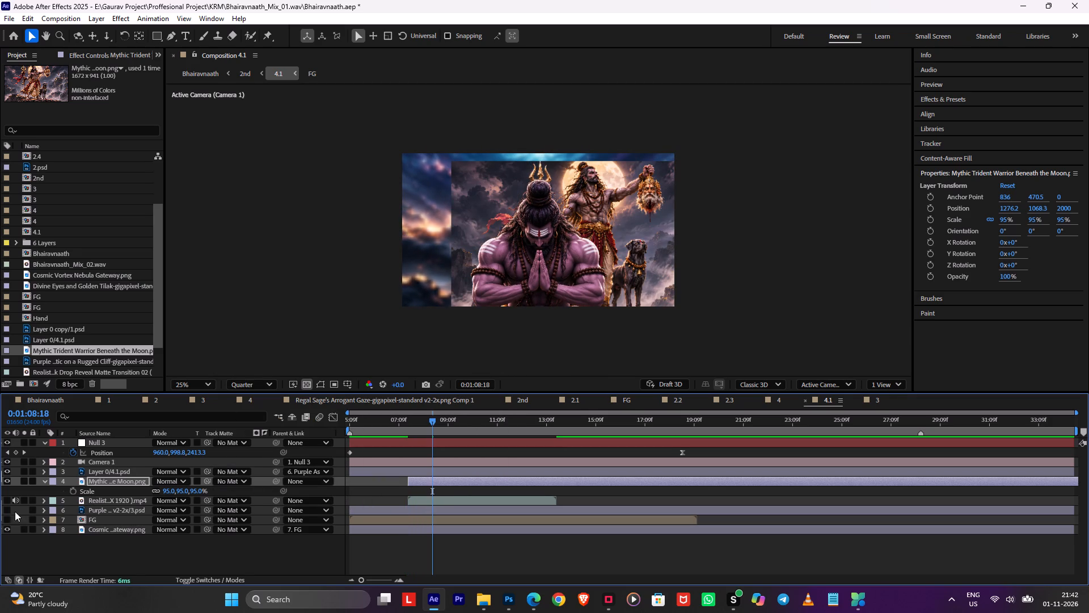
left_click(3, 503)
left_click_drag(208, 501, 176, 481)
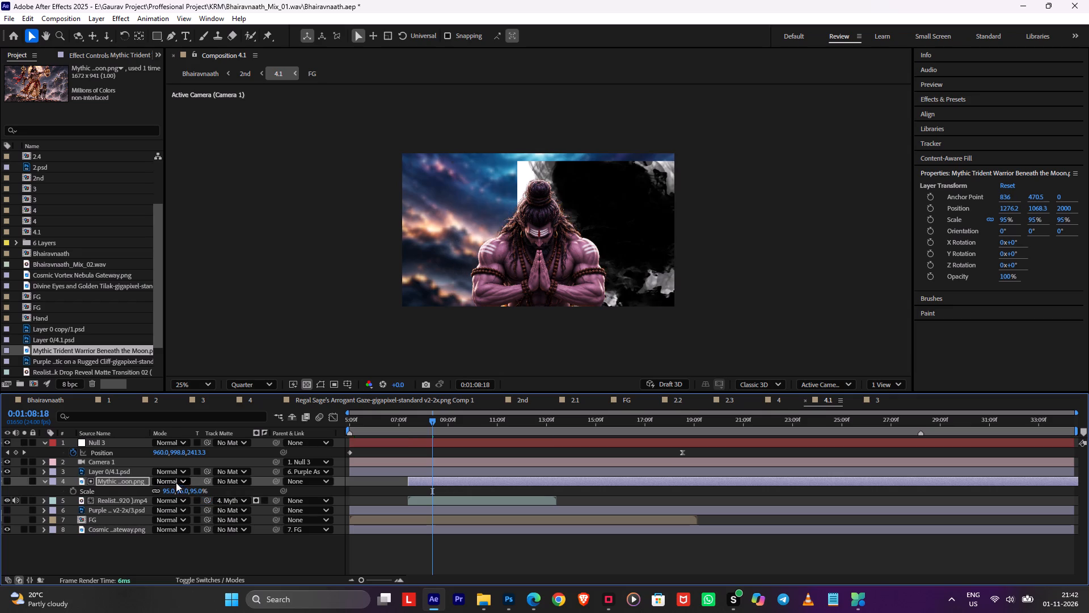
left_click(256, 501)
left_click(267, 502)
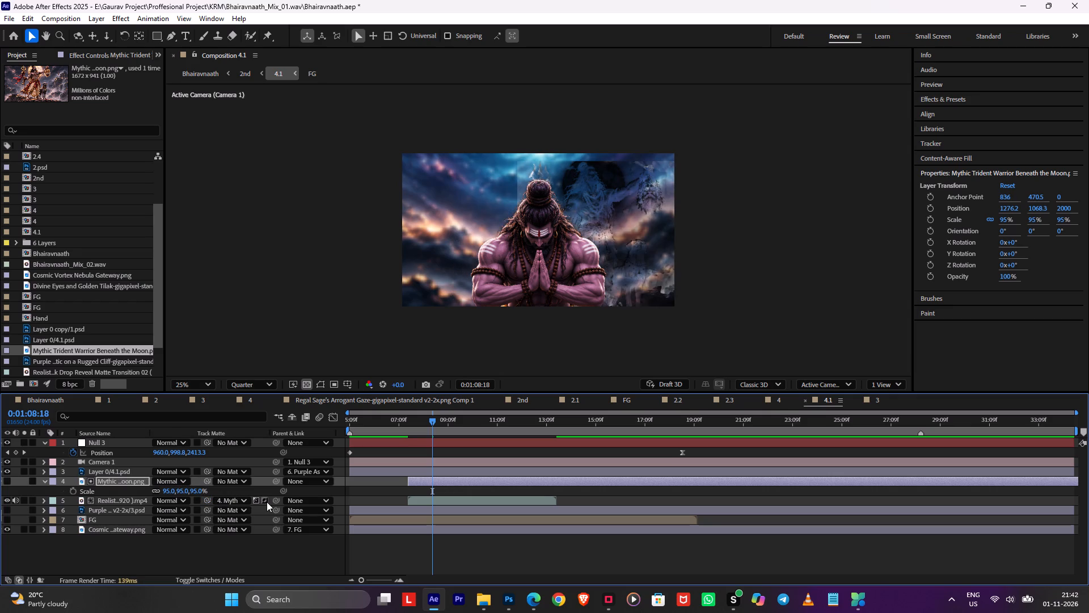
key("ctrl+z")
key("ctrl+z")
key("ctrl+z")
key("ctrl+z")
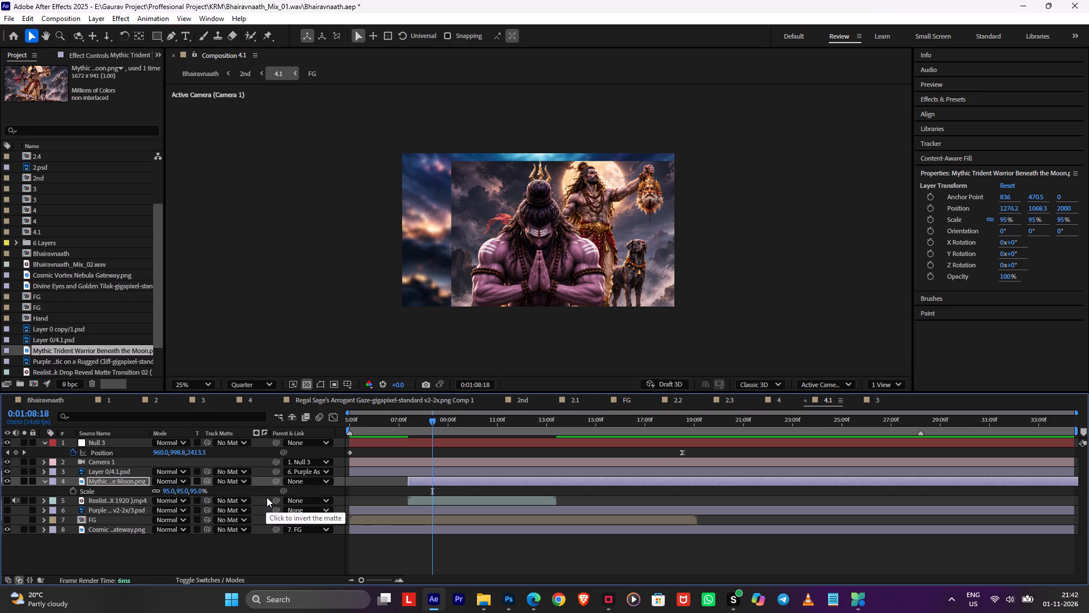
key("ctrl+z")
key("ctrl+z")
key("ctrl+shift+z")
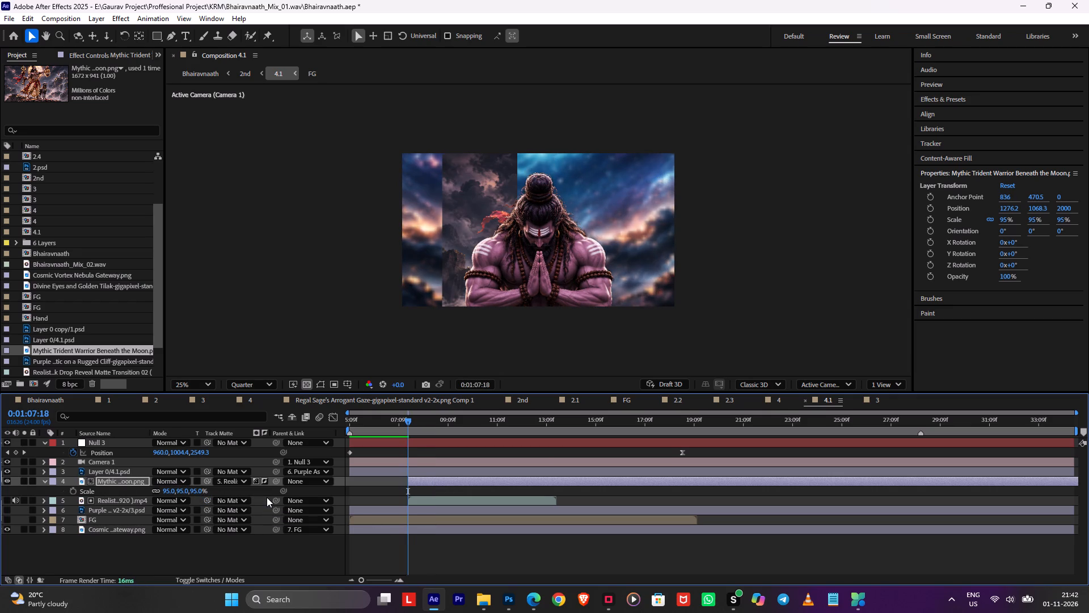
Preview the inverted ink matte reveal from 0:01:07:18.
left_click(263, 482)
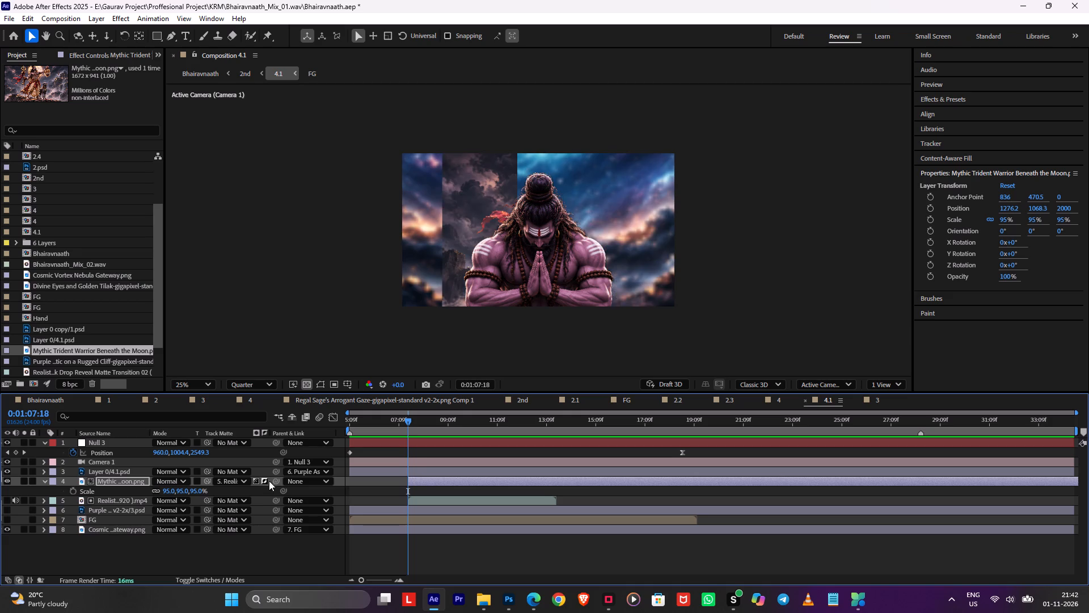
key("space")
key("space")
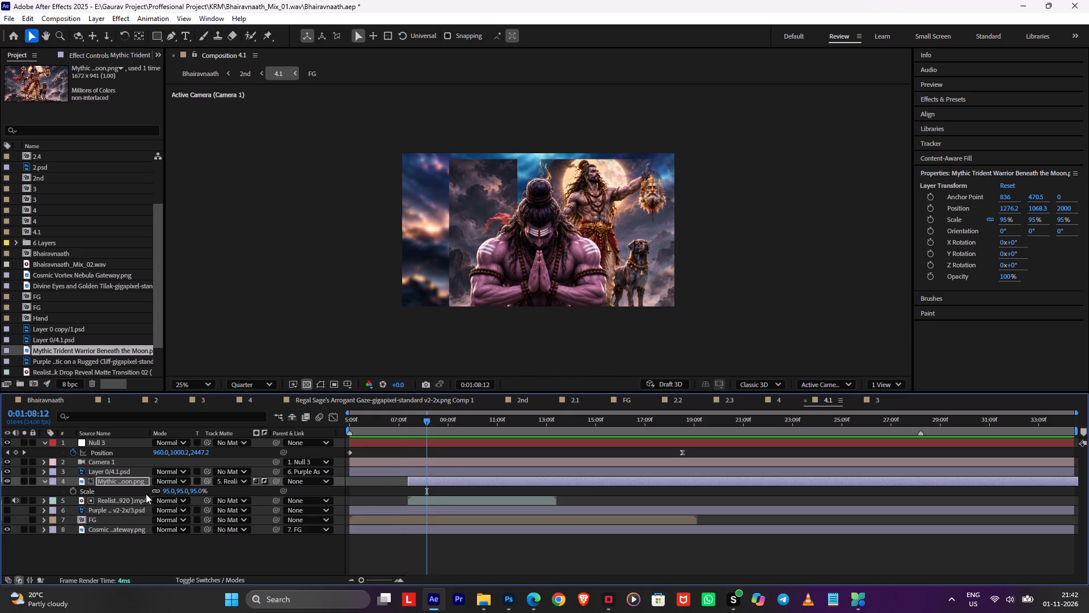
Solo the Mythic Trident Warrior layer, draw a Pen mask around the area covered by the ink clip, unsolo it and preview.
left_click(27, 482)
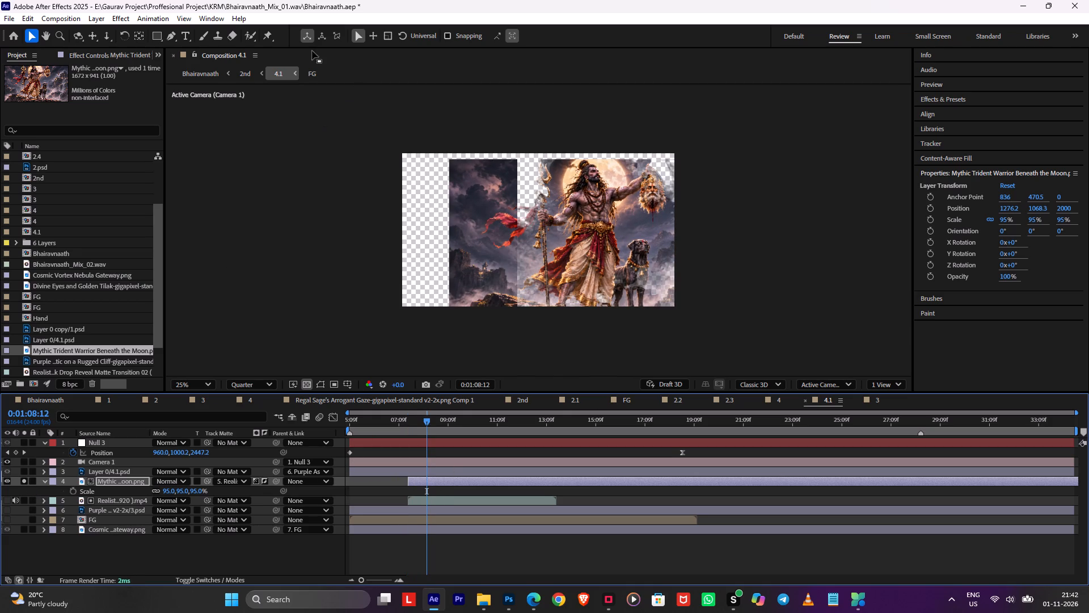
left_click(168, 40)
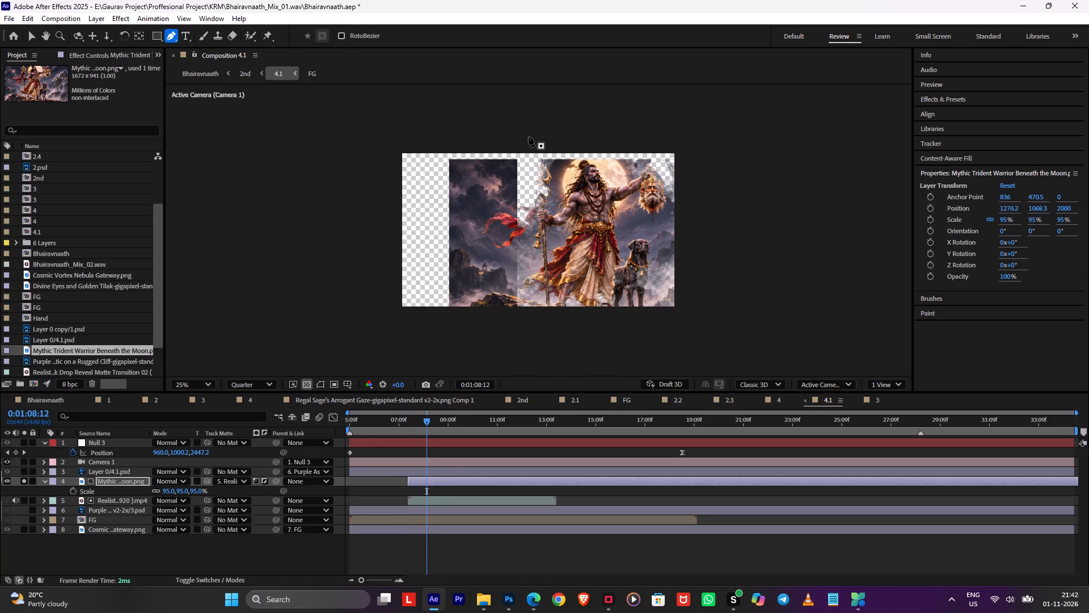
left_click(529, 136)
left_click(524, 336)
left_click(758, 364)
left_click(799, 156)
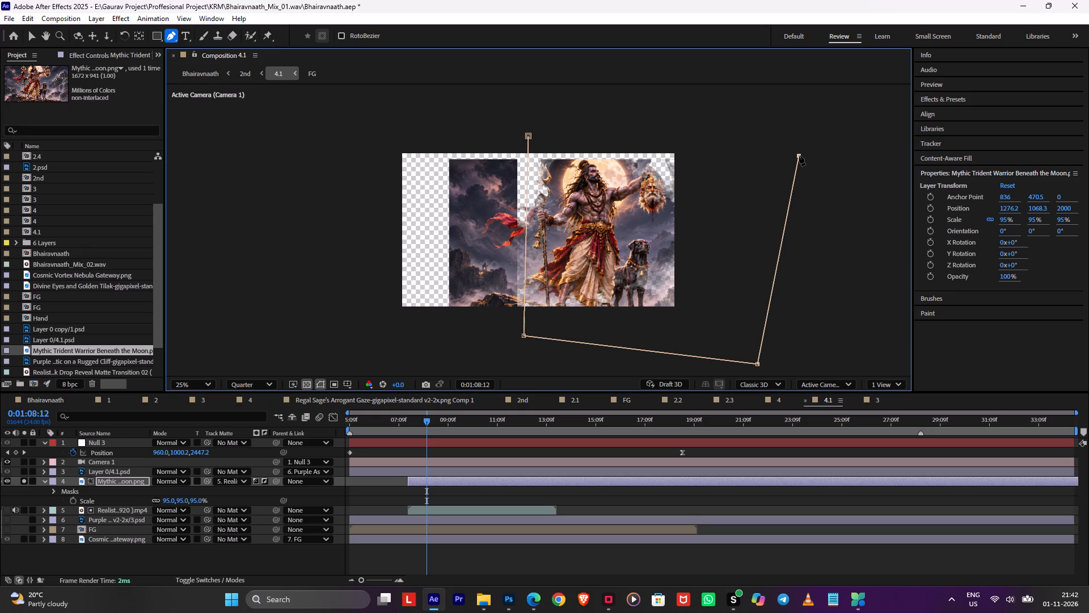
left_click(787, 99)
left_click(603, 105)
left_click(528, 134)
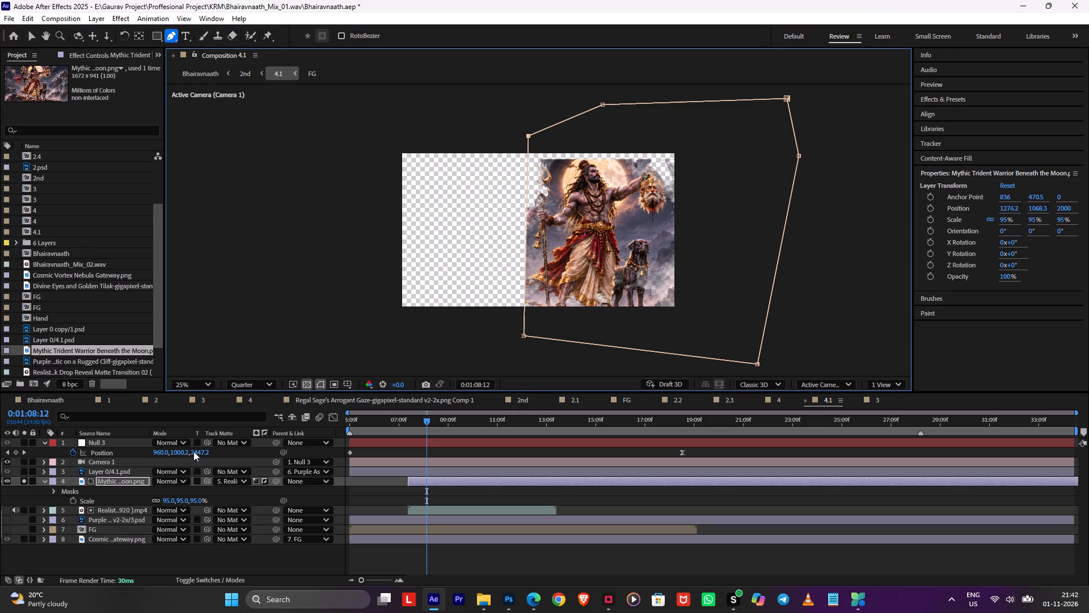
left_click(24, 482)
key("space")
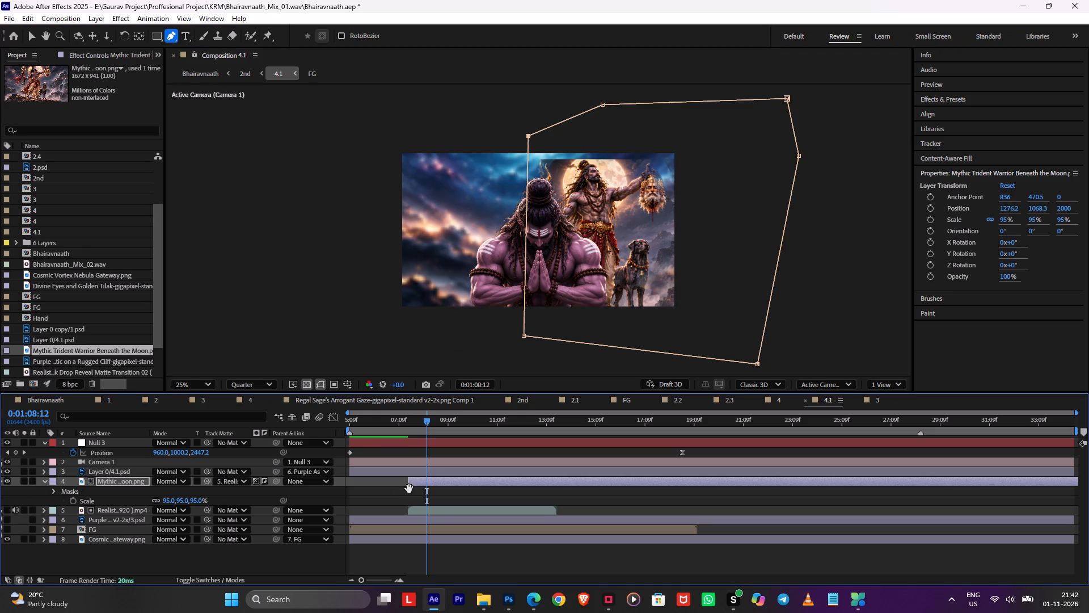
key("space")
Scale the Mythic Trident Warrior layer to 121% and lower it to a Y position of 1108.3.
key("s")
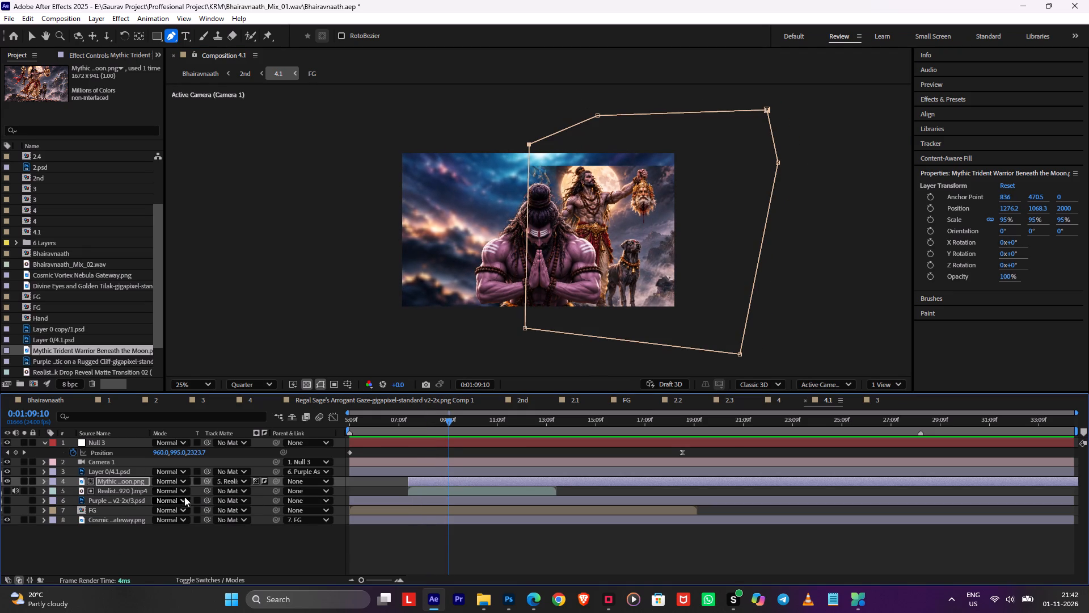
key("s")
left_click_drag(186, 493, 197, 488)
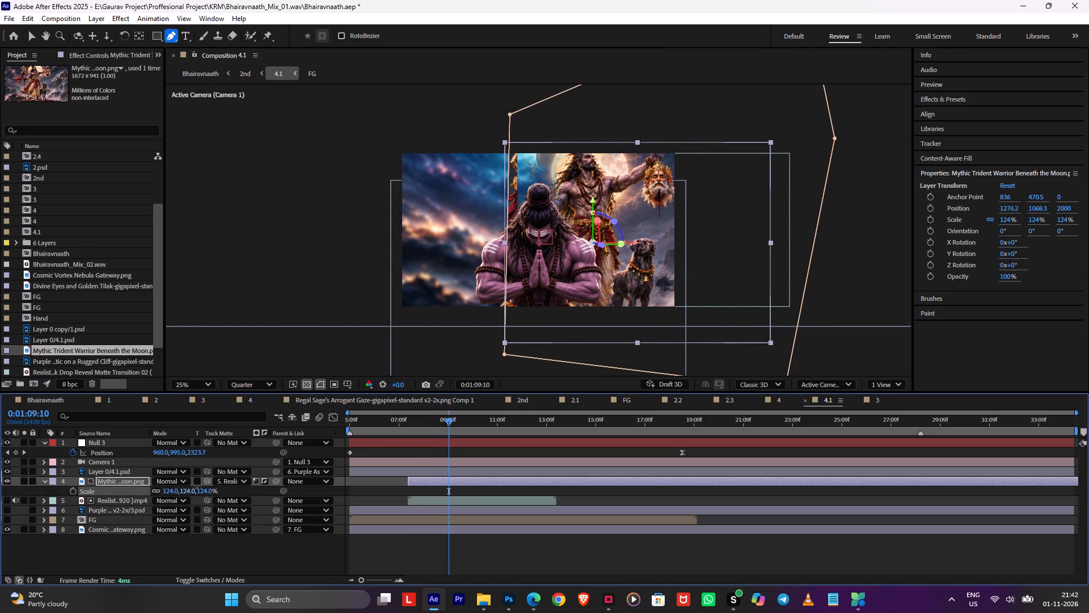
left_click_drag(197, 488, 196, 488)
key("shift+Down")
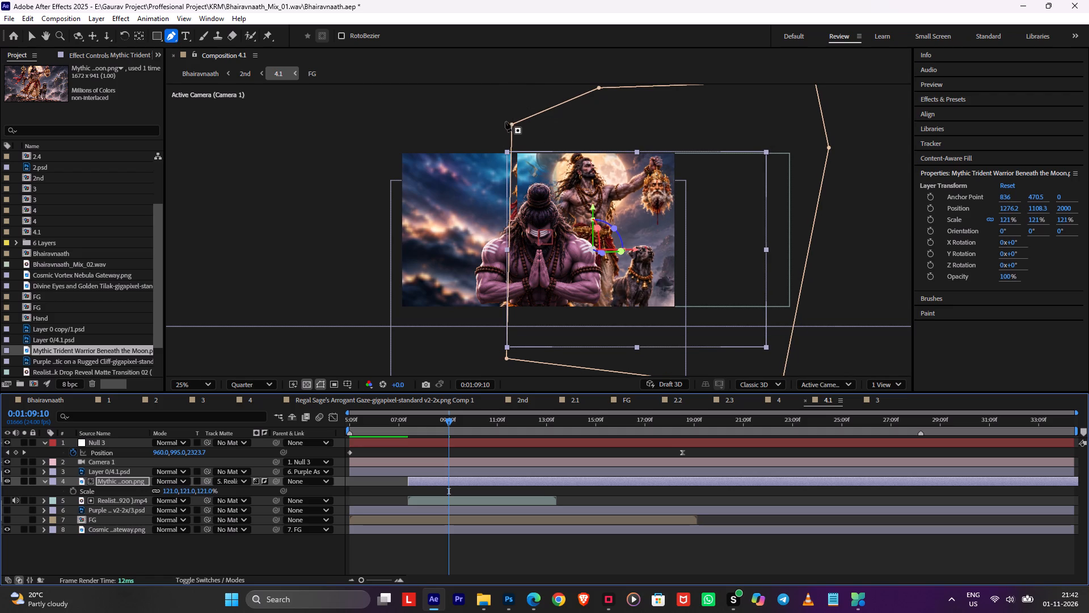
Preview the shot 4.1 reveal in the 2nd composition and save the project.
left_click_drag(406, 422, 385, 425)
key("Tab")
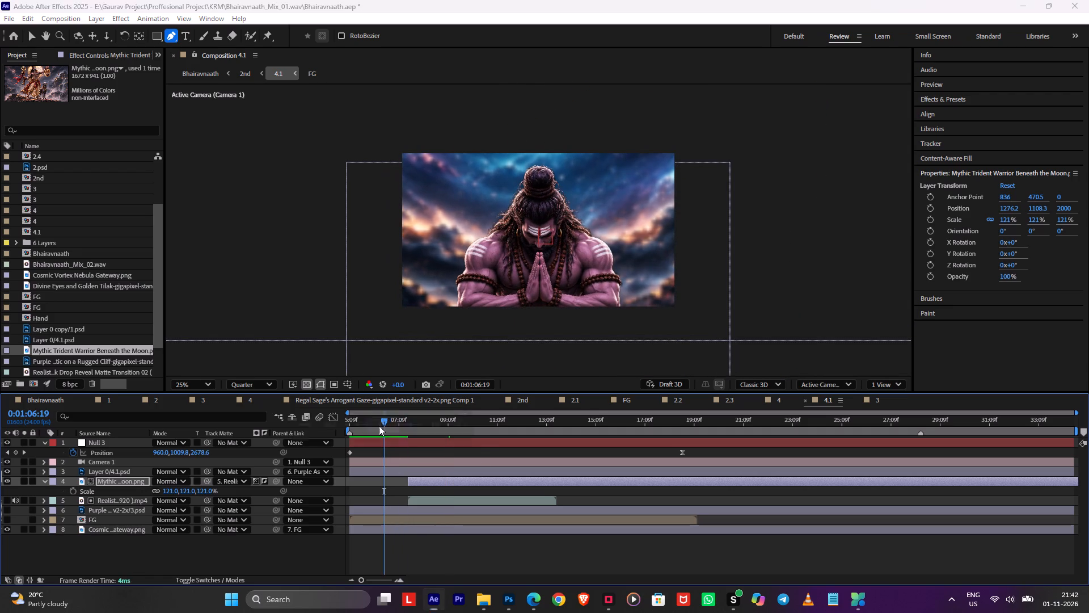
left_click(301, 427)
left_click(369, 424)
key("space")
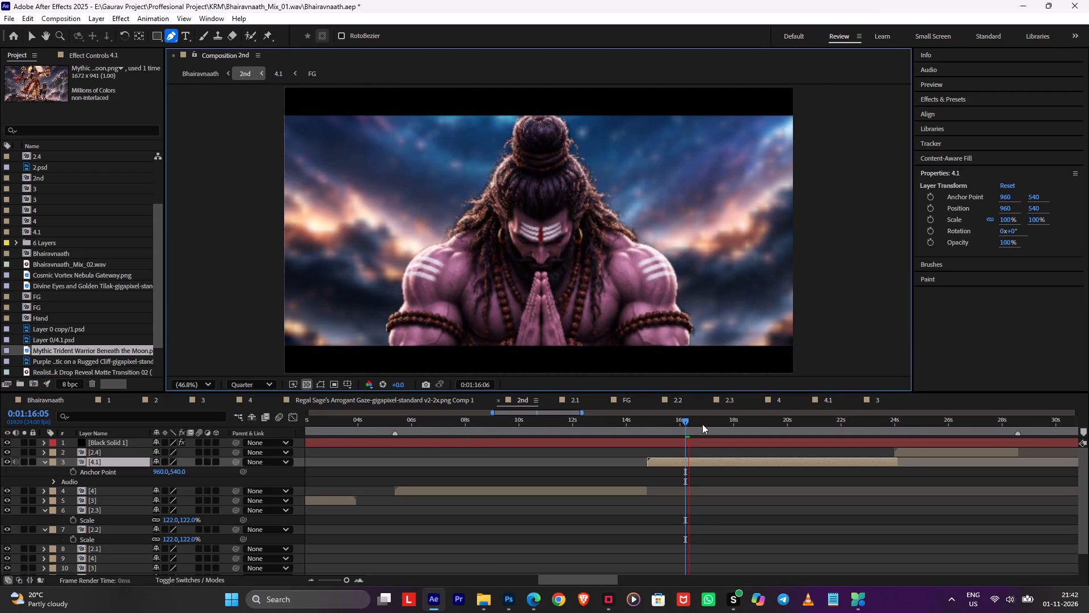
key("ctrl+s")
key("space")
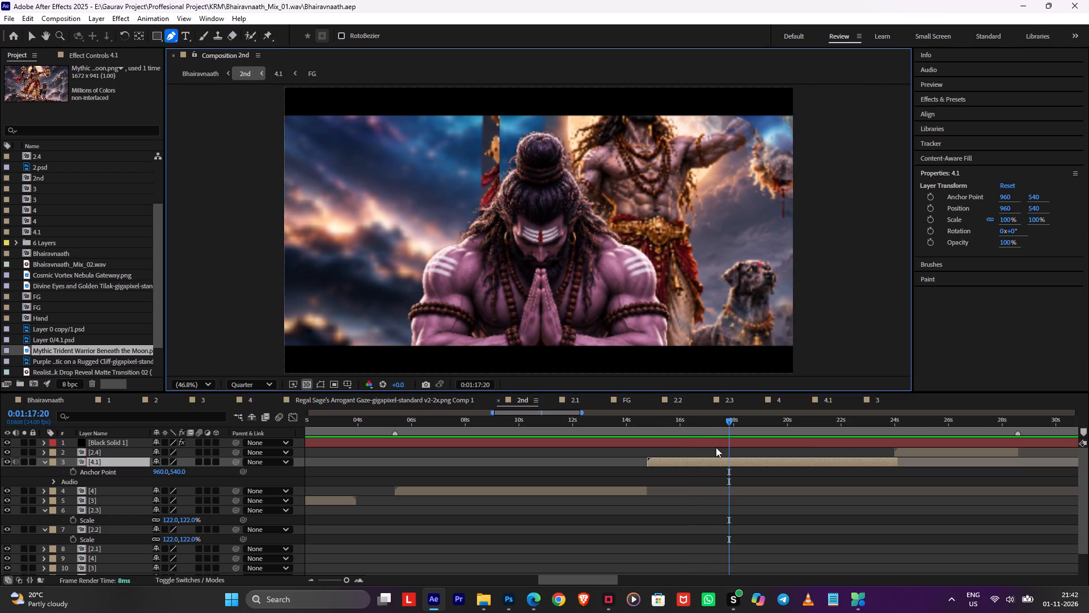
In composition 4.1, shift the two mask points nearest the praying figure inward to narrow the revealed area, and preview.
double_click(719, 459)
scroll(504, 198, "up", 1, "alt")
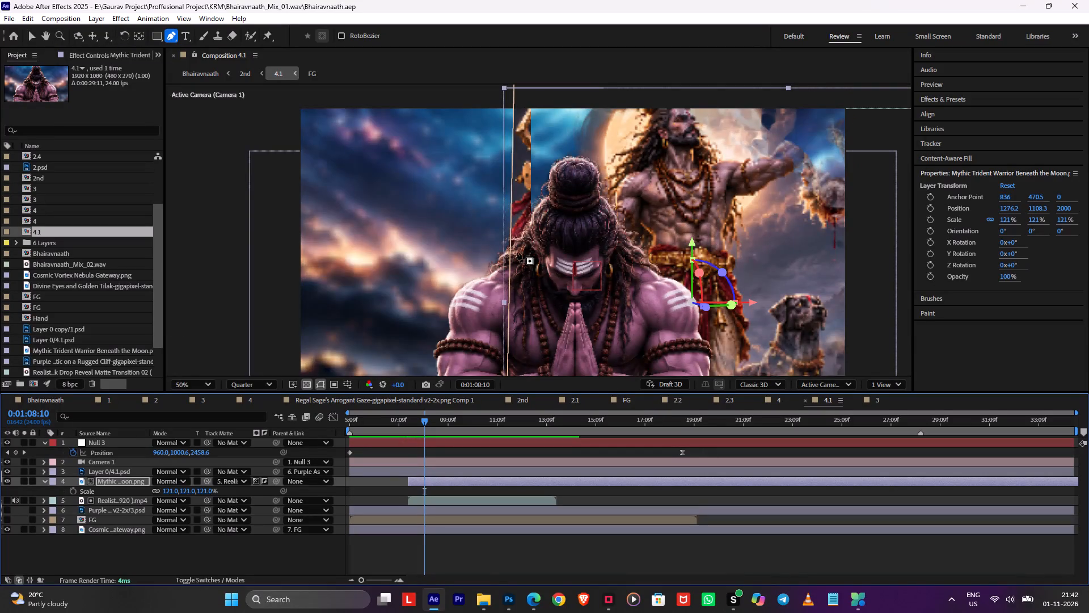
scroll(517, 240, "down", 1, "alt")
left_click_drag(516, 132, 539, 136)
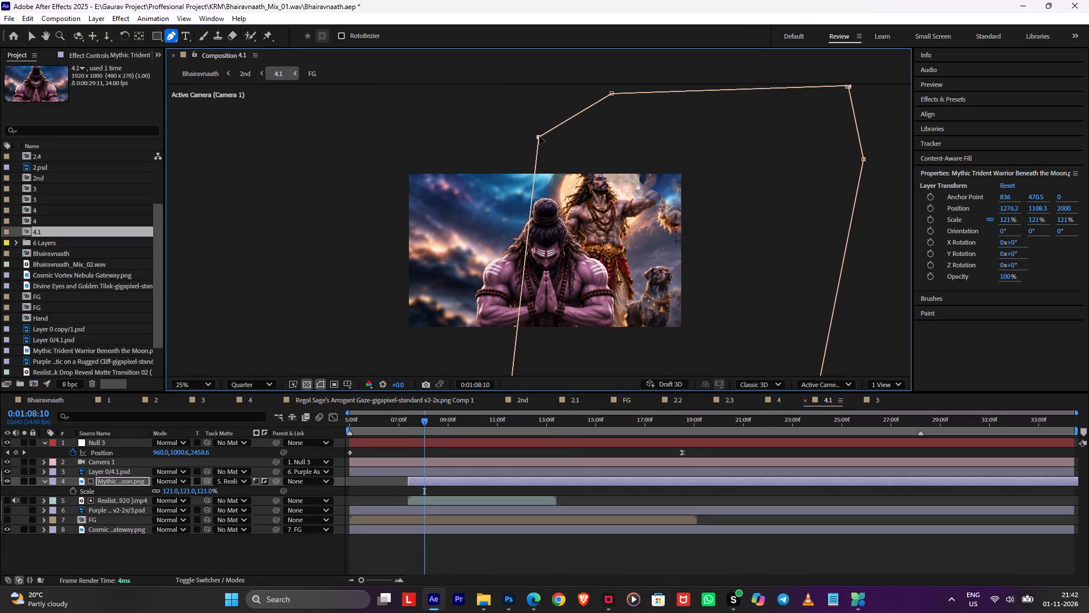
left_click_drag(539, 136, 542, 137)
key("space")
left_click_drag(533, 315, 533, 259)
left_click_drag(508, 332, 521, 332)
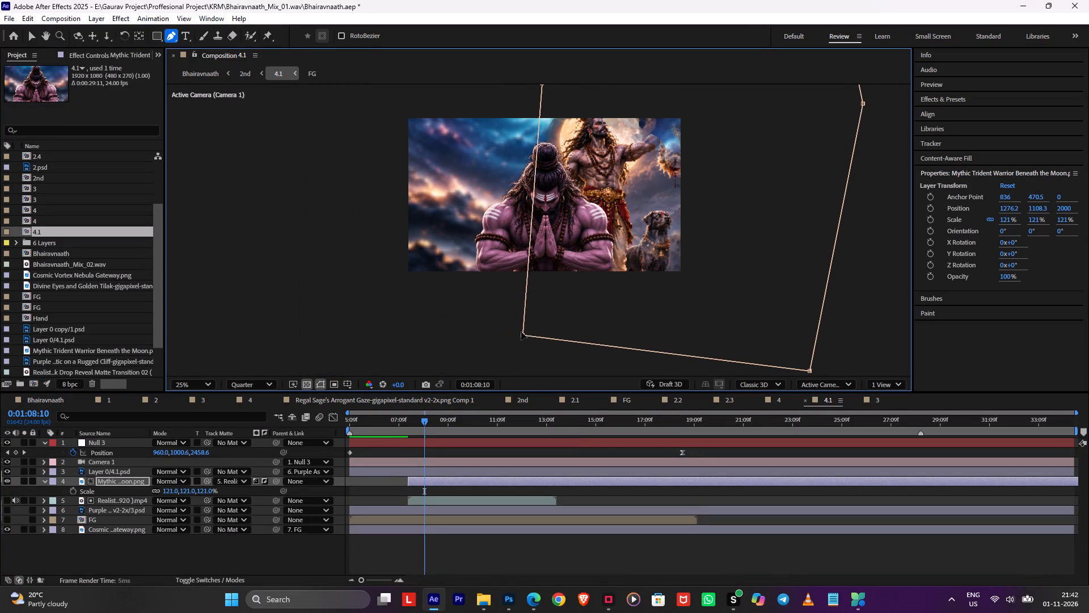
left_click_drag(521, 332, 530, 333)
key("space")
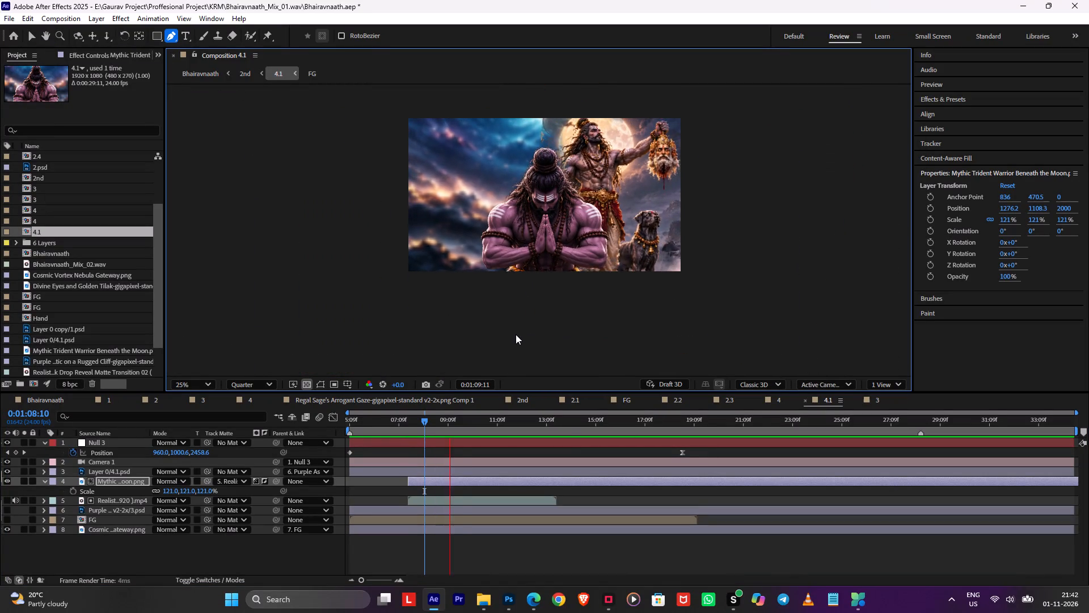
key("space")
Set the mask feather on the Mythic Trident Warrior layer to 69 pixels and preview the softened edge.
key("s")
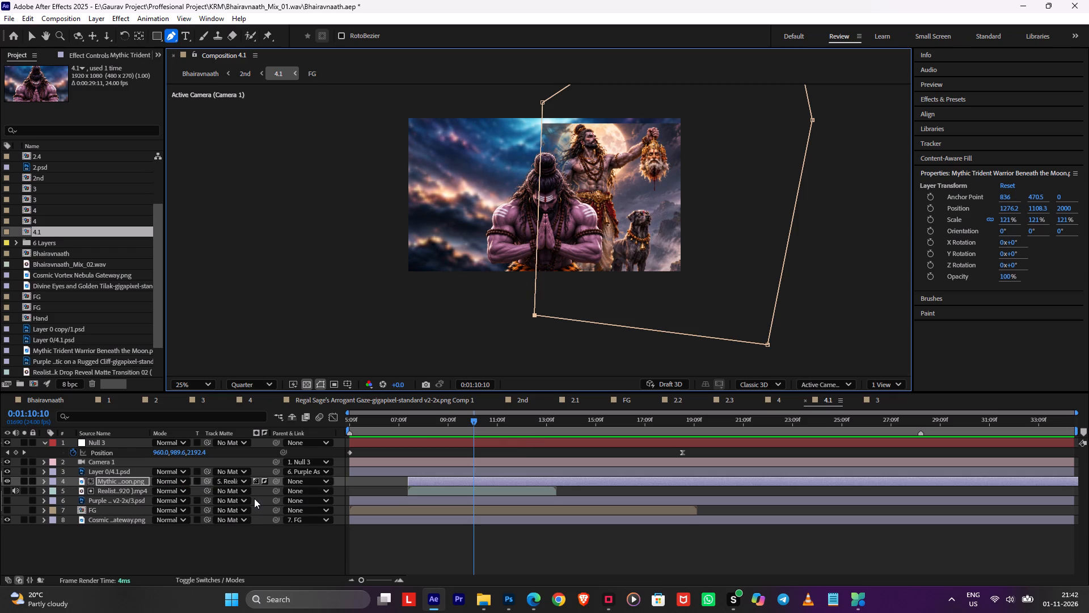
key("d")
key("f")
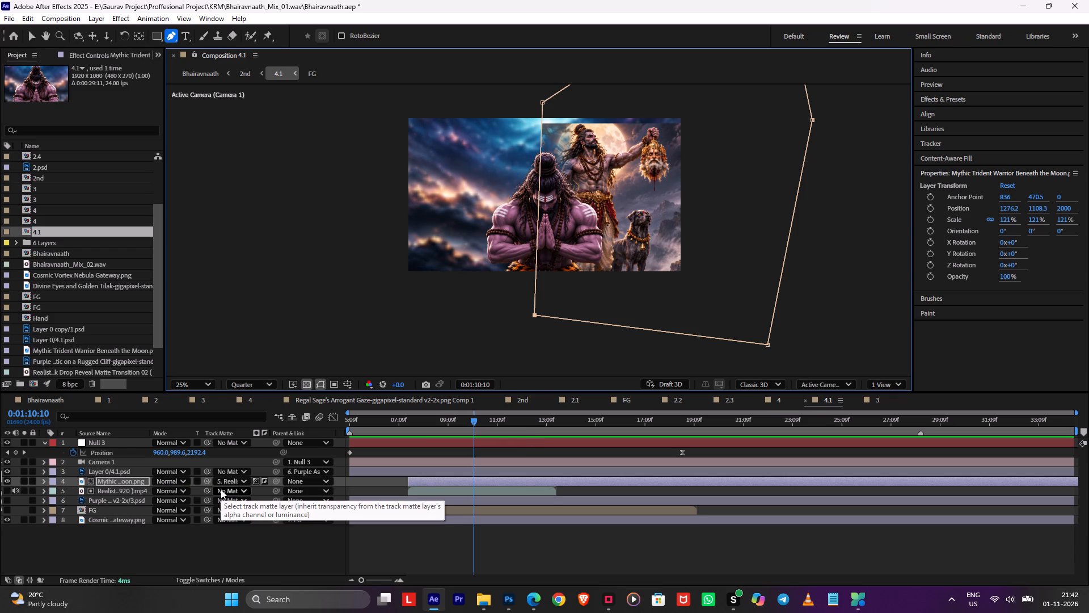
left_click_drag(178, 501, 187, 499)
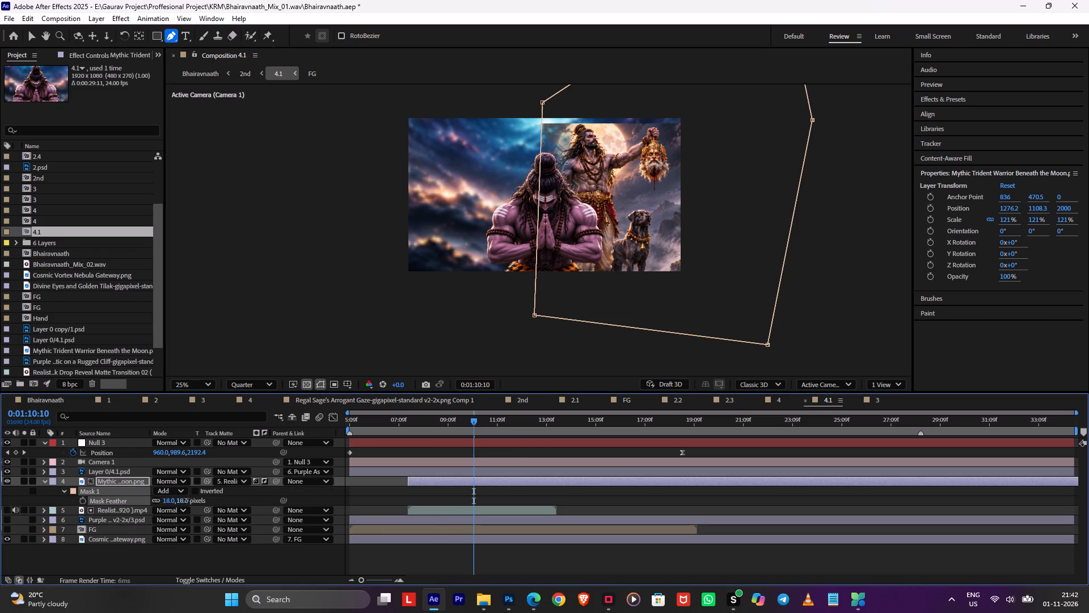
left_click_drag(187, 499, 209, 493)
key("space")
key("space")
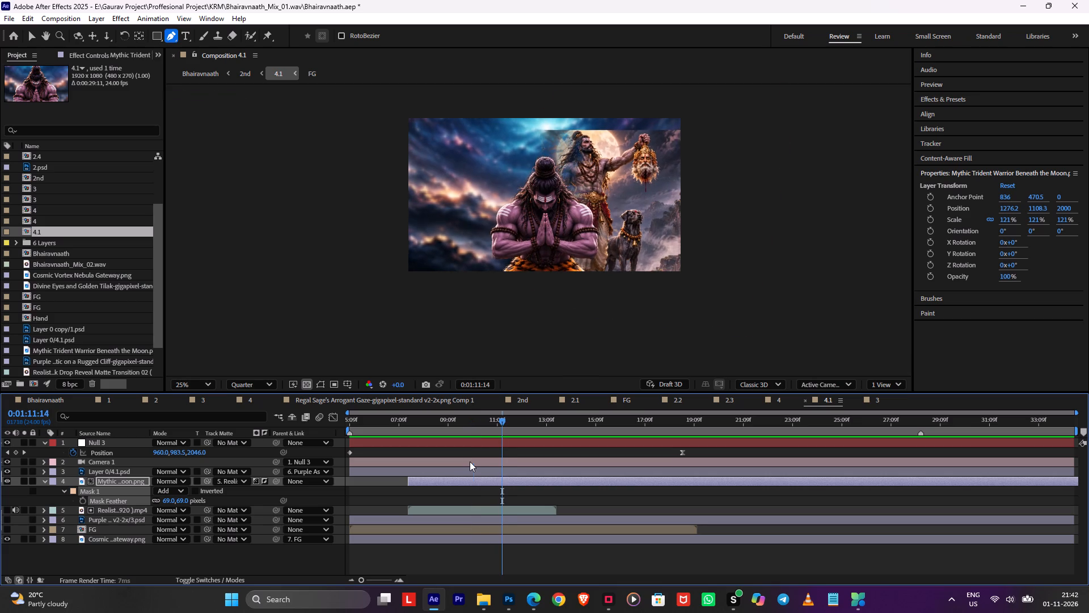
key("space")
key("space")
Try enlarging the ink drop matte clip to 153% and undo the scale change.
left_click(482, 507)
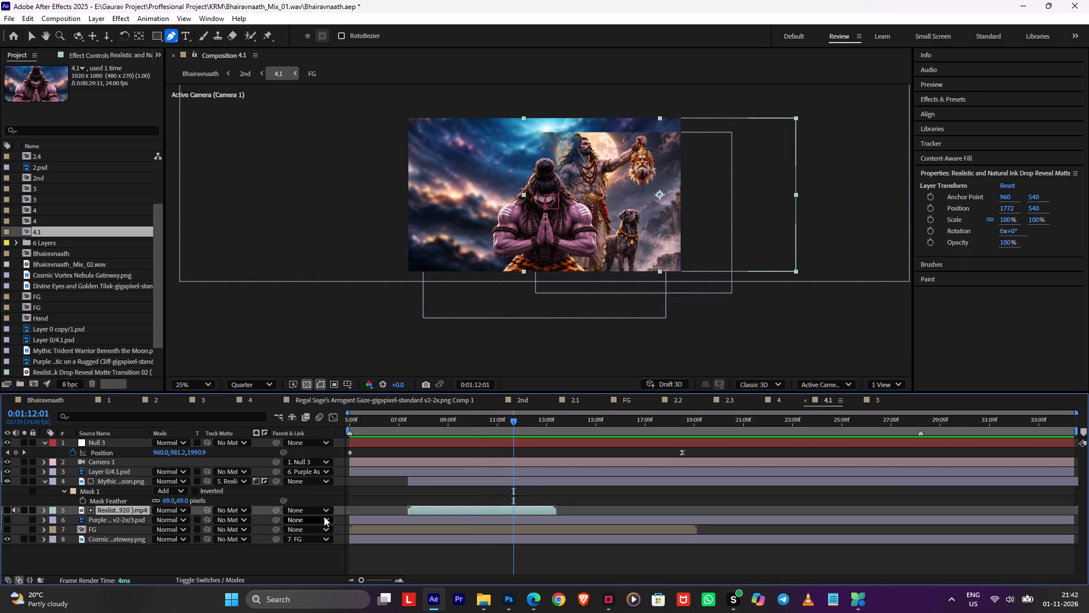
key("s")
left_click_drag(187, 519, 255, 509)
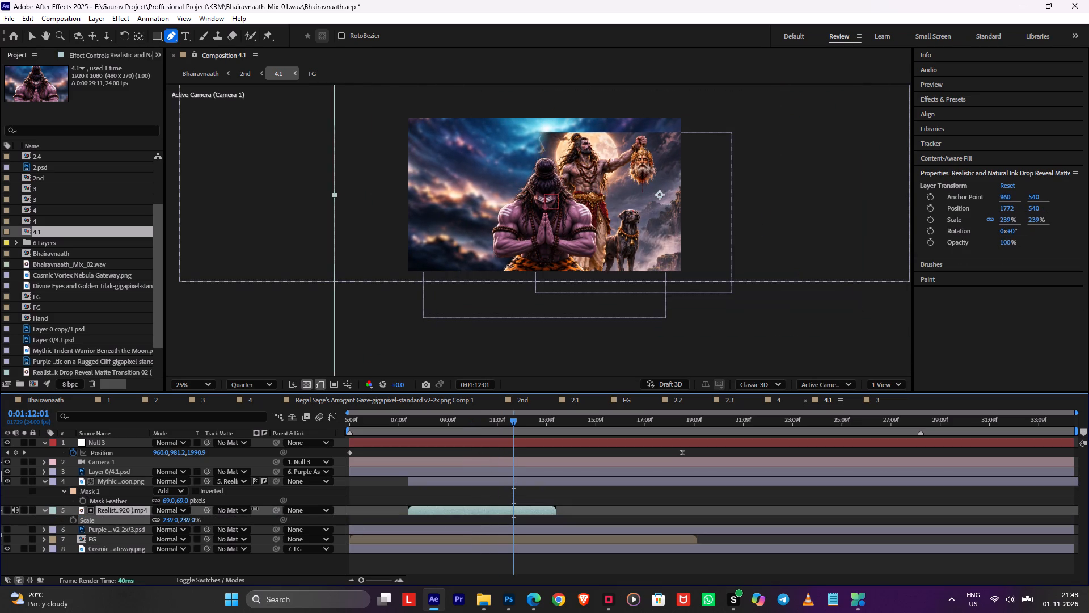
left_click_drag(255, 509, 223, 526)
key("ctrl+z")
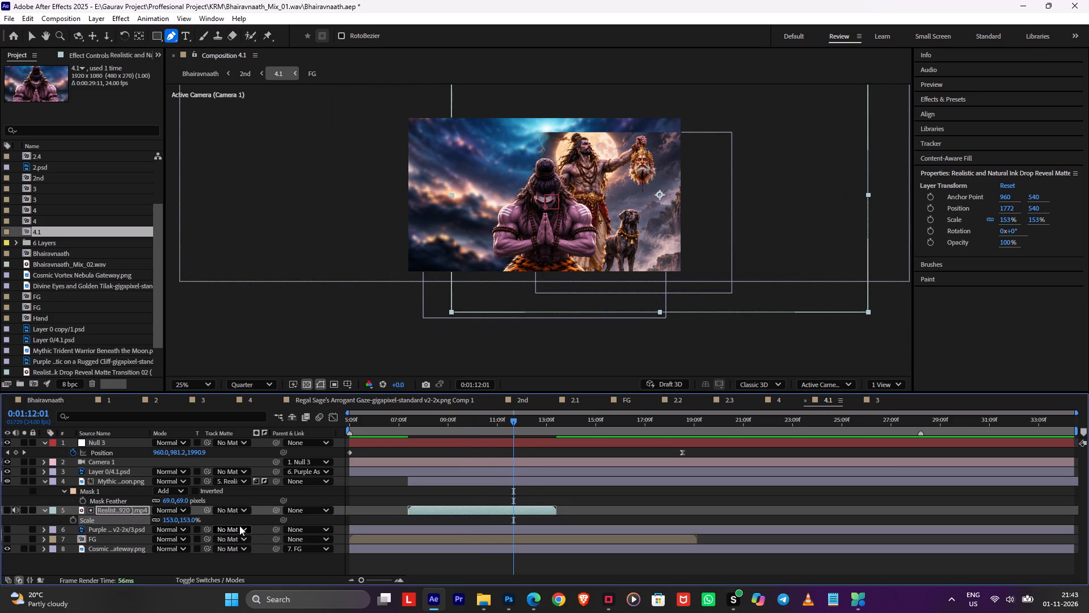
Keyframe the ink drop clip's scale from 100% just before 0:01:10:00 to 248% at 0:01:12:01.
left_click(77, 520)
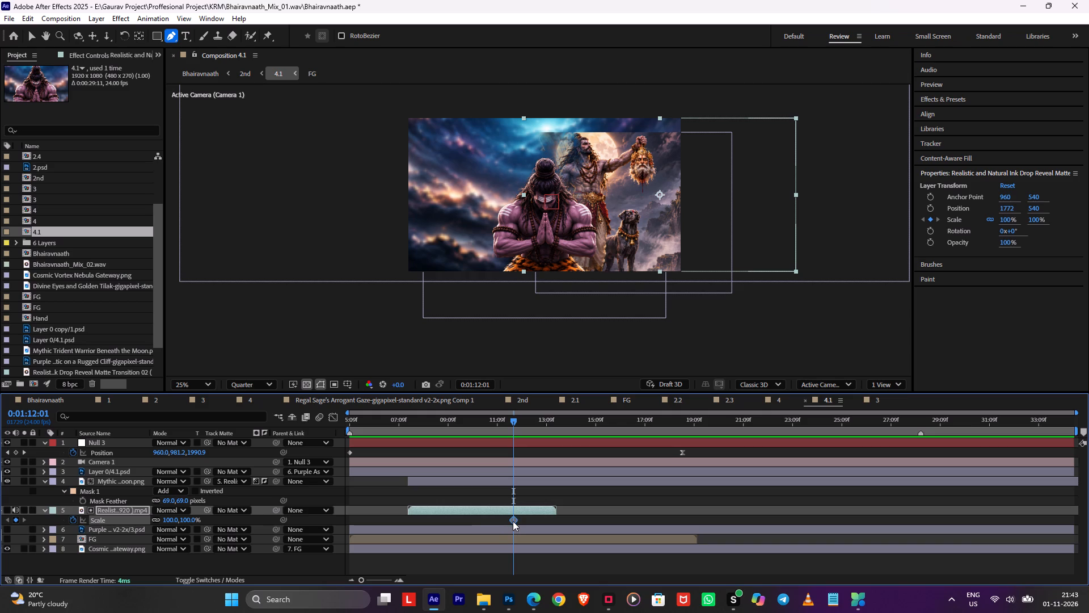
left_click_drag(514, 520, 463, 522)
left_click_drag(185, 523, 265, 519)
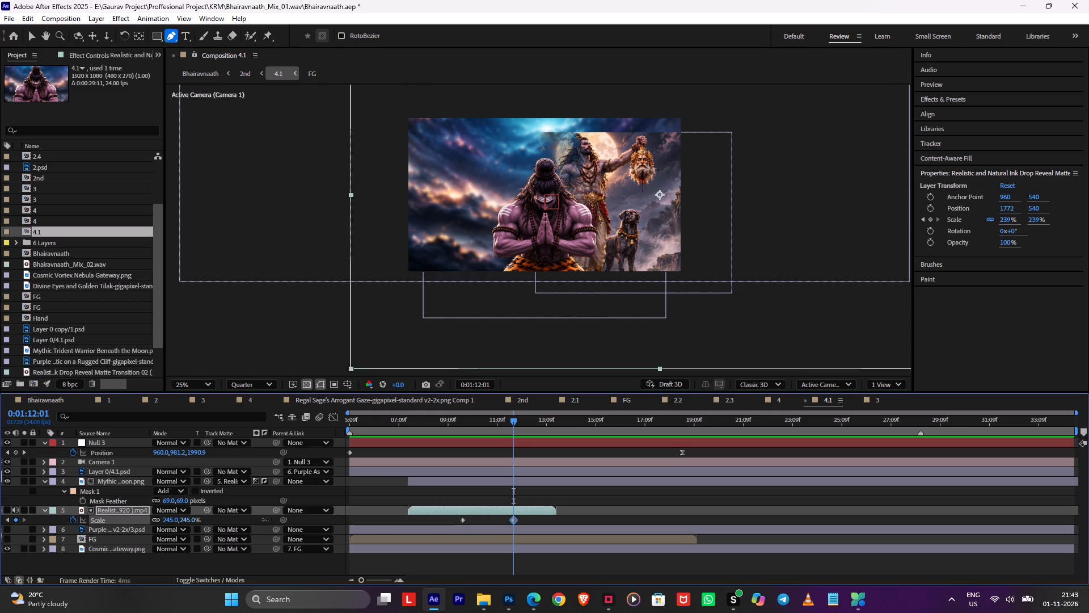
left_click_drag(265, 519, 265, 519)
Raise the Mythic Trident Warrior layer to a Y position of 1068.3, previewing it and undoing the last two nudges.
left_click(478, 482)
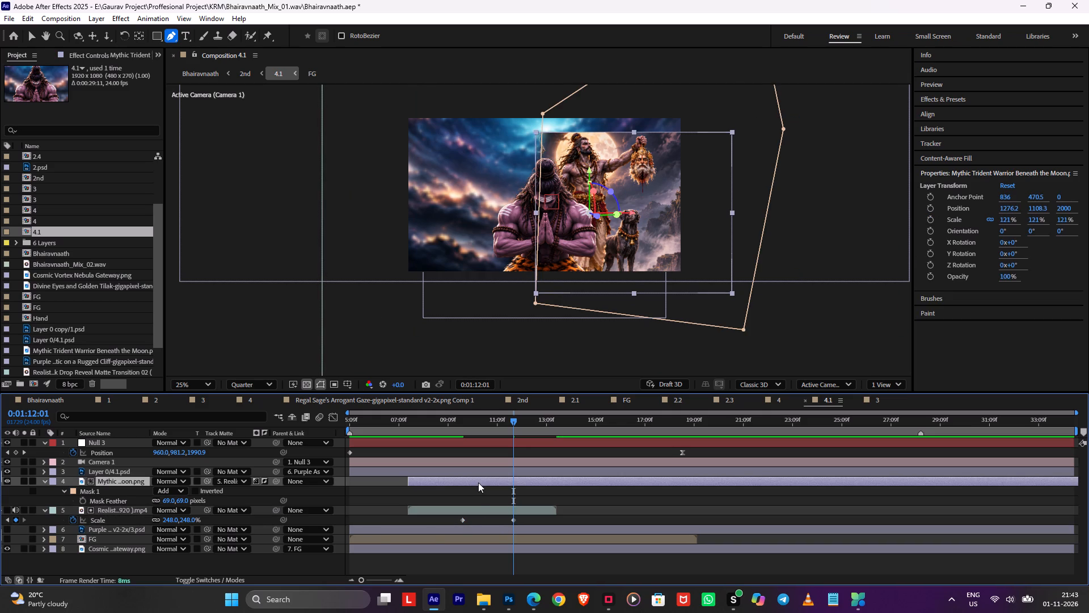
key("shift+Up")
key("shift+Up")
key("shift+Down")
key("shift+Up")
key("shift+Up")
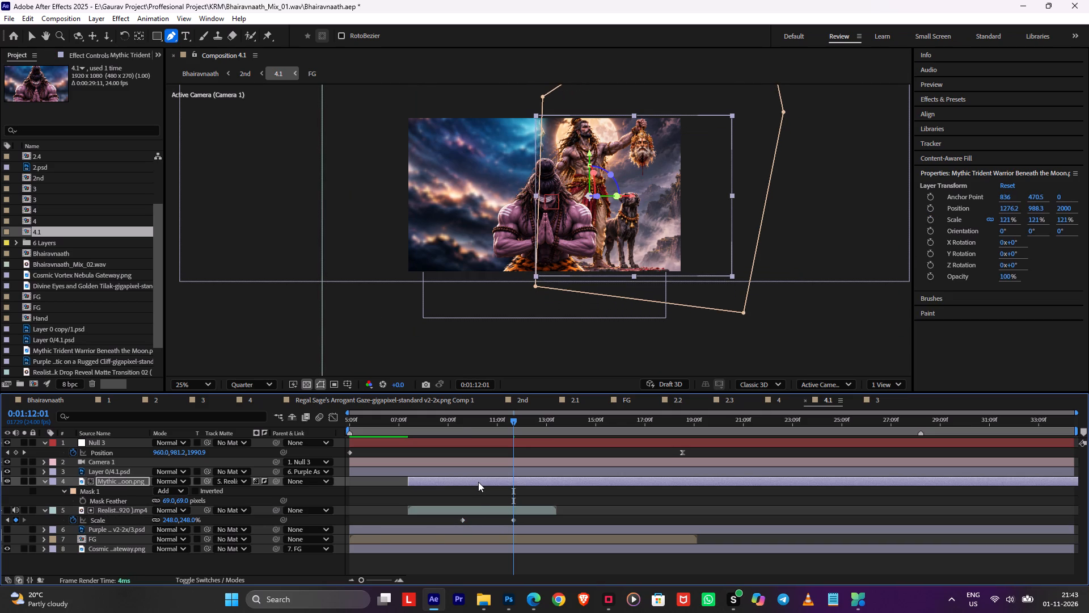
left_click_drag(455, 425, 401, 434)
key("space")
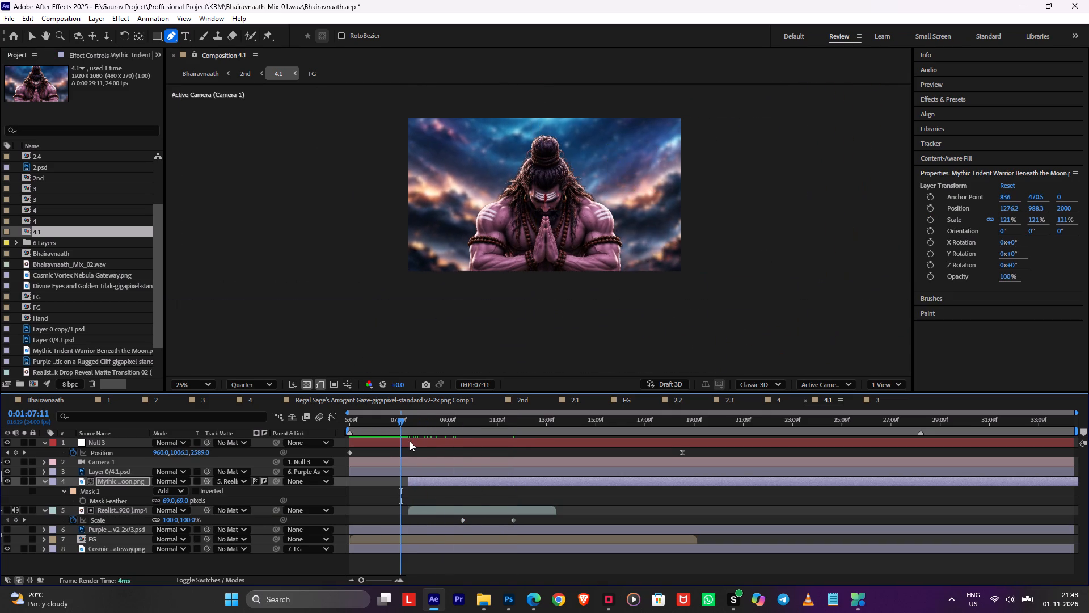
key("space")
key("ctrl+z")
key("ctrl+z")
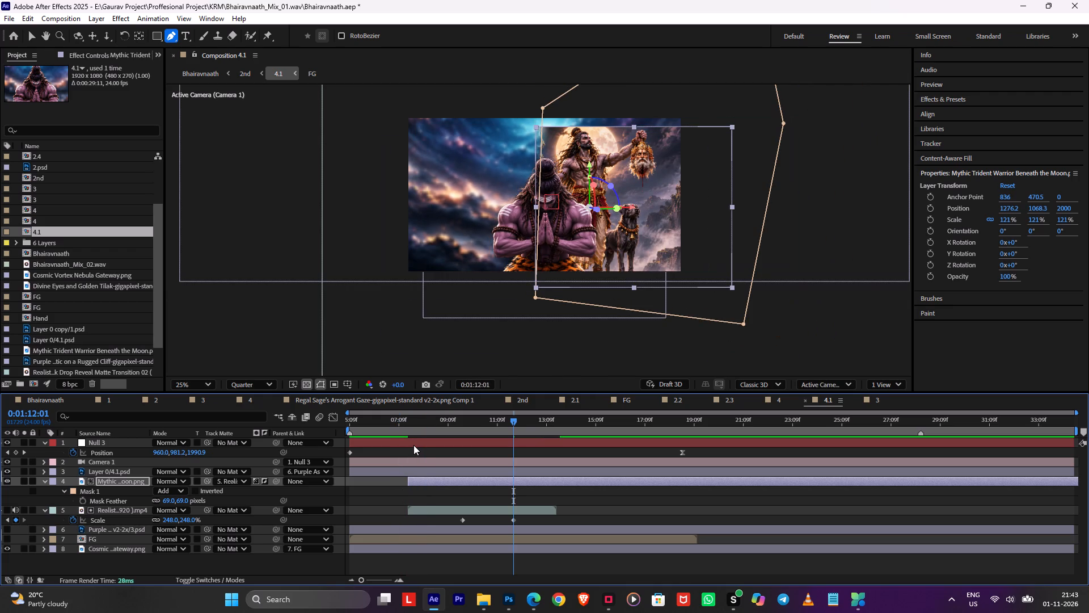
Preview the ink reveal in composition 4.1 from 0:01:07:18 and check the frames around 0:01:10:00.
left_click_drag(414, 426, 404, 429)
key("space")
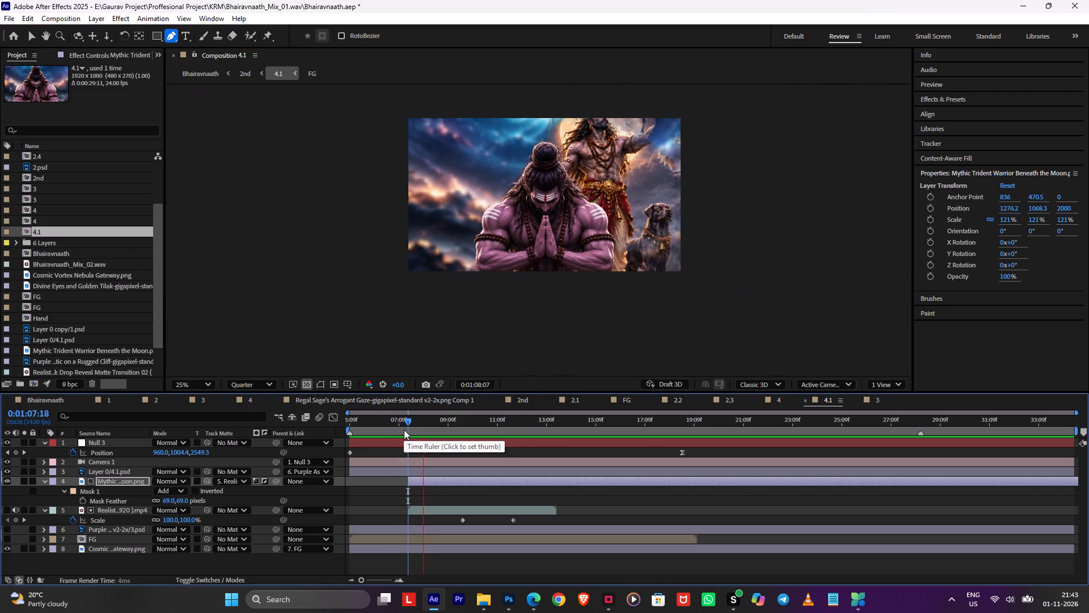
key("space")
key("space")
key("space")
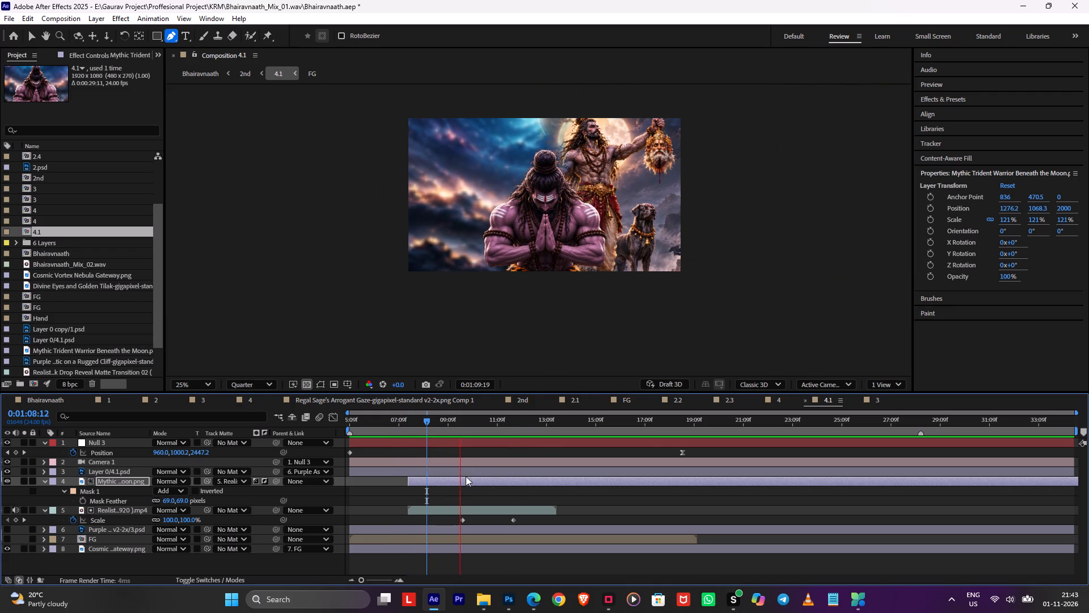
left_click_drag(455, 417, 463, 417)
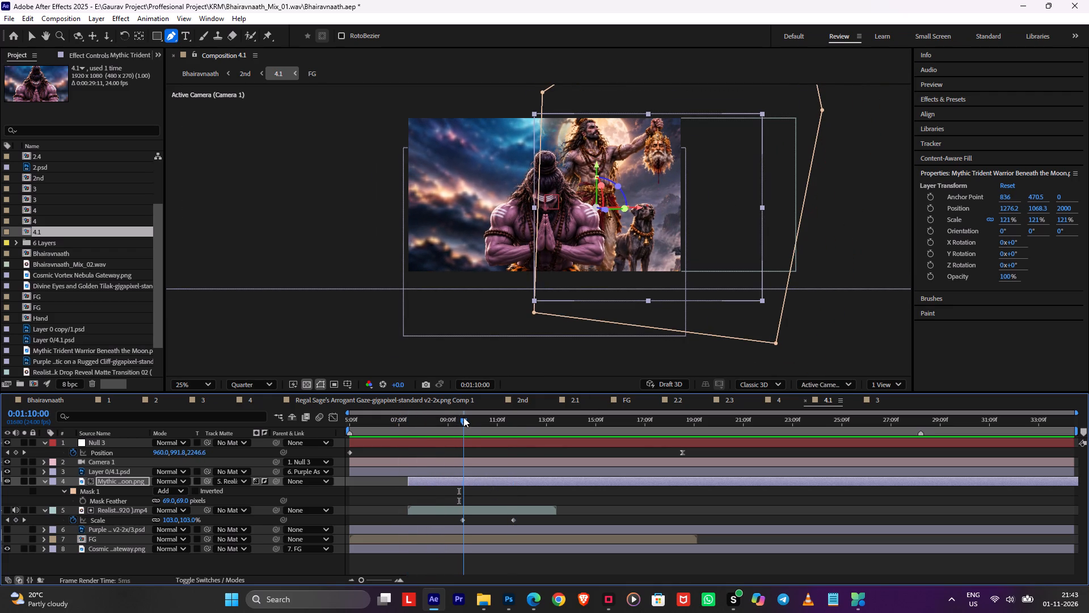
left_click_drag(463, 417, 462, 421)
Preview the reveal in the 2nd composition from 0:01:15:16 and save the project.
key("Tab")
left_click(412, 480)
key("space")
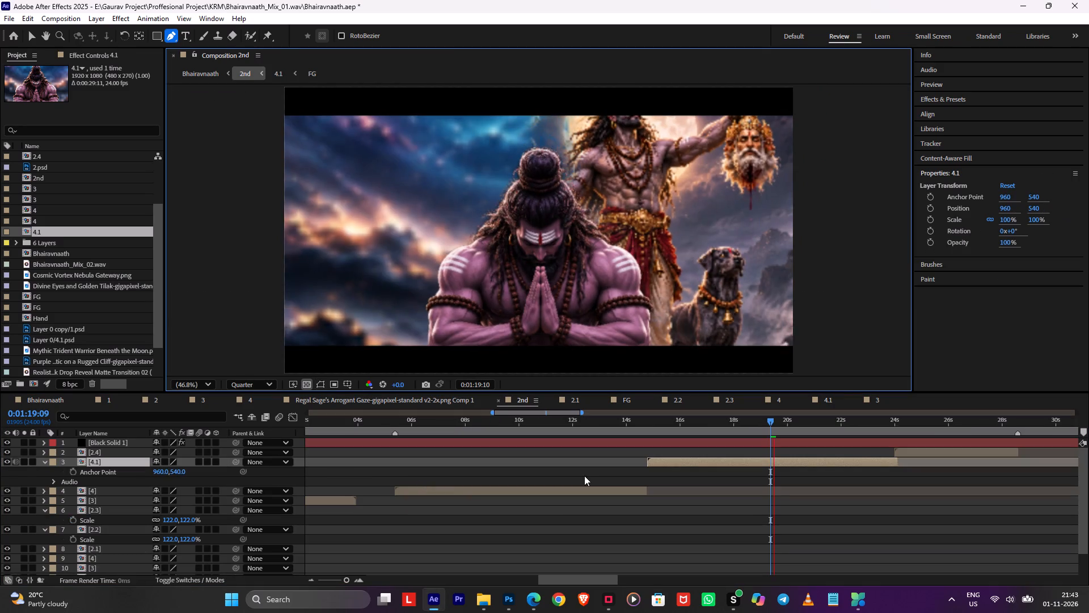
left_click_drag(755, 421, 745, 423)
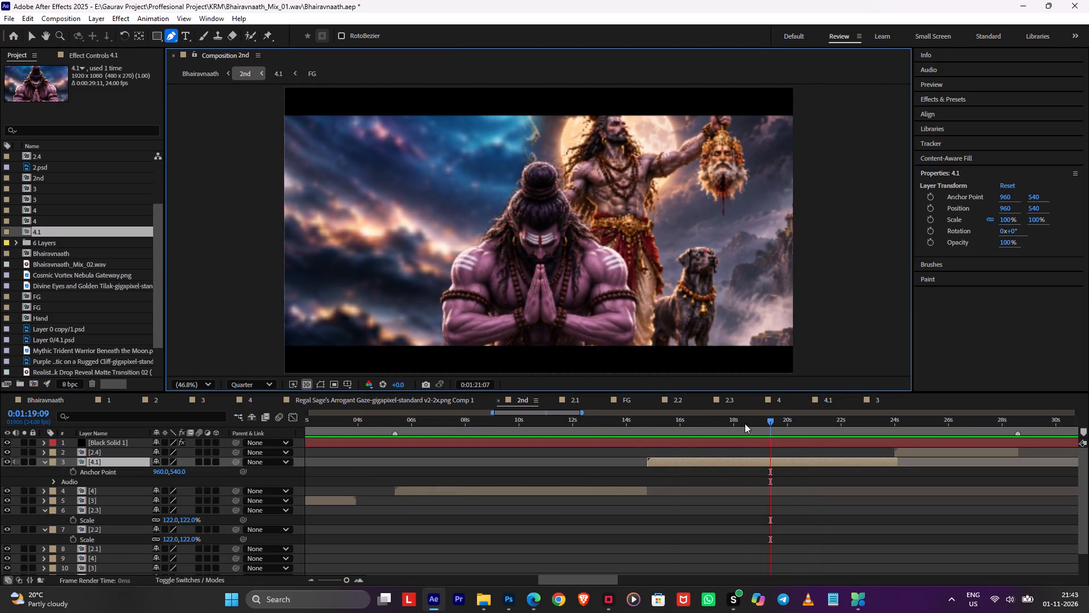
left_click_drag(745, 423, 669, 430)
key("space")
key("ctrl+s")
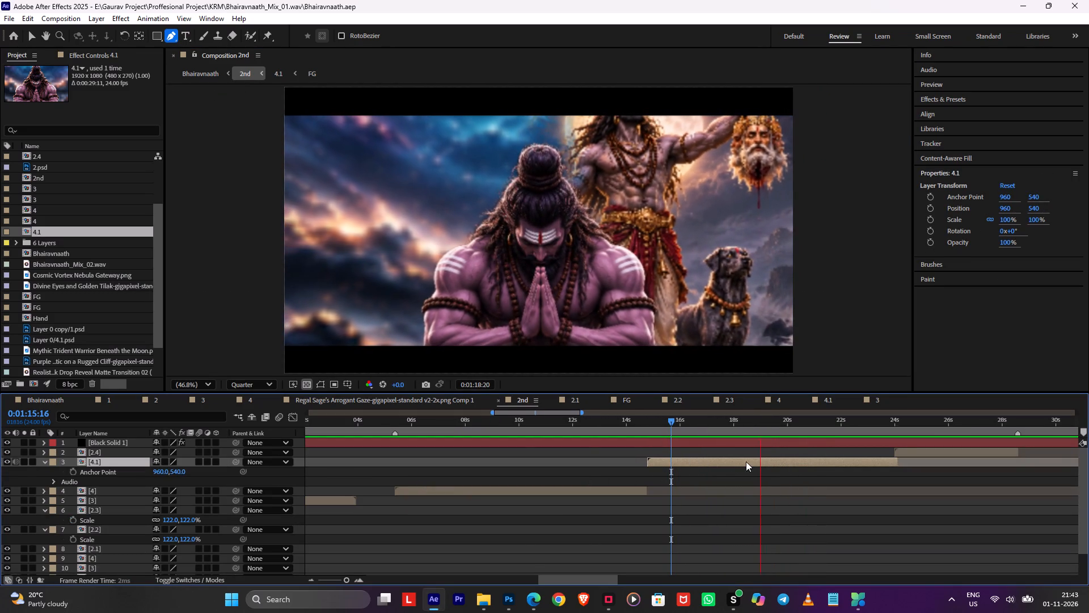
key("space")
key("space")
key("space")
Lower the Mythic Trident Warrior layer's opacity to 75% in composition 4.1.
double_click(775, 460)
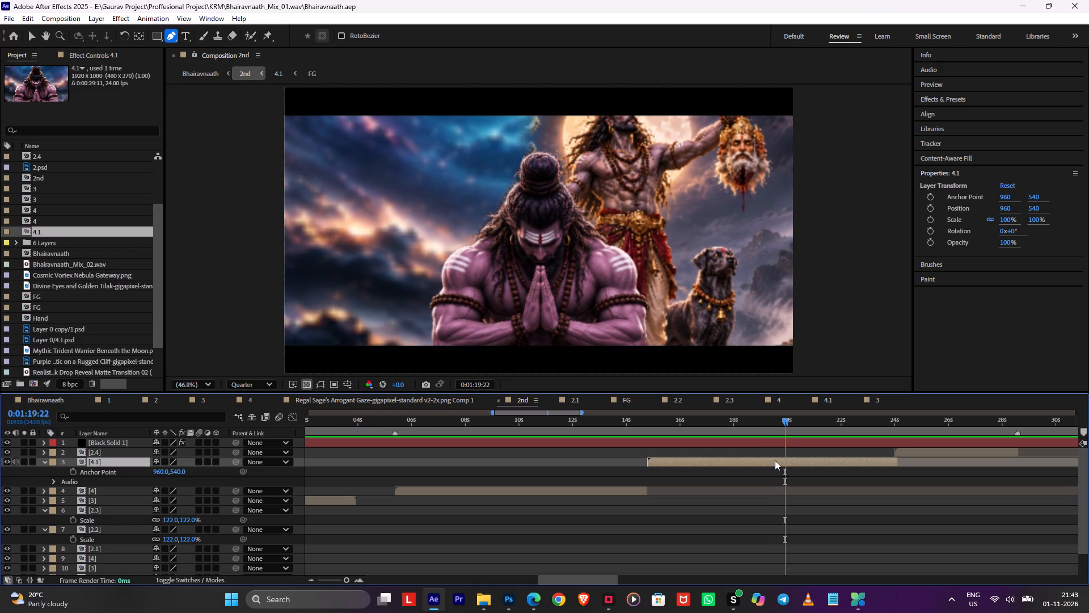
left_click(478, 494)
key("u")
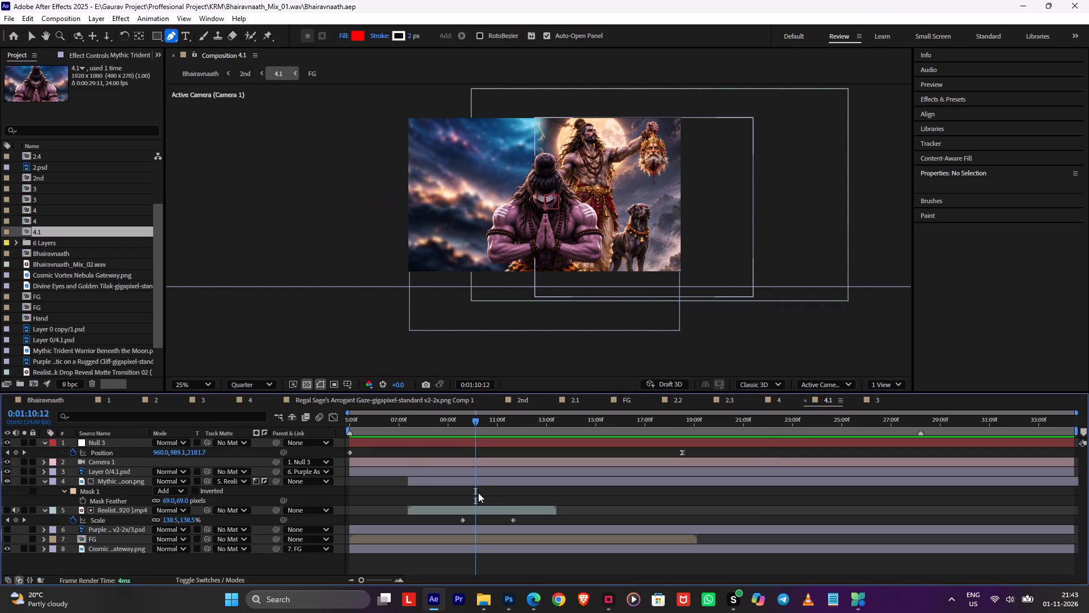
left_click(482, 468)
key("t")
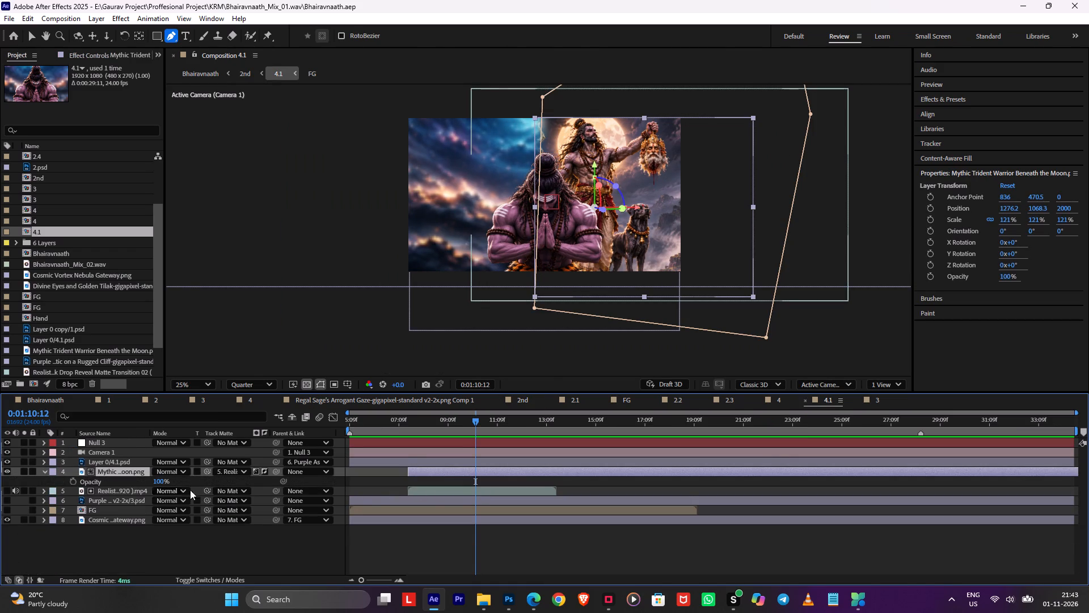
left_click_drag(156, 480, 137, 484)
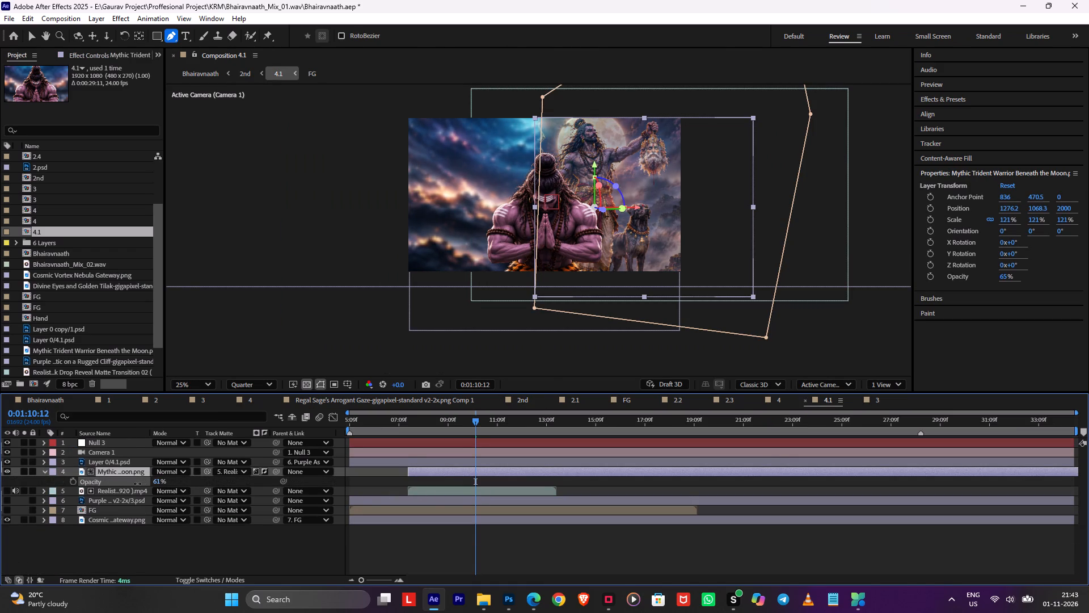
left_click_drag(137, 484, 143, 482)
Preview the 4.1 shot in the 2nd composition from 0:01:14:12 and save the project.
key("Tab")
left_click(88, 484)
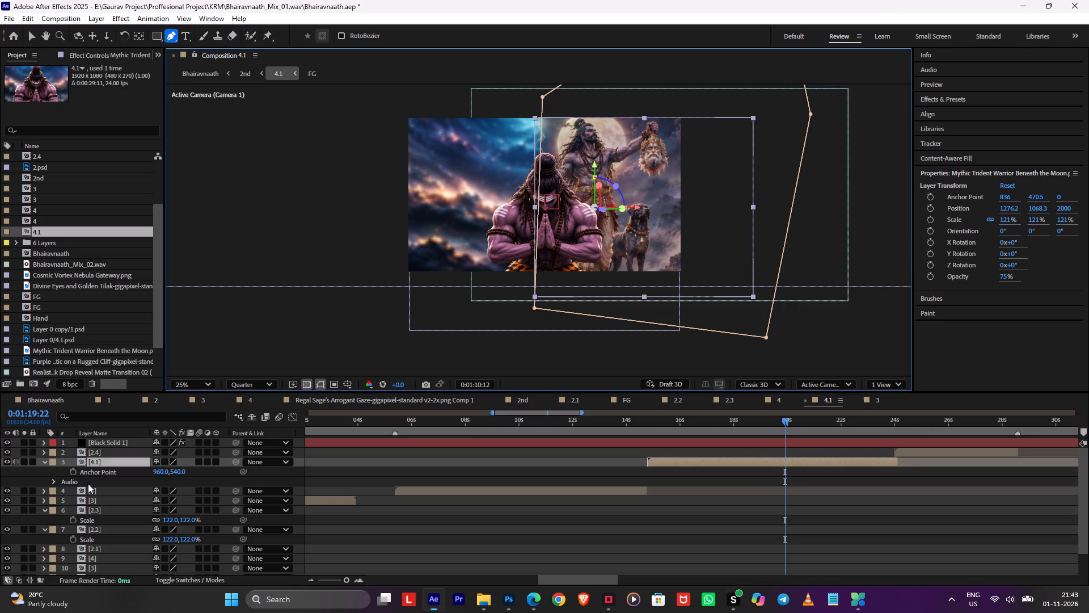
left_click(639, 424)
key("space")
key("ctrl+s")
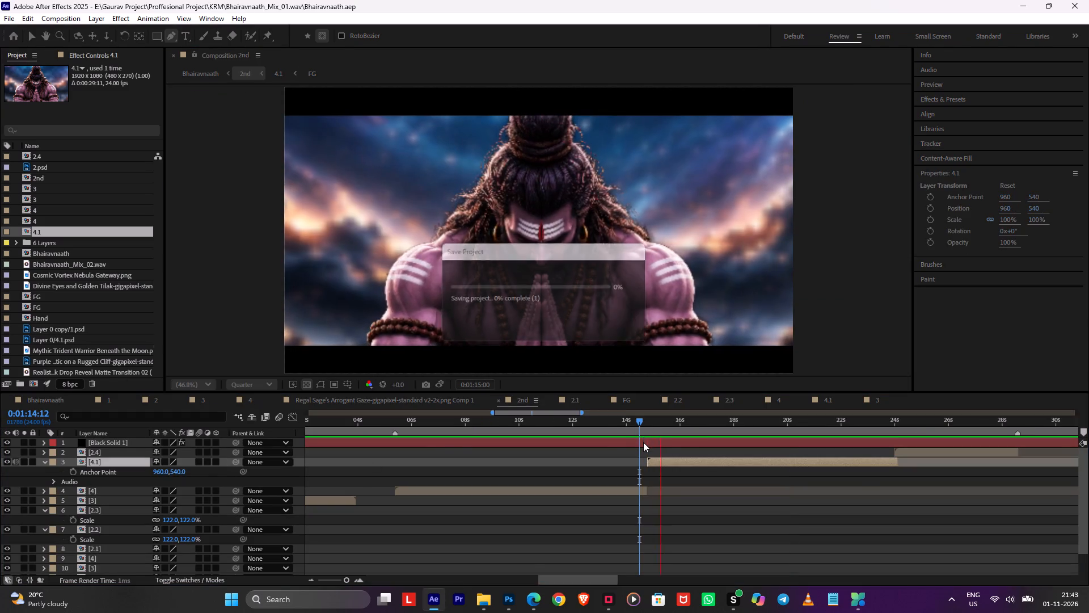
key("space")
key("space")
key("space")
key("space")
key("space")
key("space")
key("space")
key("space")
left_click_drag(716, 452, 552, 460)
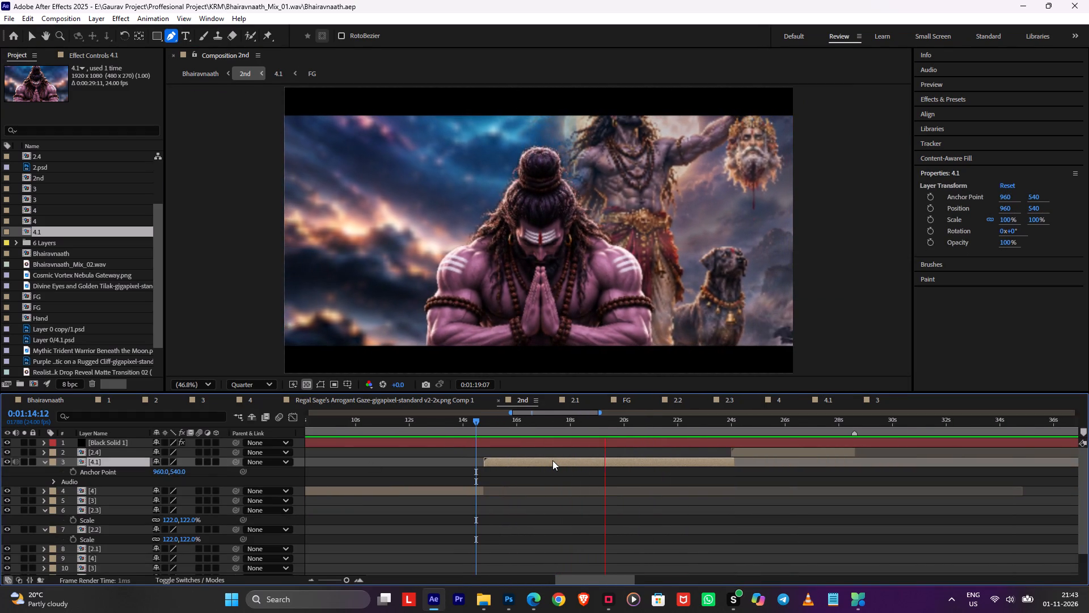
key("space")
key("space")
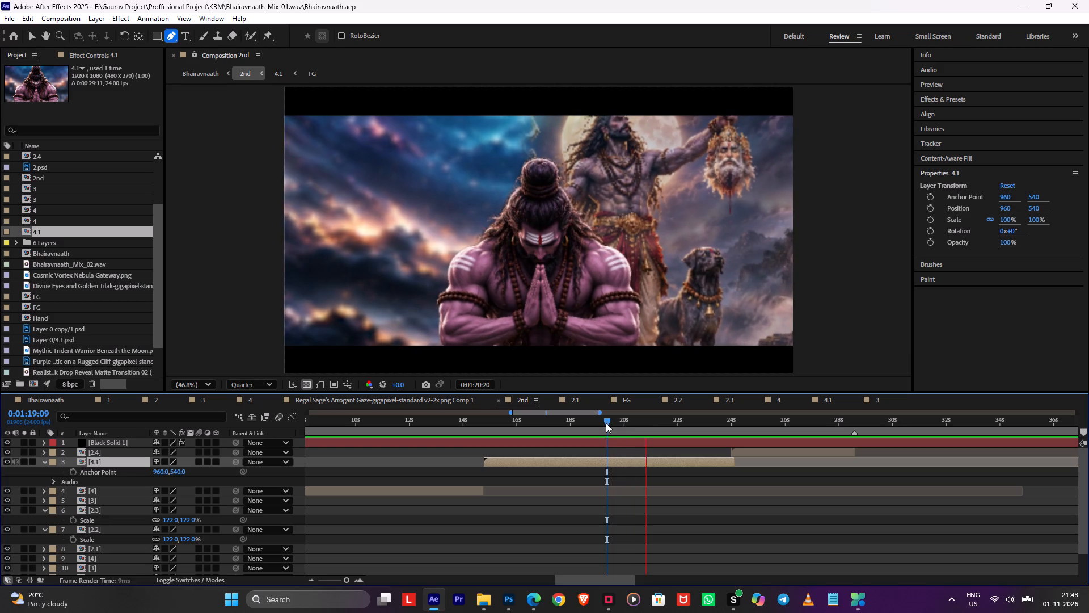
Split the 4.1 layer in the 2nd composition at 0:01:19:11.
left_click(606, 423)
key("space")
left_click(606, 422)
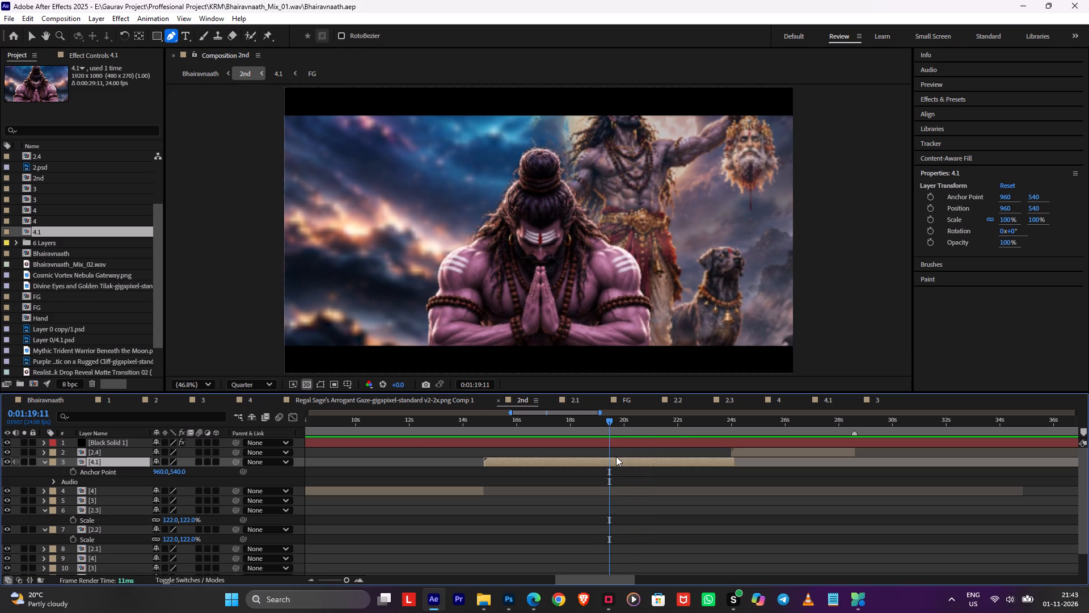
key("ctrl+shift+d")
double_click(597, 462)
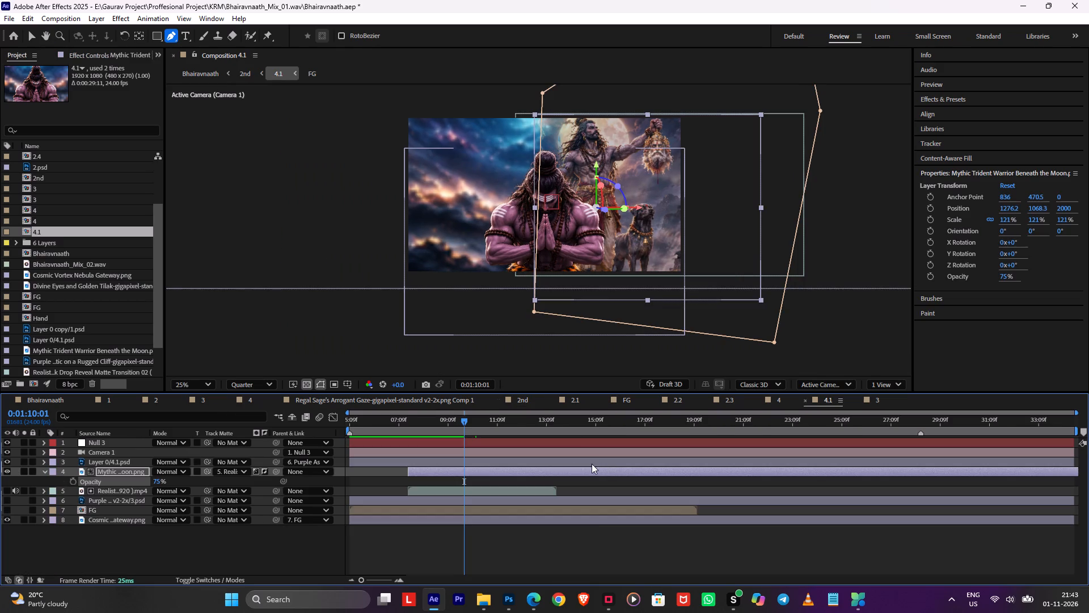
key("Tab")
left_click(363, 472)
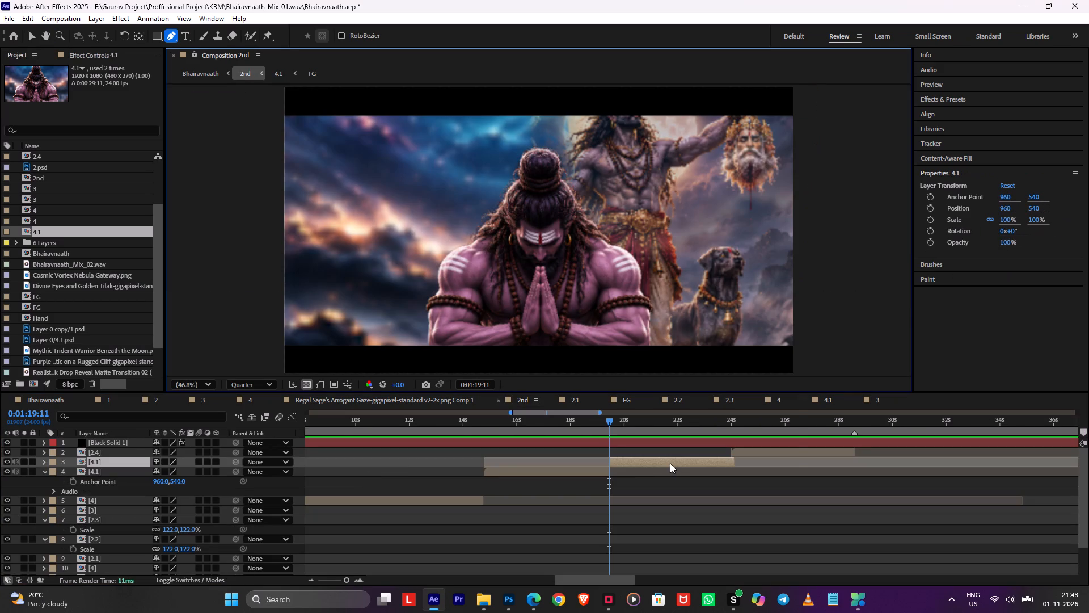
Duplicate composition 4.1 as 4.2 and replace the second split segment's source with 4.2.
right_click(670, 463)
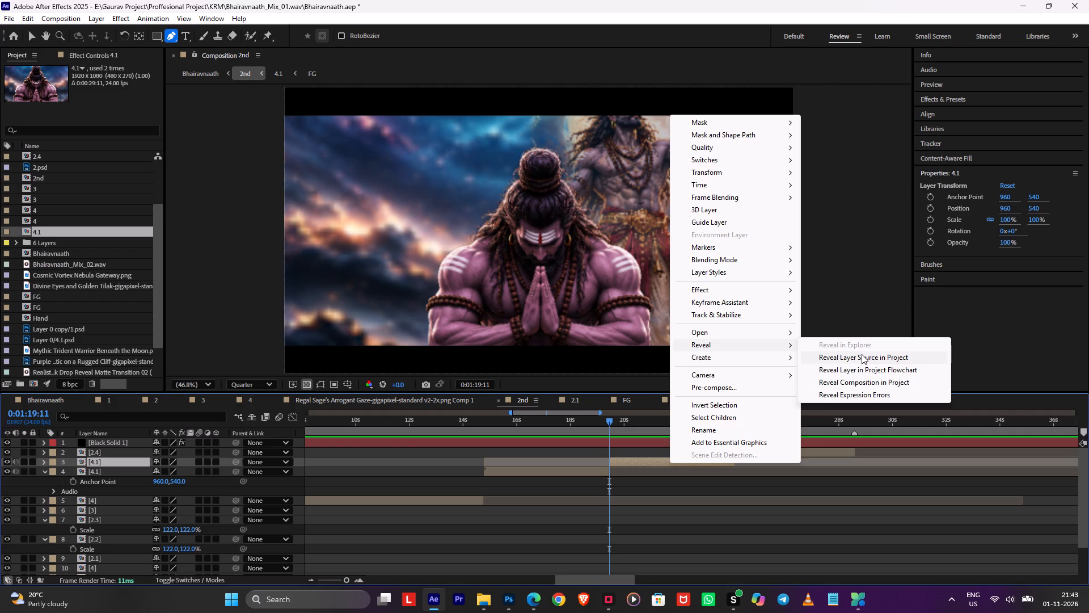
left_click(862, 354)
key("ctrl+d")
left_click_drag(52, 188, 108, 465)
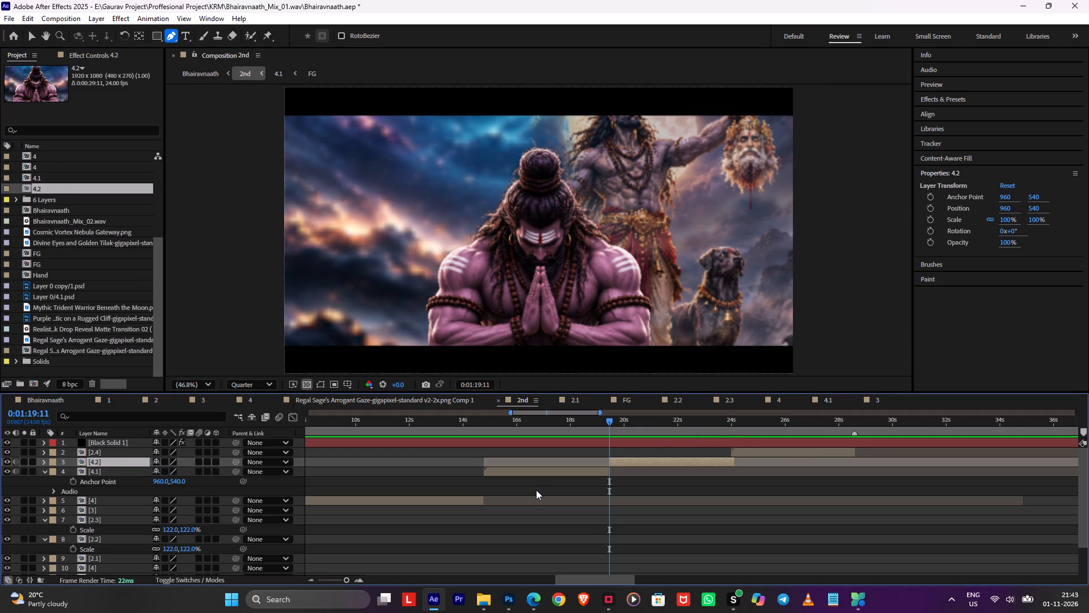
left_click(536, 490)
key("v")
In composition 4.2, clear Null 3's position animation and create a new keyframe at 0:01:10:01 with Z at 2877.1.
double_click(619, 460)
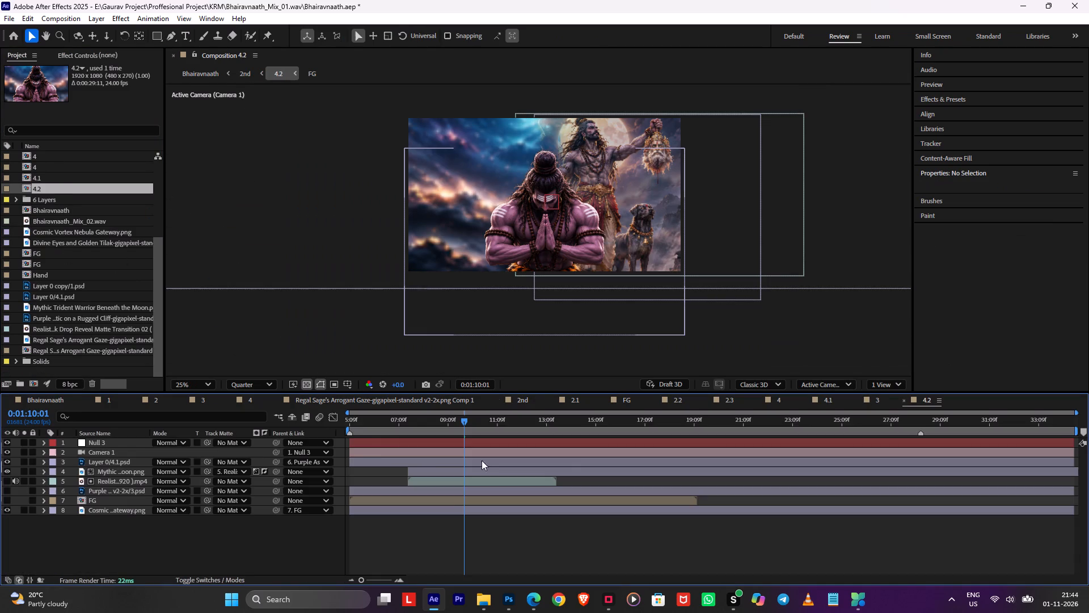
left_click(394, 444)
key("p")
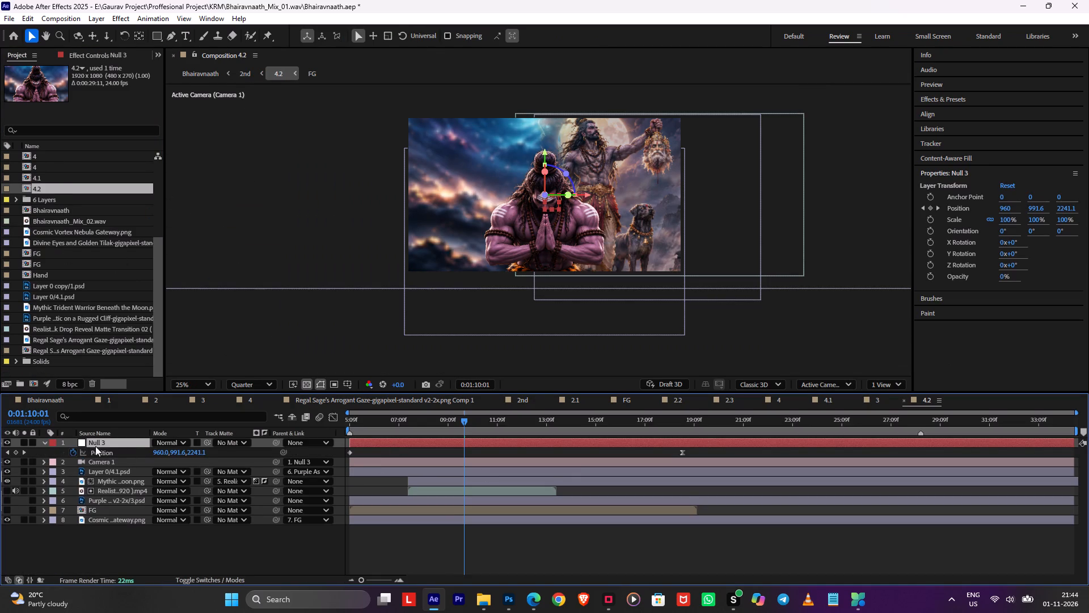
double_click(73, 451)
left_click_drag(195, 456, 334, 449)
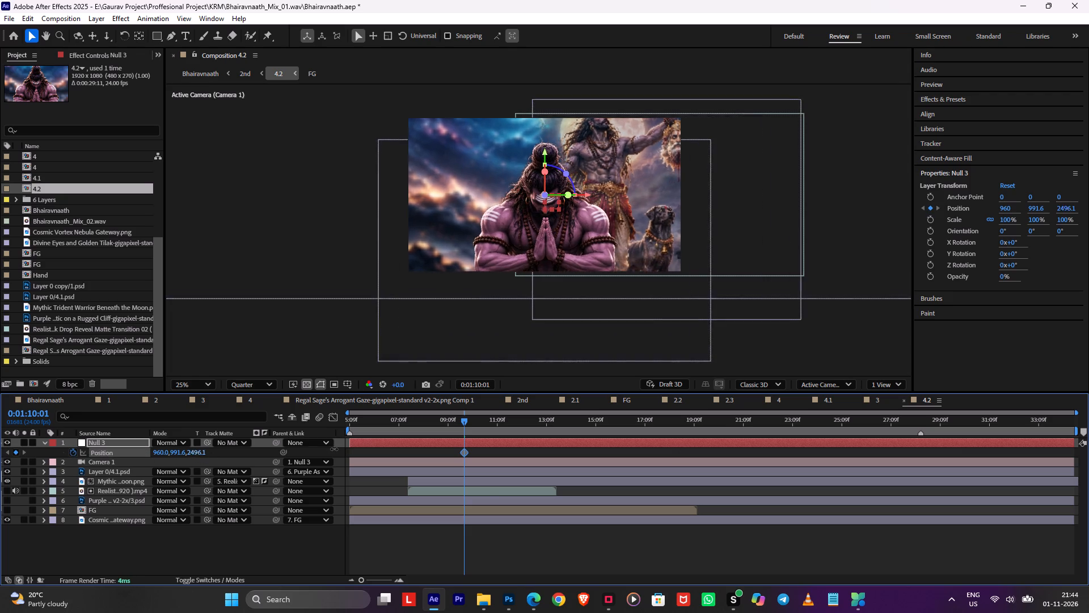
left_click_drag(334, 449, 544, 445)
Hide the Mythic Trident Warrior layer in composition 4.2.
left_click(484, 477)
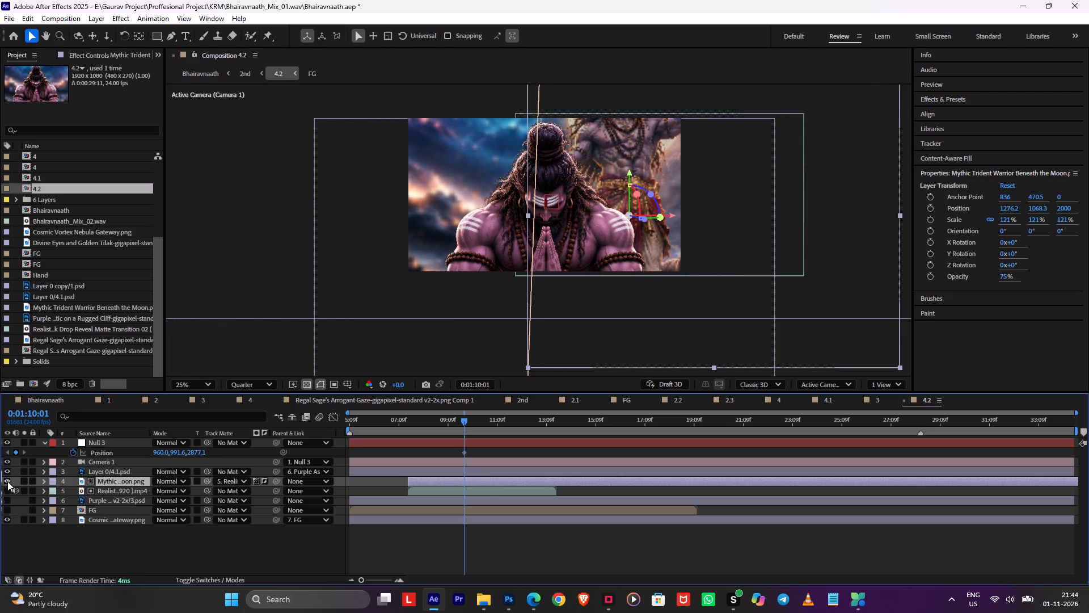
left_click(7, 481)
Set Null 3's position at 0:01:10:01 to 921, 1033.6, 2916.1.
left_click_drag(193, 452, 213, 450)
left_click_drag(175, 454, 200, 452)
left_click_drag(160, 453, 140, 455)
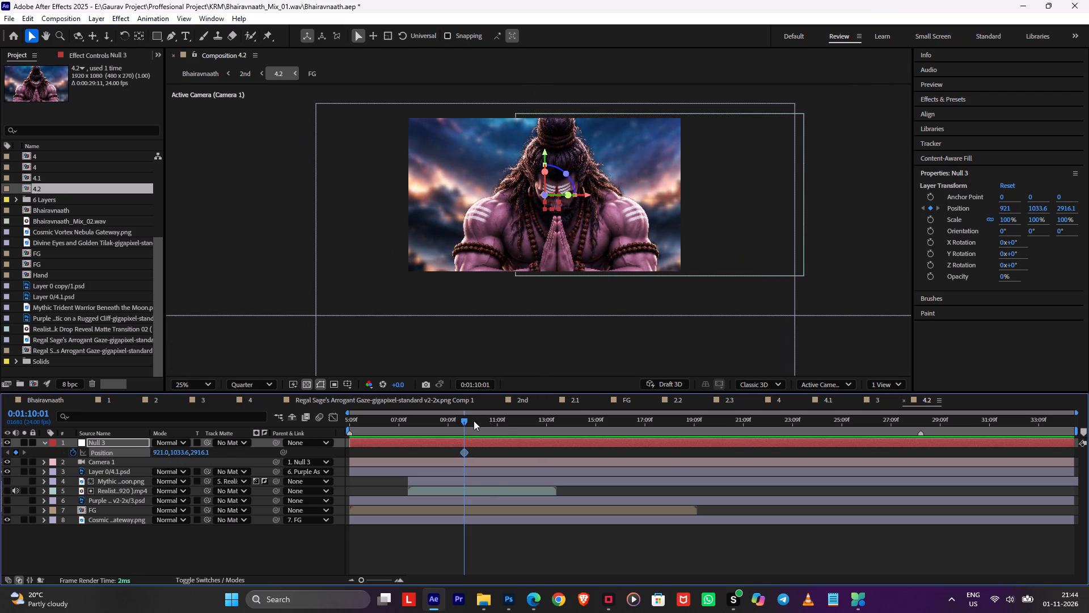
Keyframe Null 3's position at 0:01:13:08 as 921, 962.6, 2671.1, apply Easy Ease and move the keyframe to 0:01:15:09.
left_click_drag(507, 422, 545, 422)
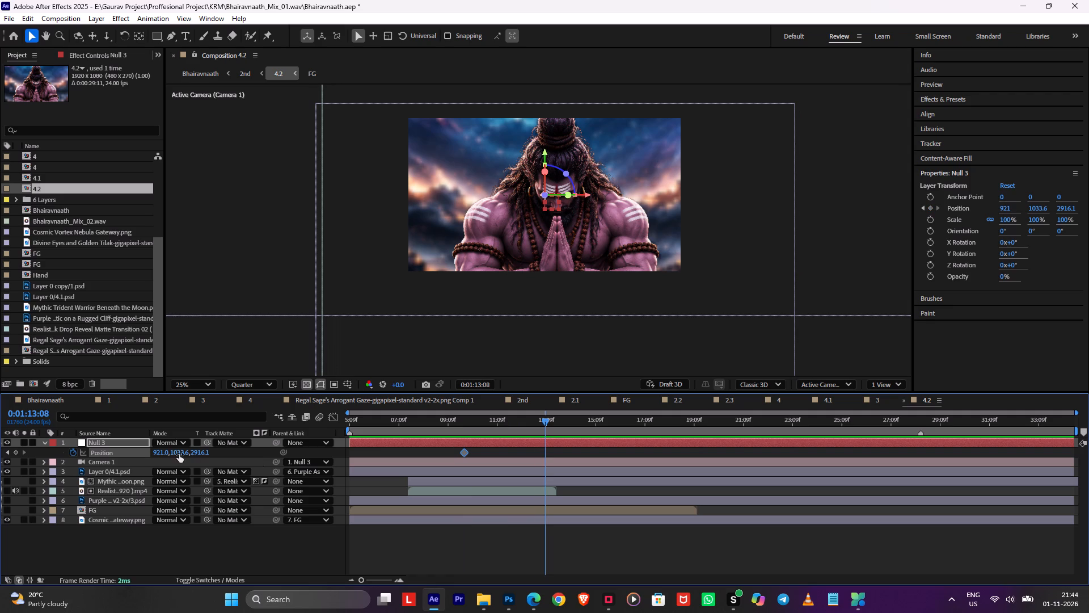
left_click_drag(179, 454, 126, 466)
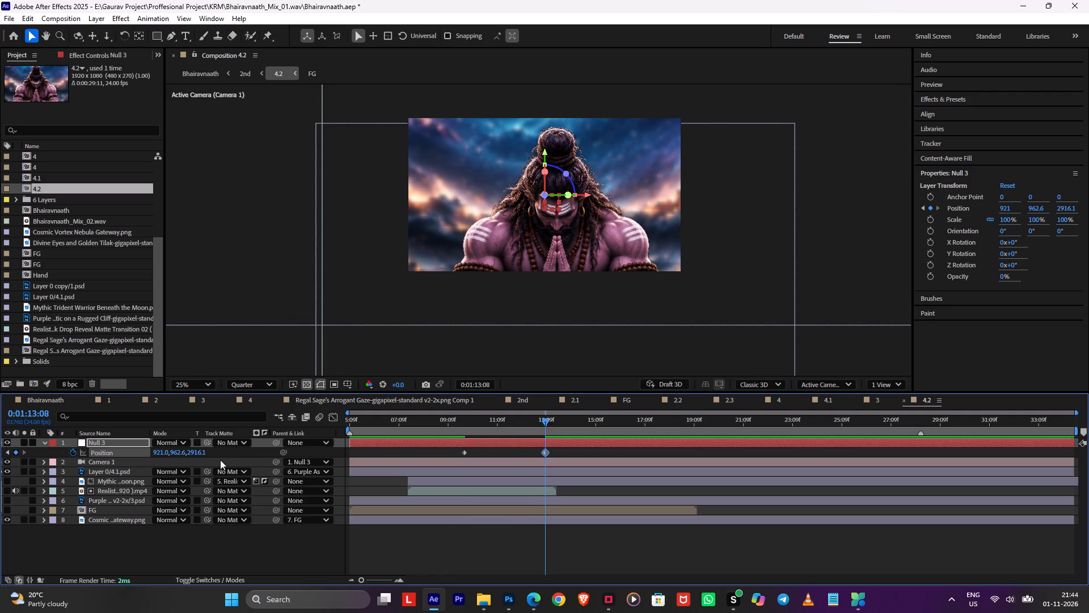
left_click(199, 459)
left_click_drag(199, 455, 67, 461)
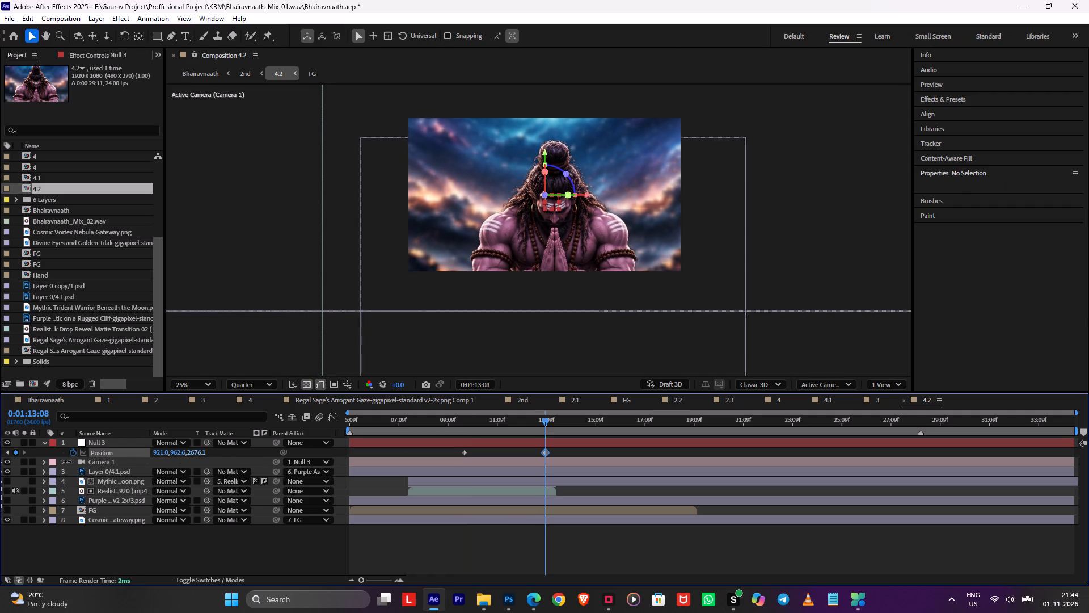
left_click_drag(67, 461, 66, 461)
key("F9")
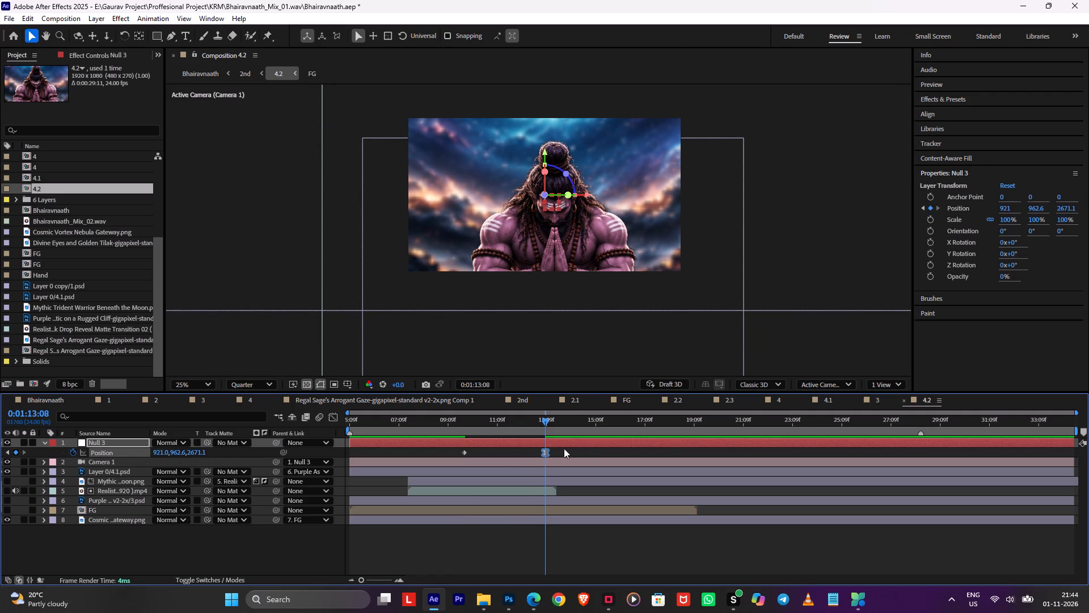
left_click_drag(544, 451, 595, 450)
Preview the cut from 4.1 to 4.2 in the 2nd composition from 0:01:18:06 and save the project.
key("Tab")
left_click(536, 454)
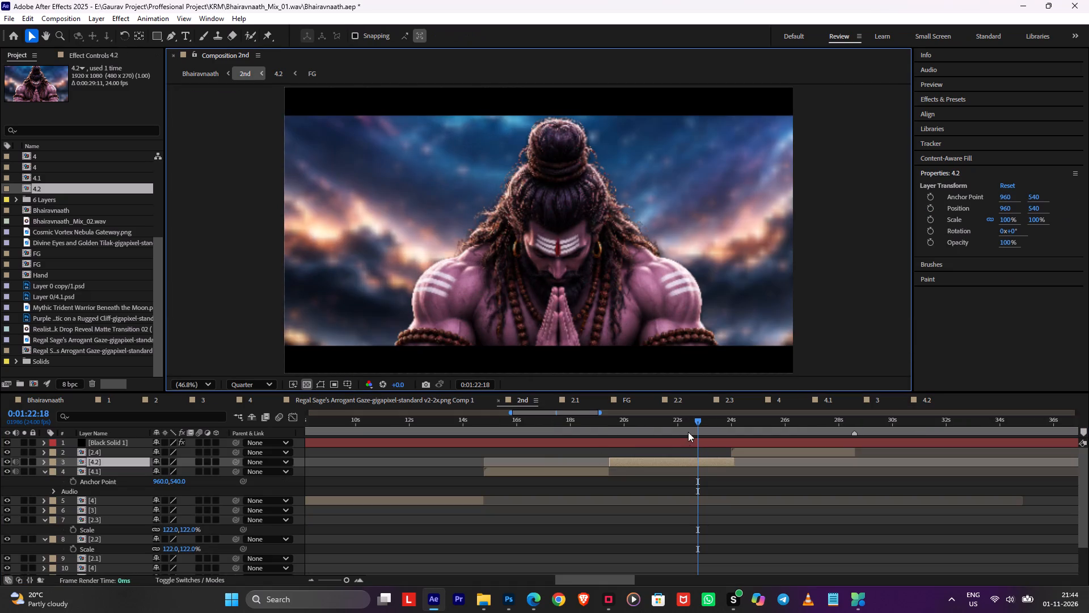
left_click_drag(690, 422, 576, 432)
key("space")
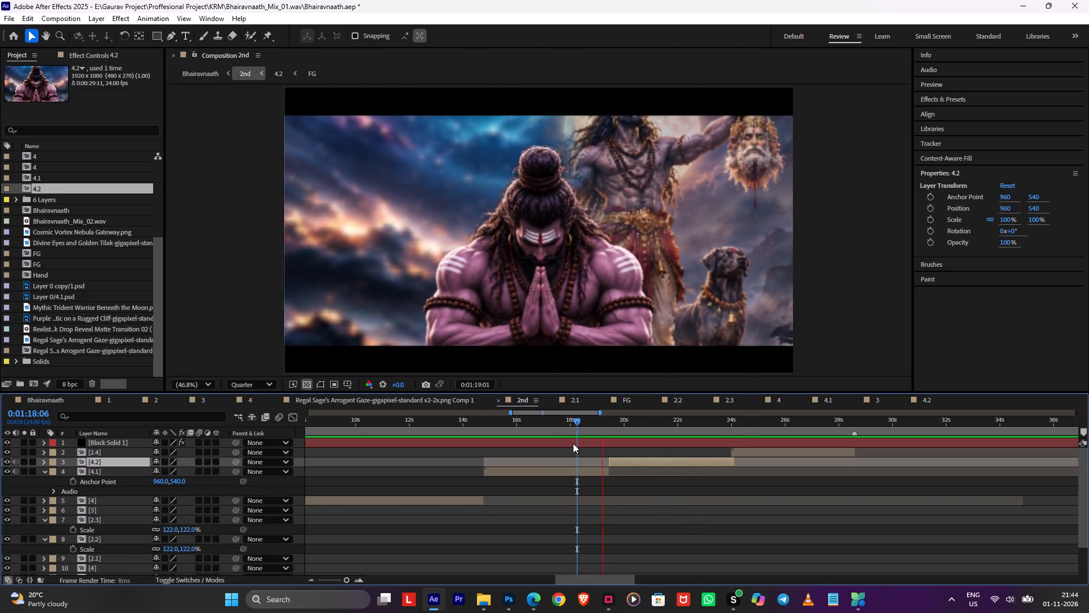
key("ctrl+s")
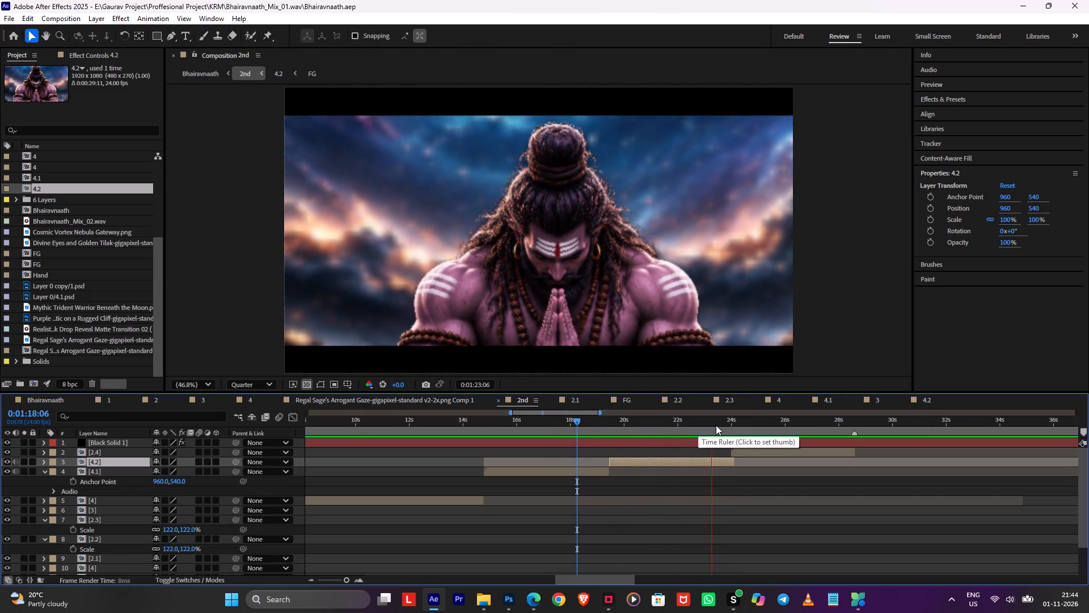
Slip the 4.2 layer's content within its trimmed segment so the cut at 0:01:19:11 shows source time 0:01:08:07.
left_click_drag(717, 421, 615, 439)
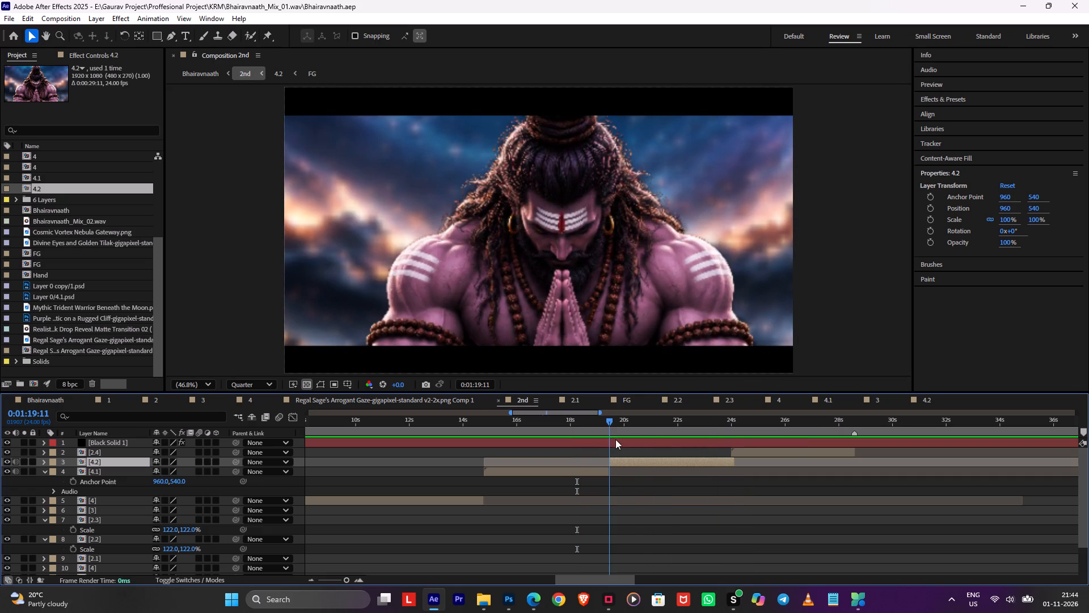
left_click_drag(615, 439, 615, 440)
left_click_drag(584, 460, 631, 460)
Move Null 3's starting position keyframe in 4.2 to 0:01:08:07 and set its Z value to 2799.1.
double_click(627, 464)
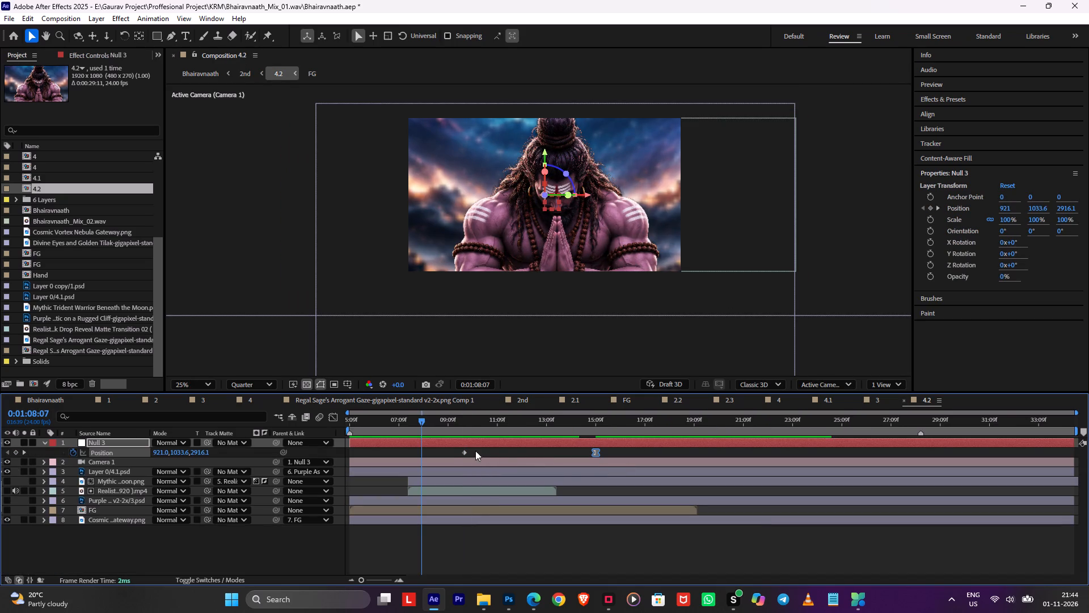
left_click_drag(465, 455, 413, 459)
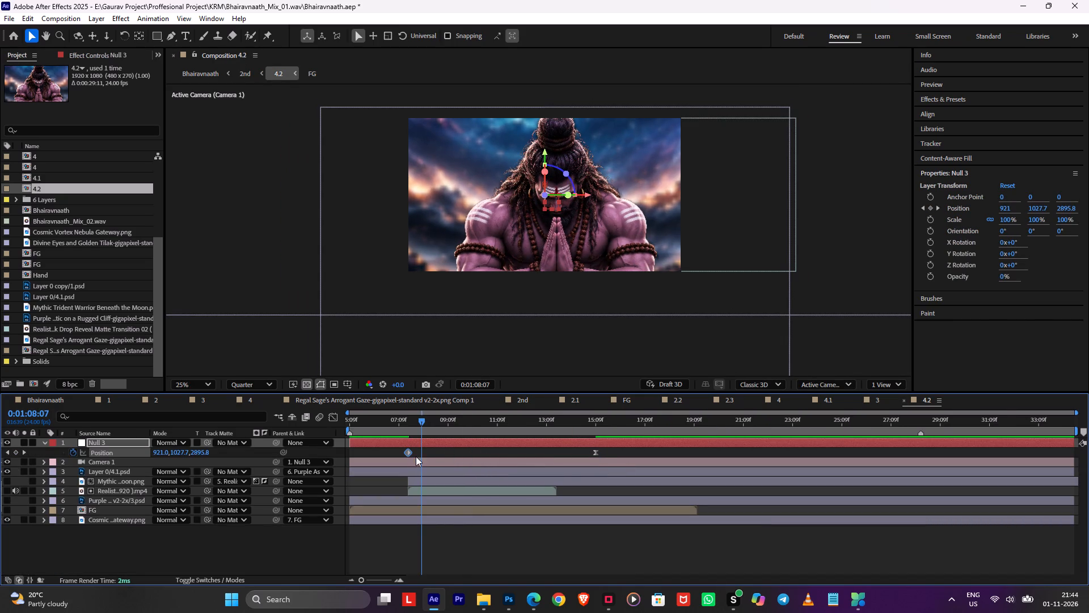
left_click_drag(407, 452, 419, 454)
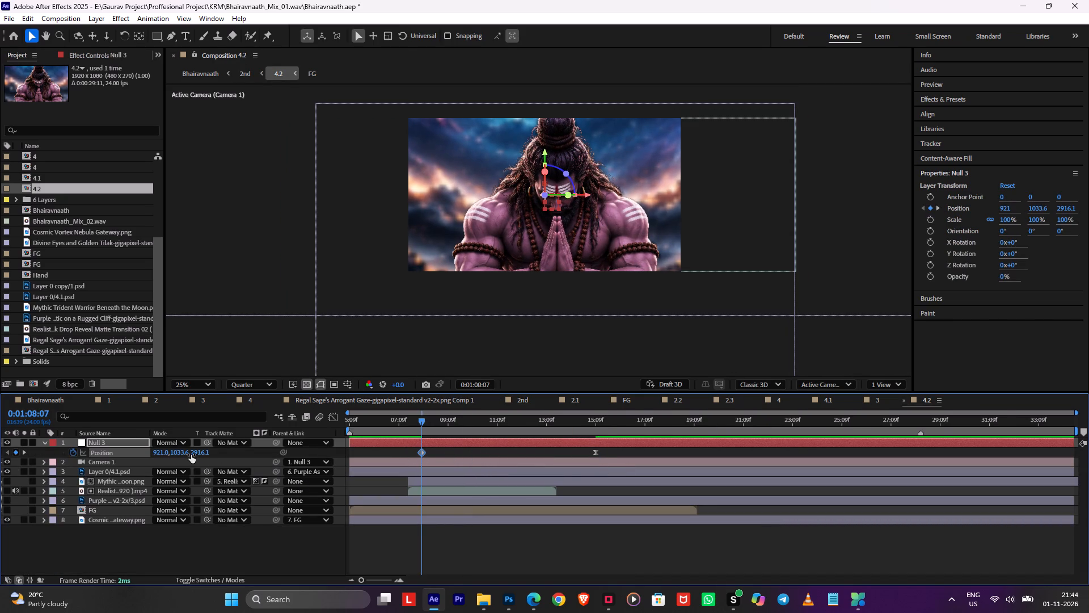
left_click_drag(192, 454, 133, 460)
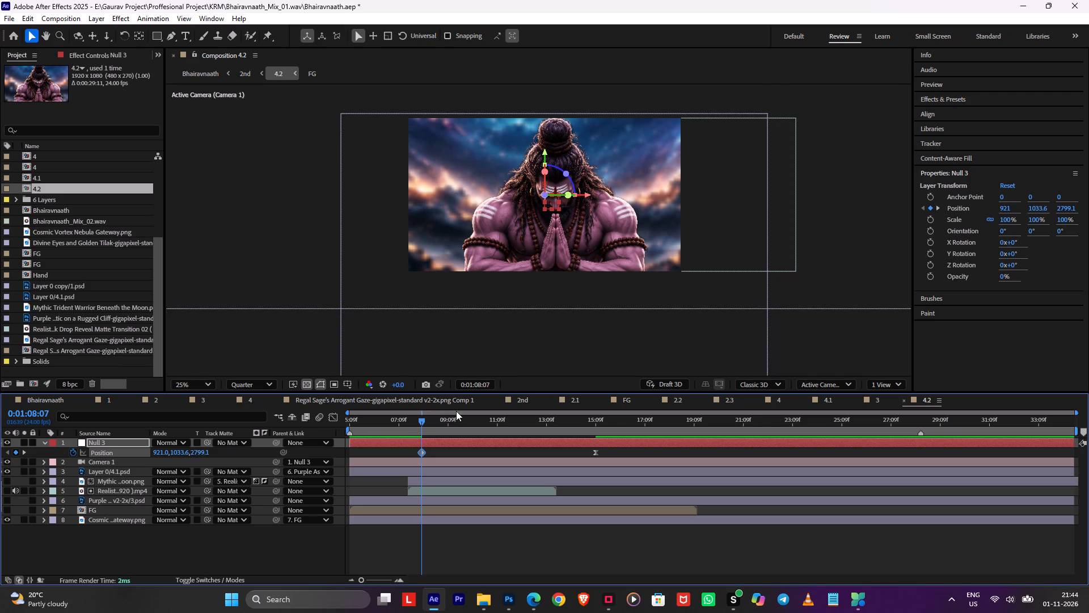
Set the Y position of Null 3's keyframe at 0:01:15:09 to 1028.6.
left_click_drag(462, 418, 593, 443)
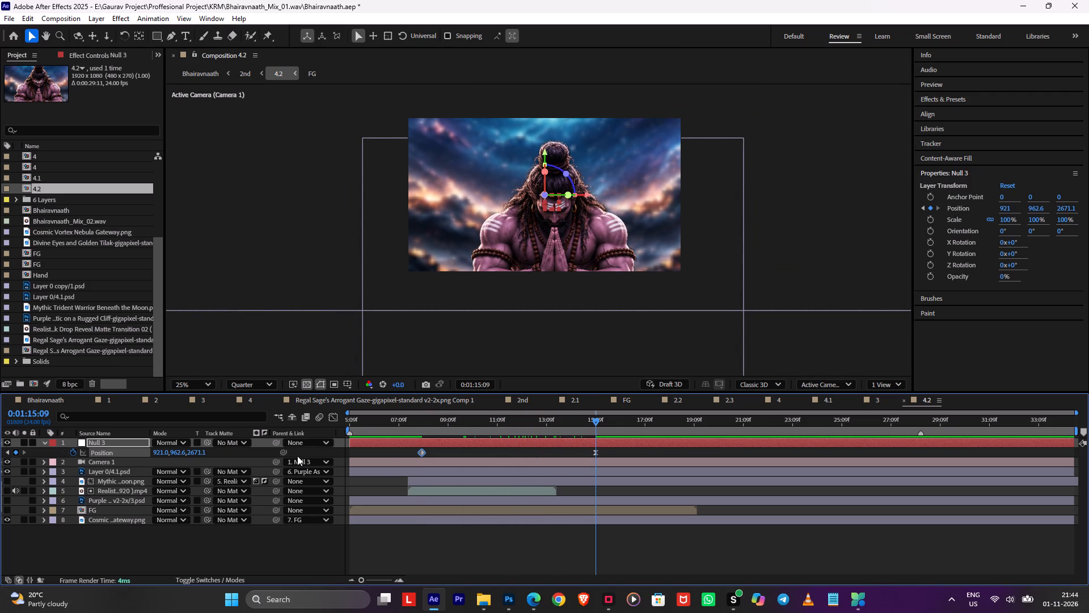
left_click_drag(177, 455, 213, 456)
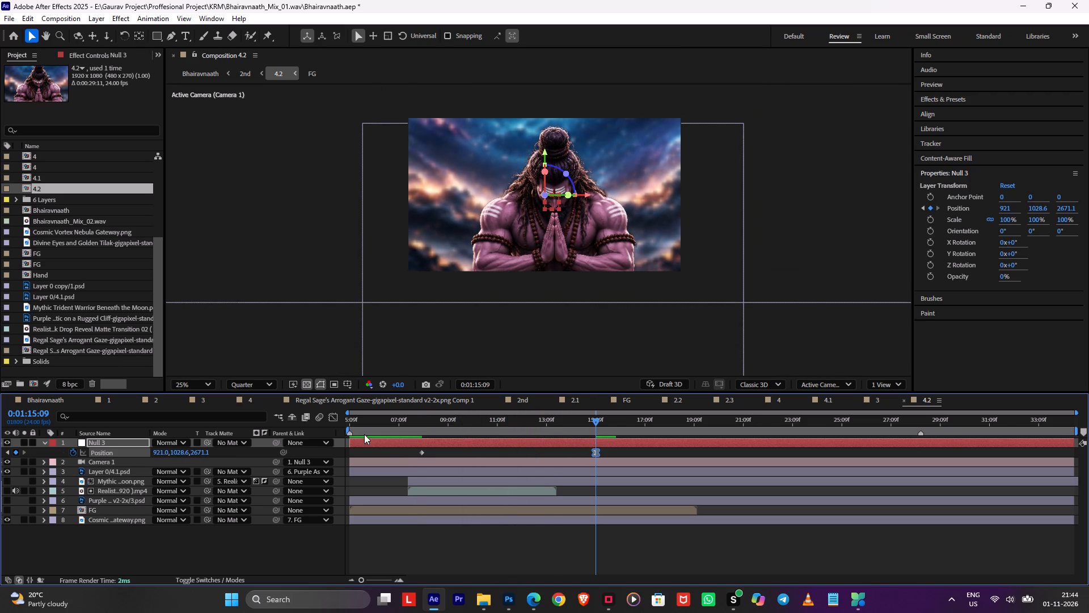
Set the Z position of Null 3's keyframe at 0:01:08:07 to 2911.1.
left_click_drag(411, 427, 419, 428, "shift")
left_click_drag(201, 455, 222, 455)
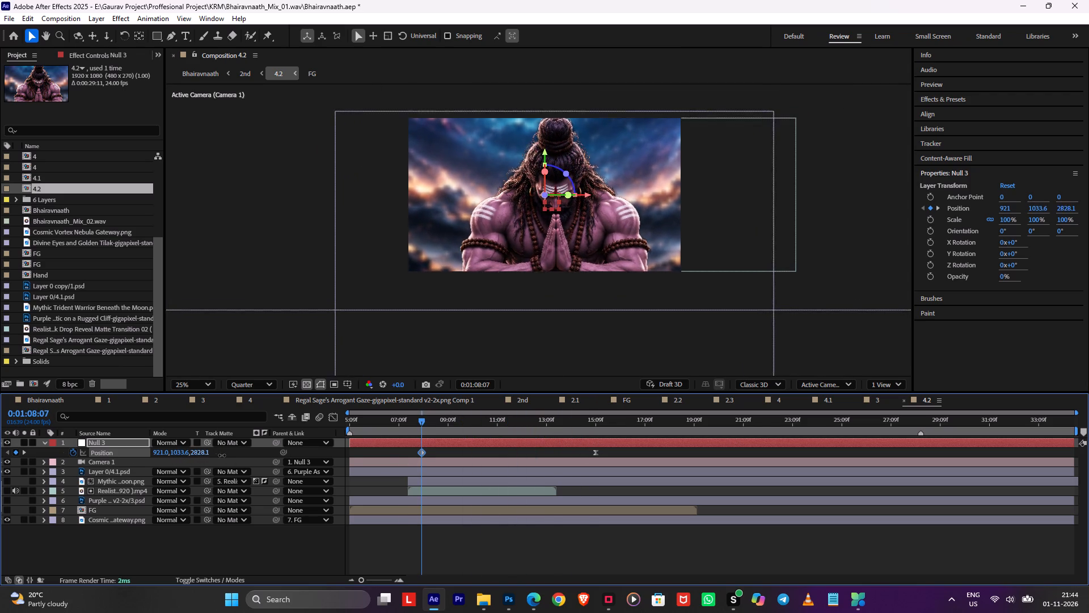
left_click_drag(222, 455, 266, 456)
Save the project, preview the 2nd composition from 0:01:14:05 and check the frames around the cut at 0:01:19:10.
key("Tab")
left_click(199, 455)
key("ctrl+s")
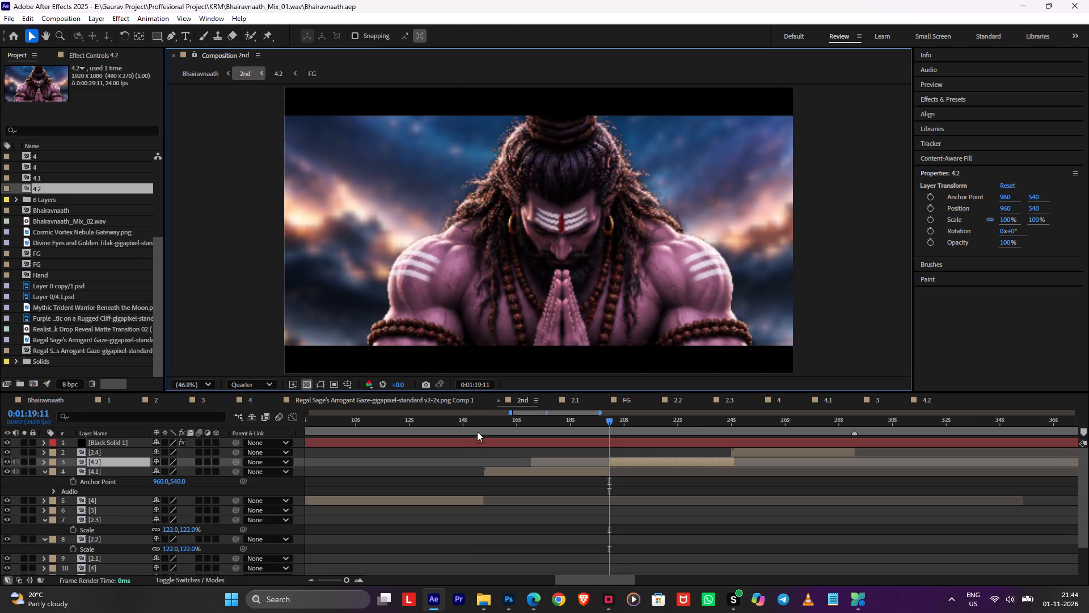
left_click(468, 429)
key("space")
key("ctrl+s")
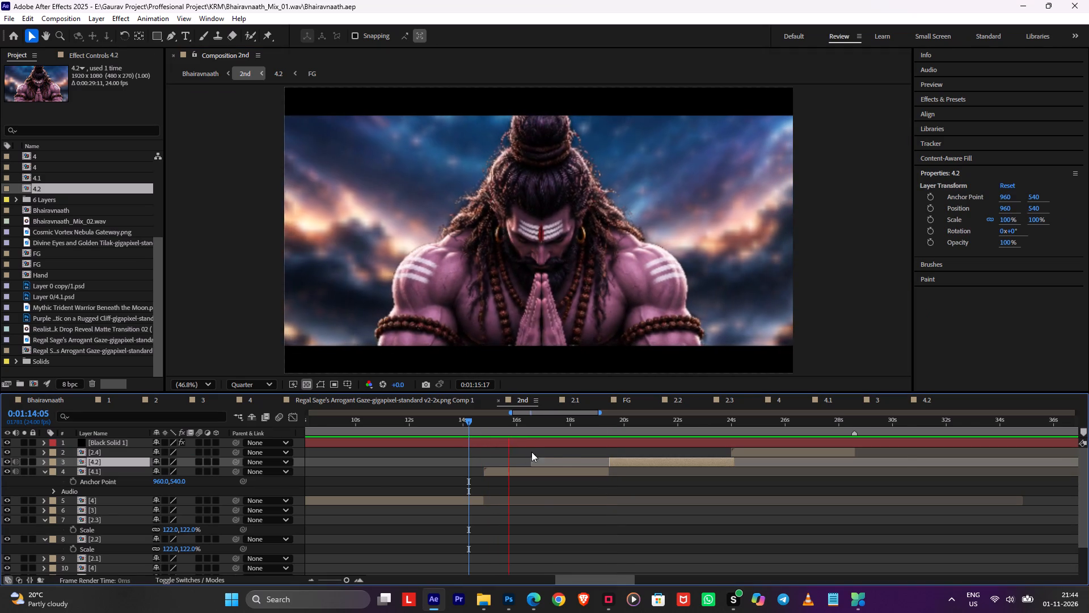
scroll(559, 454, "up", 1, "alt")
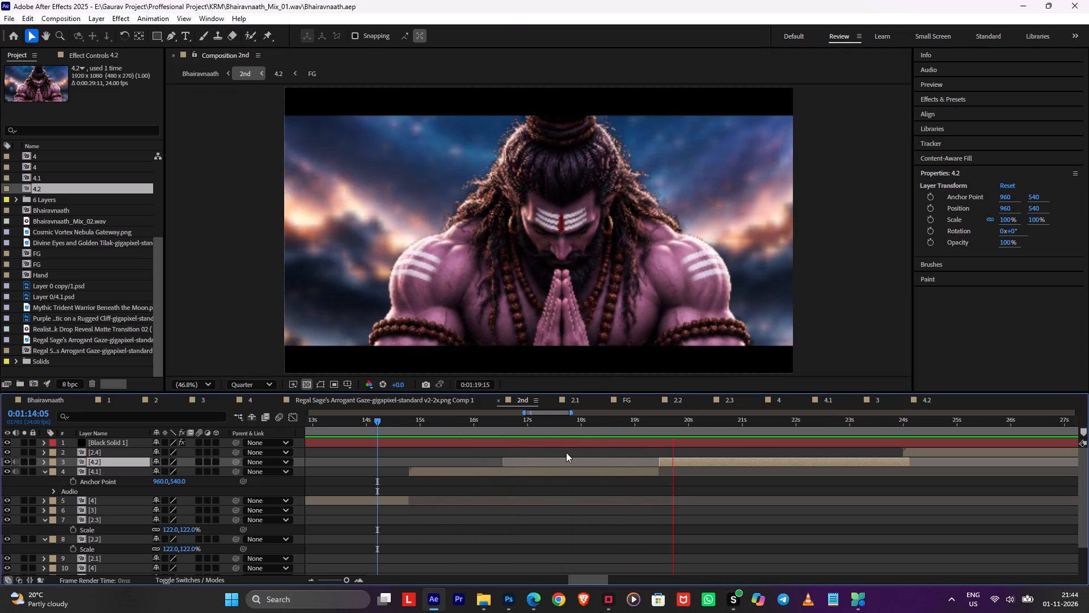
left_click_drag(670, 422, 653, 425)
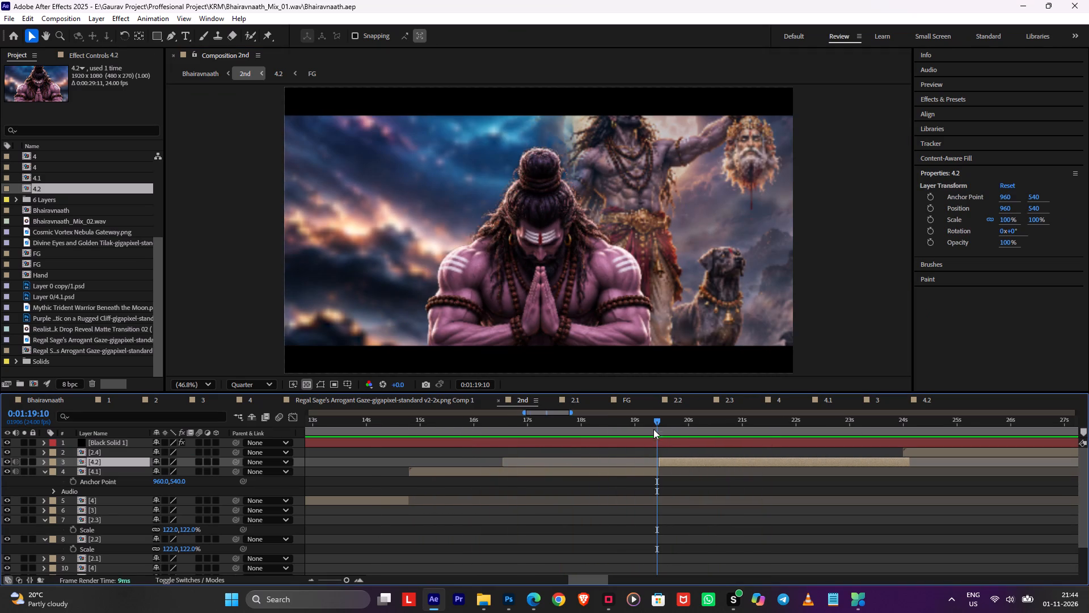
left_click_drag(653, 424, 661, 427)
In 4.2, set the Z position of Null 3's keyframe at 0:01:15:09 to 3094.1 and increase its X position slightly.
double_click(664, 459)
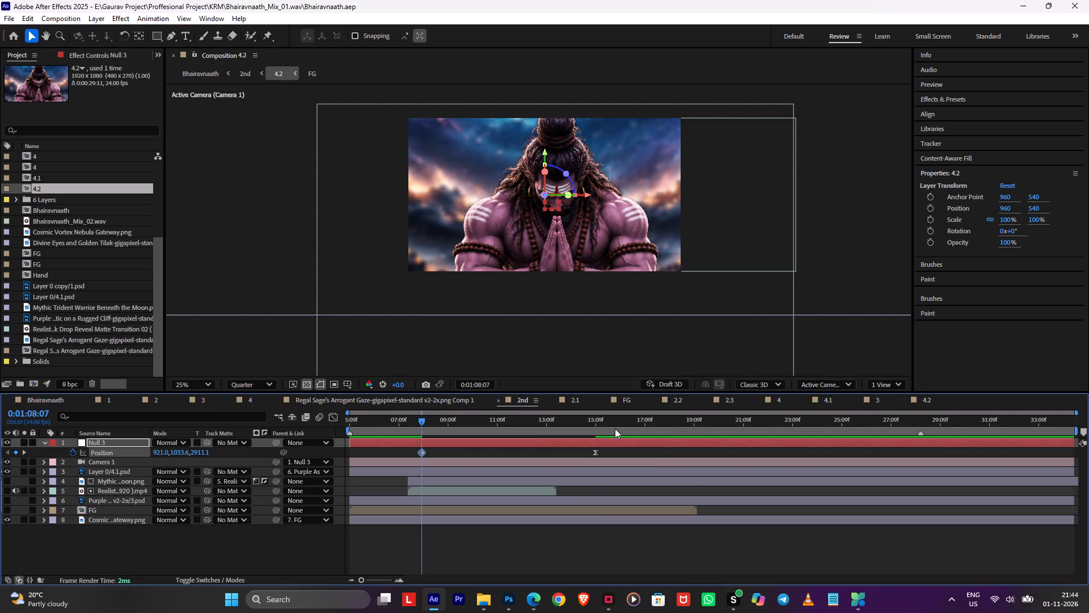
left_click_drag(596, 418, 602, 424)
left_click_drag(198, 455, 274, 453)
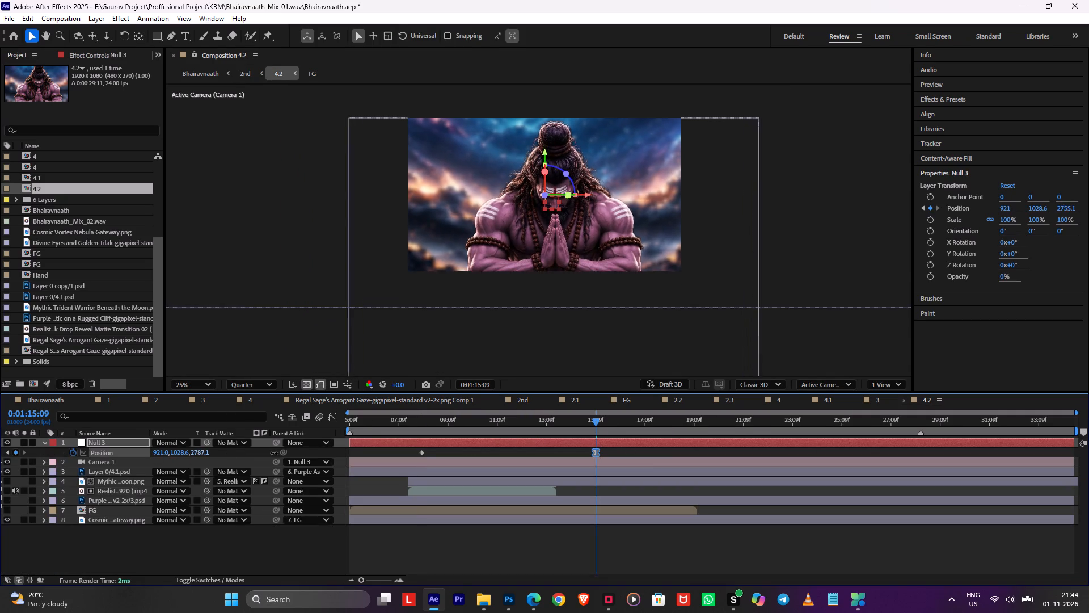
left_click_drag(274, 453, 426, 443)
left_click_drag(159, 451, 162, 451)
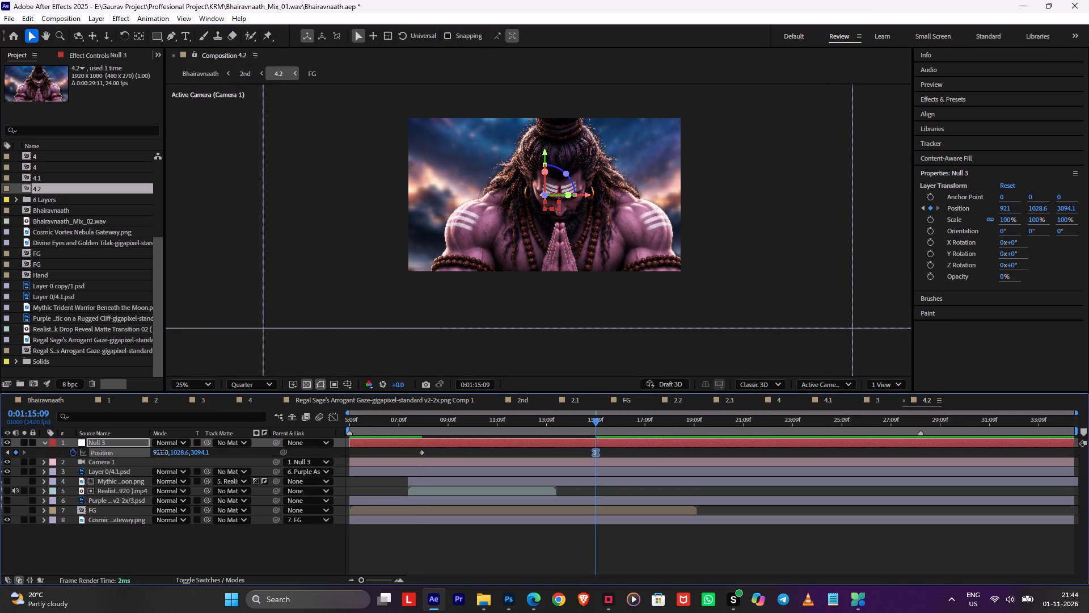
left_click_drag(162, 451, 168, 452)
Reduce the Z position of Null 3's keyframe at 0:01:08:07 slightly.
left_click_drag(399, 429, 419, 432)
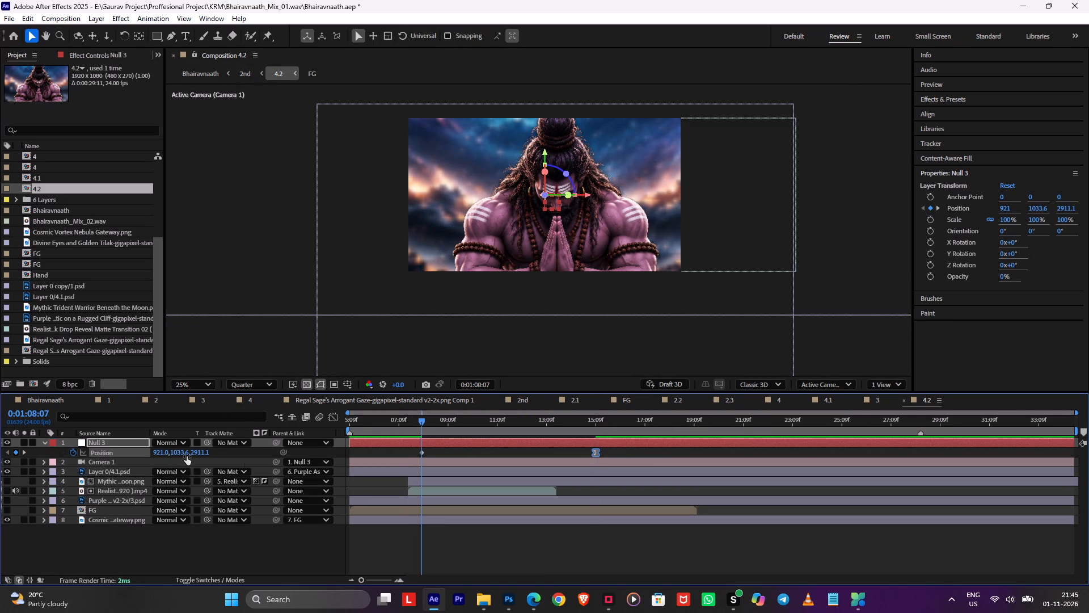
left_click_drag(197, 455, 182, 459)
Return to the 2nd composition, save the project and preview shots 4.2 and 2.4 from 0:01:19:00.
key("Tab")
left_click(135, 460)
key("ctrl+s")
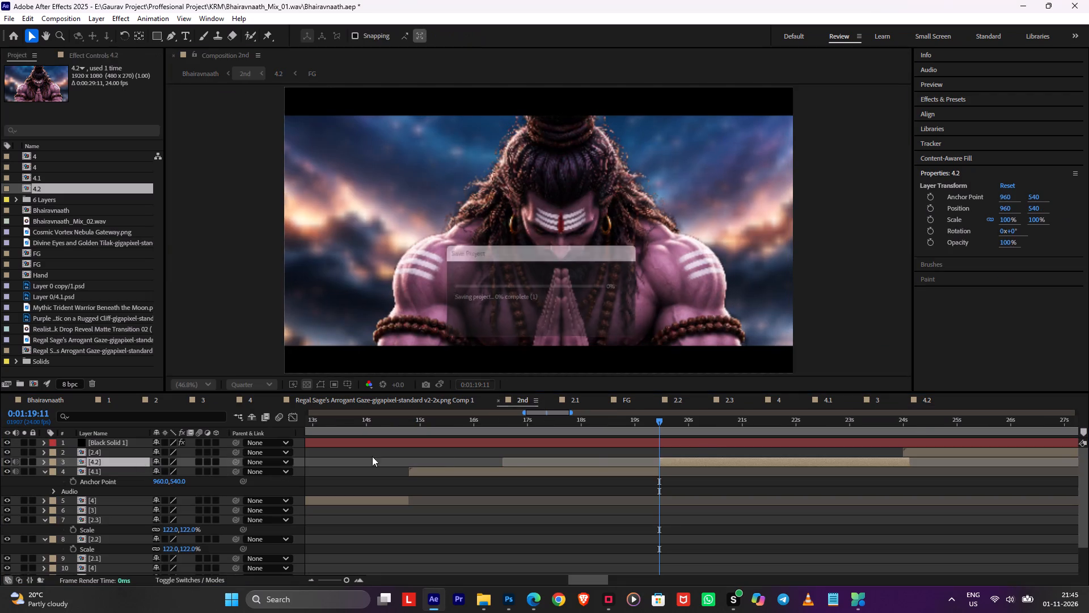
key("space")
left_click(636, 426)
key("space")
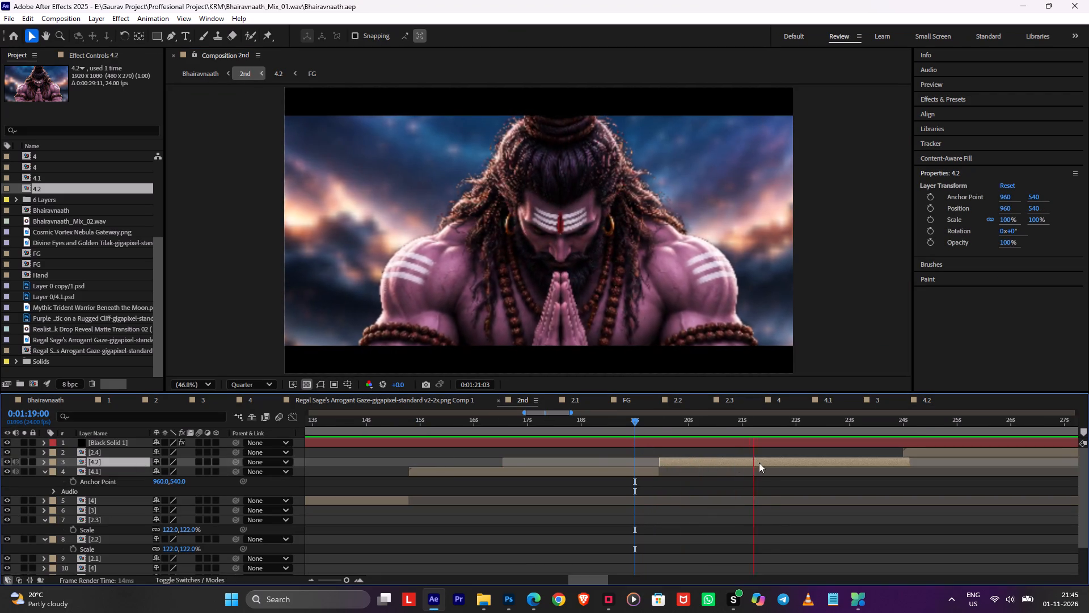
middle_click_drag(809, 478, 704, 483)
scroll(801, 481, "up", 1)
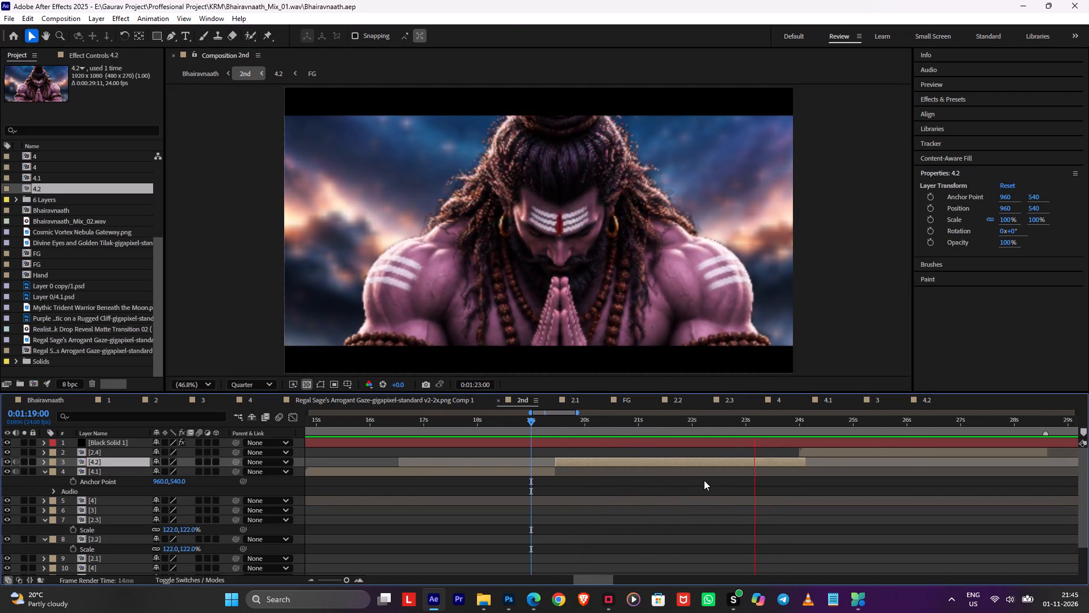
scroll(850, 472, "down", 1, "alt")
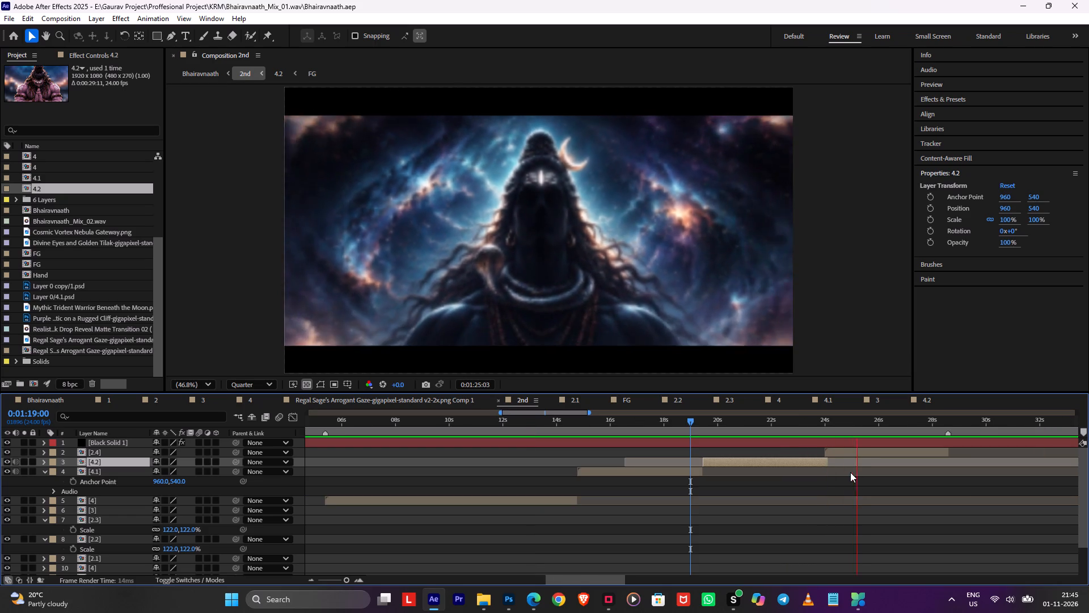
scroll(897, 469, "down", 1)
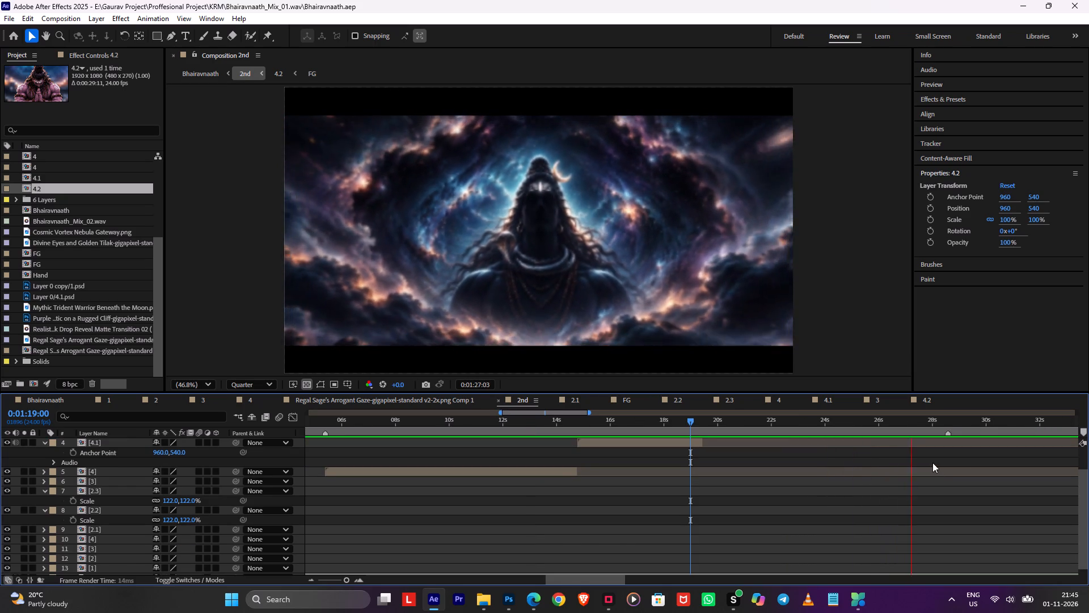
middle_click_drag(931, 465, 760, 503)
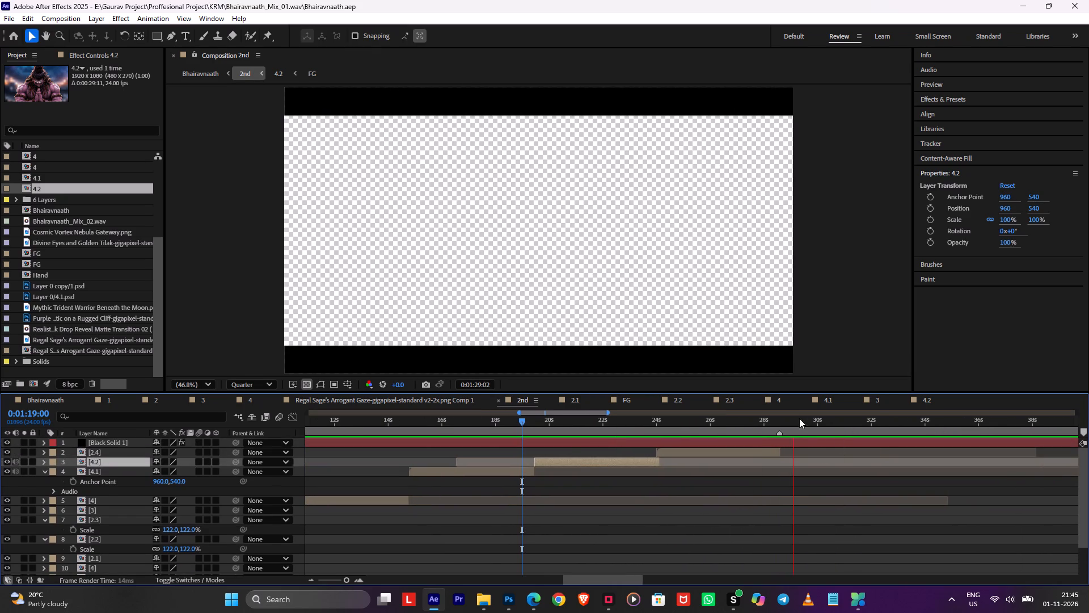
In 4.1, lower the Mythic Trident Warrior layer to a Y position of 1148.3, judging its framing near the end of the shot.
left_click_drag(783, 419, 529, 446)
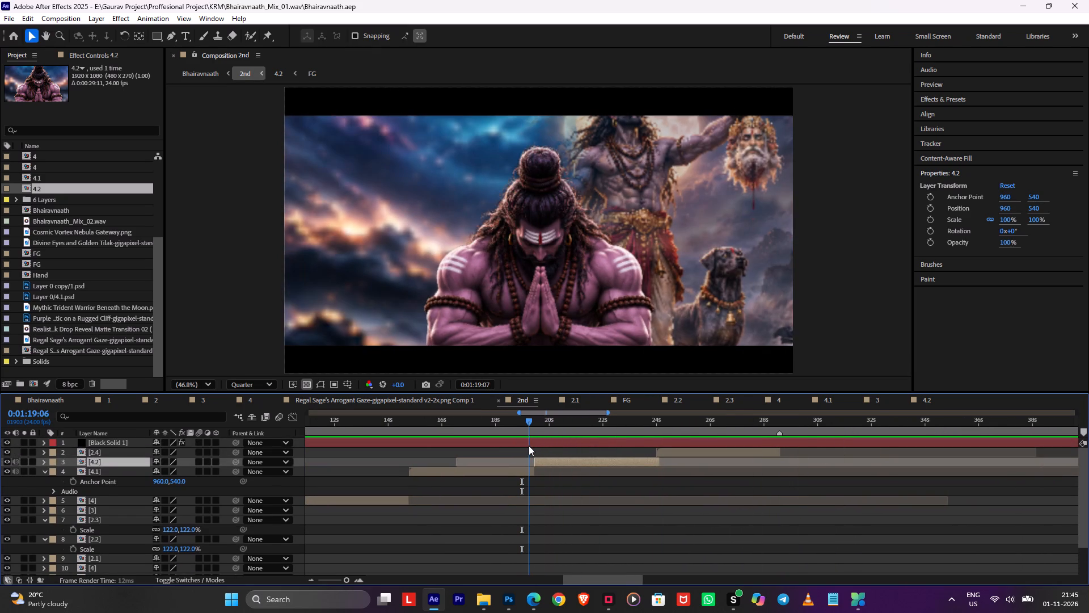
left_click_drag(529, 446, 528, 446)
double_click(517, 475)
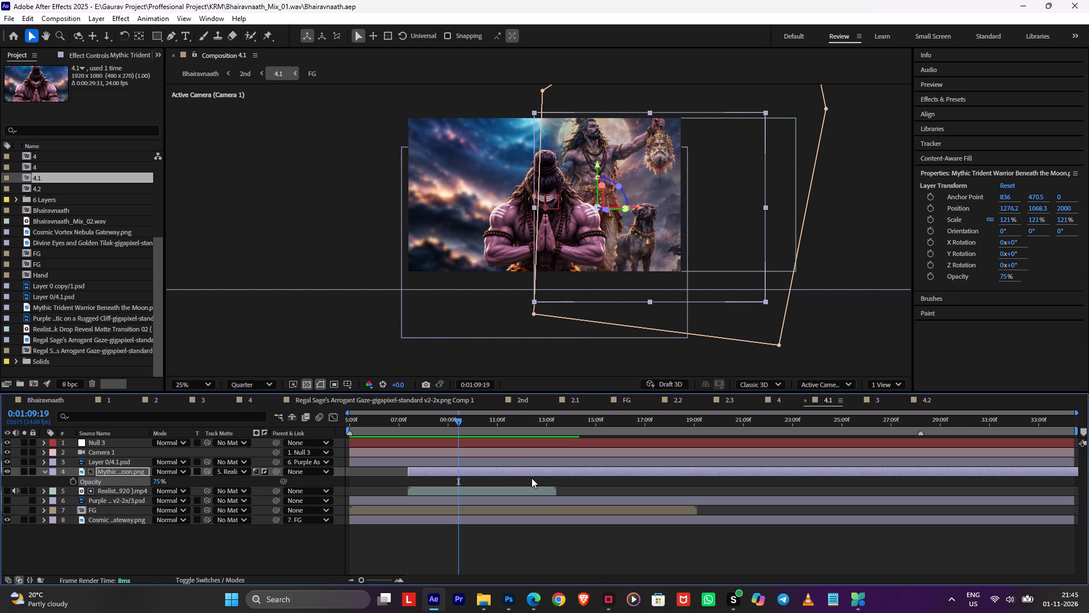
key("shift+Down")
key("shift+Down")
key("shift+Down")
key("shift+Down")
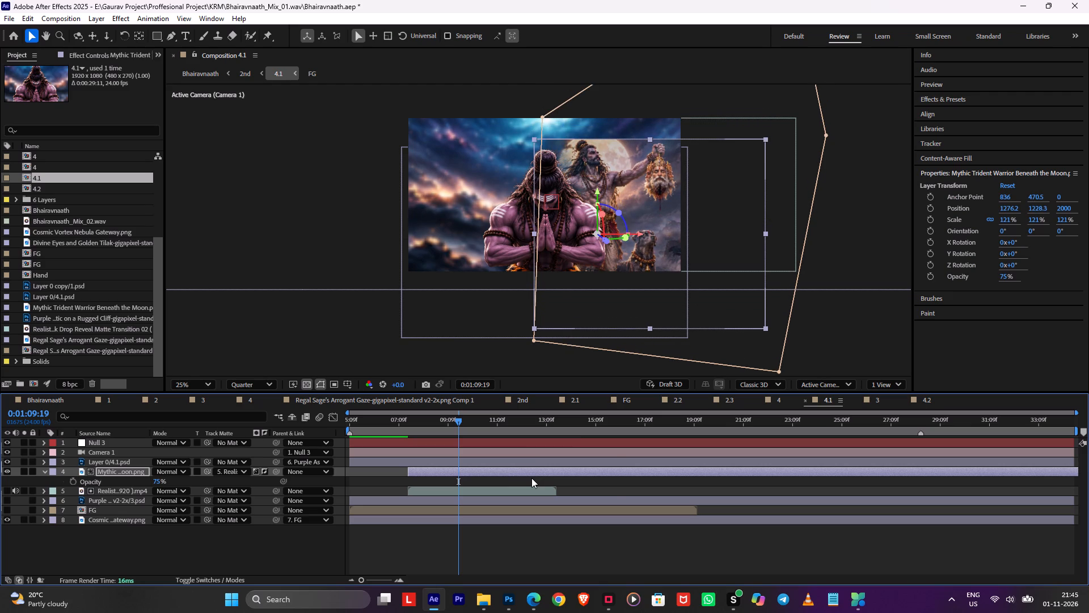
key("Tab")
left_click(473, 477)
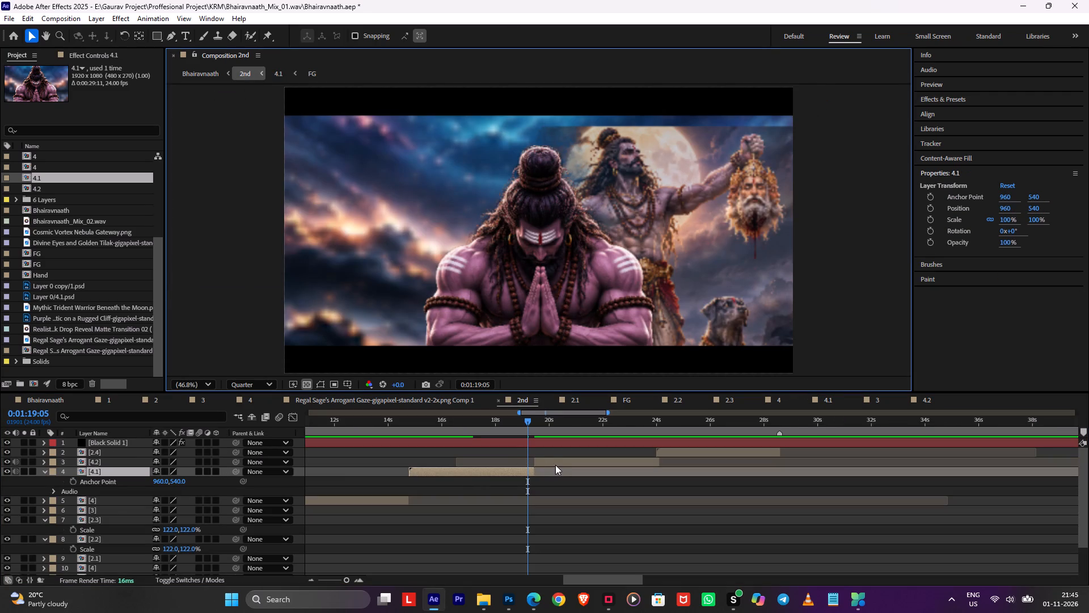
double_click(531, 474)
key("shift+Up")
key("shift+Up")
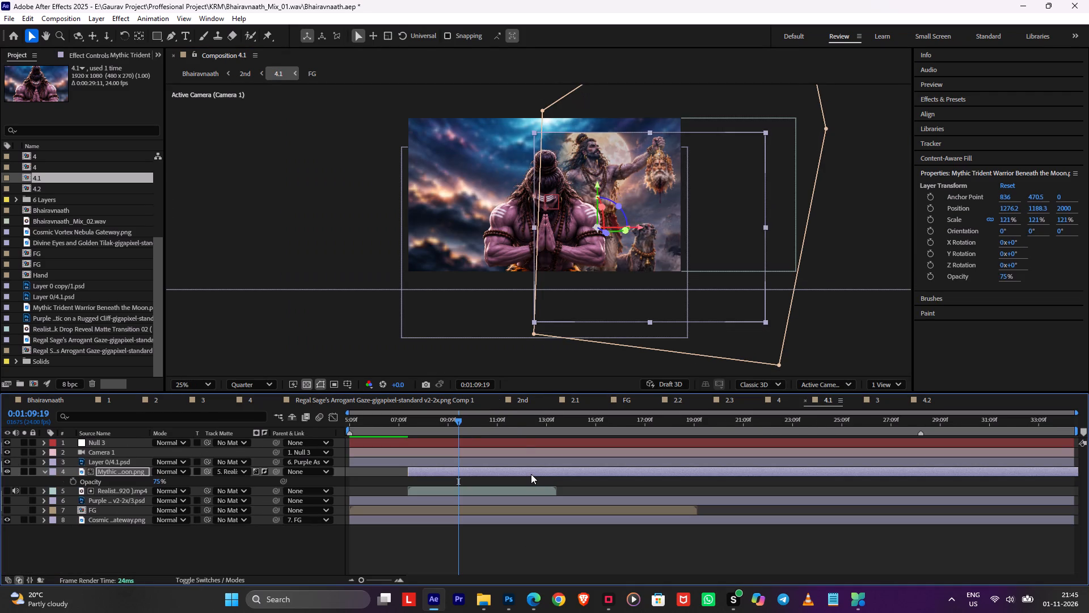
Save the project and preview the 2nd composition from 0:01:17:04 across the cut from 4.1 to 4.2.
left_click_drag(455, 425, 399, 427)
key("Tab")
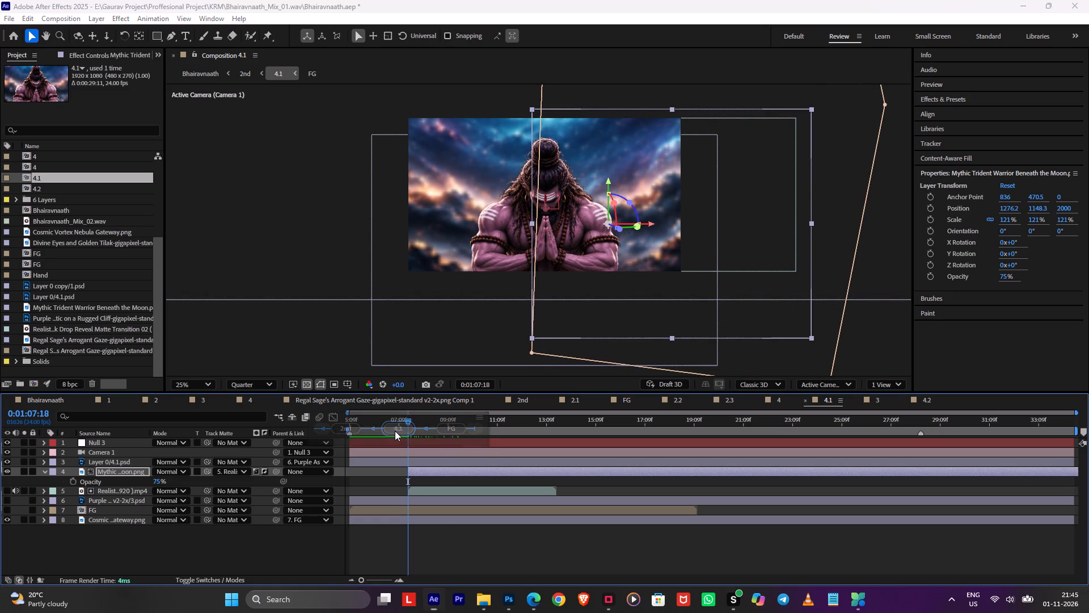
left_click(338, 433)
key("space")
key("ctrl+s")
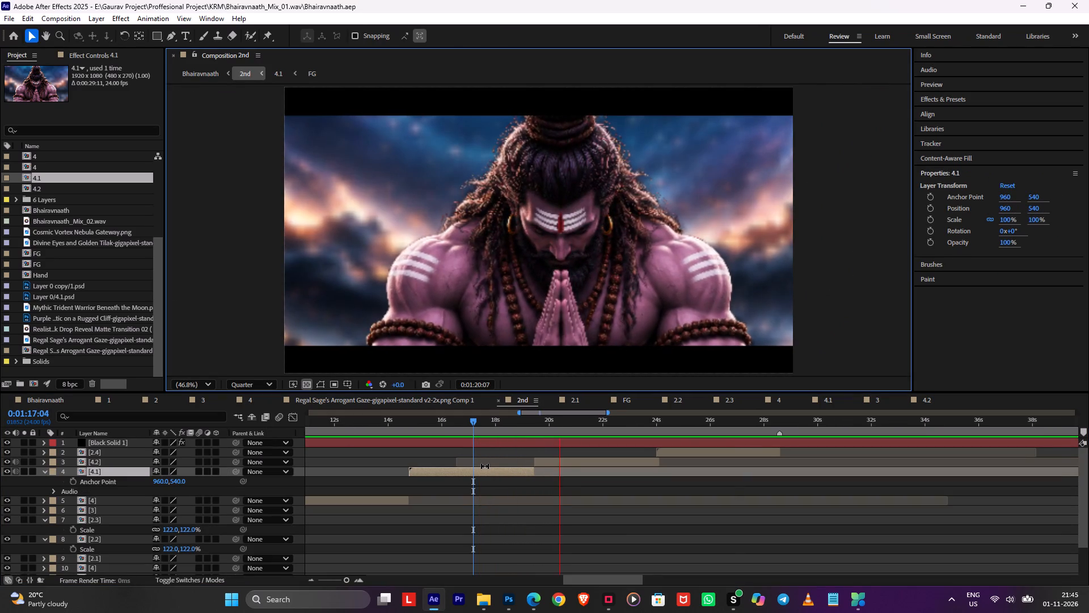
key("space")
Open the 4.2 composition from its layer in 2nd.
double_click(597, 460)
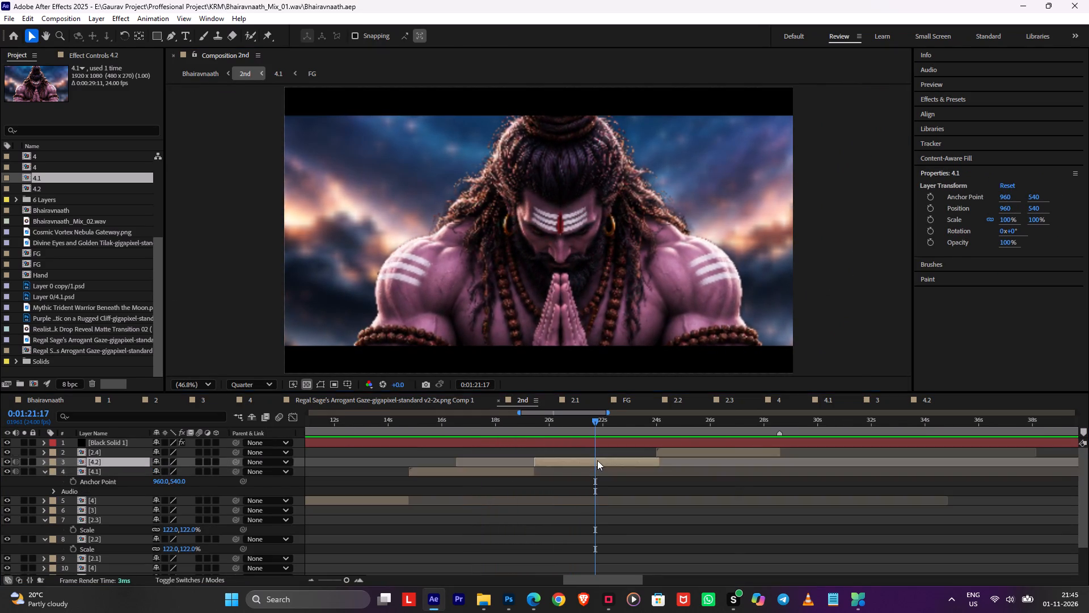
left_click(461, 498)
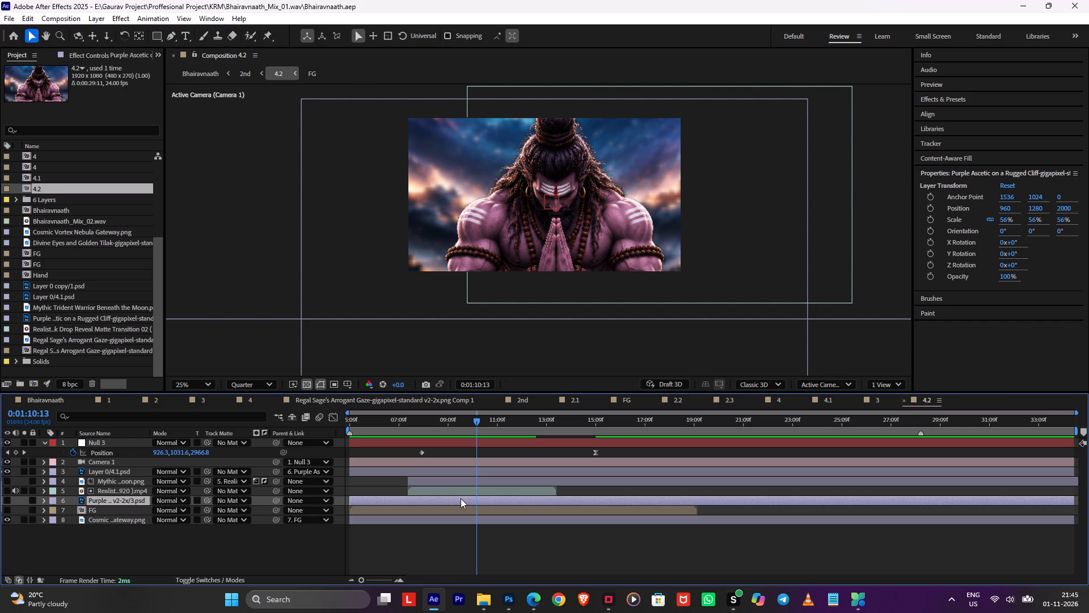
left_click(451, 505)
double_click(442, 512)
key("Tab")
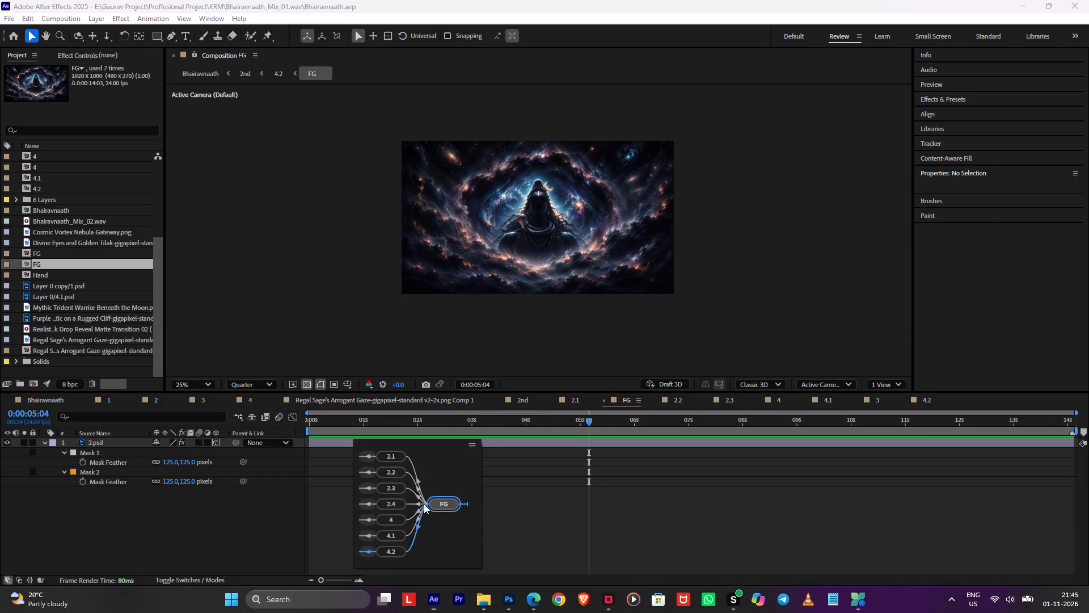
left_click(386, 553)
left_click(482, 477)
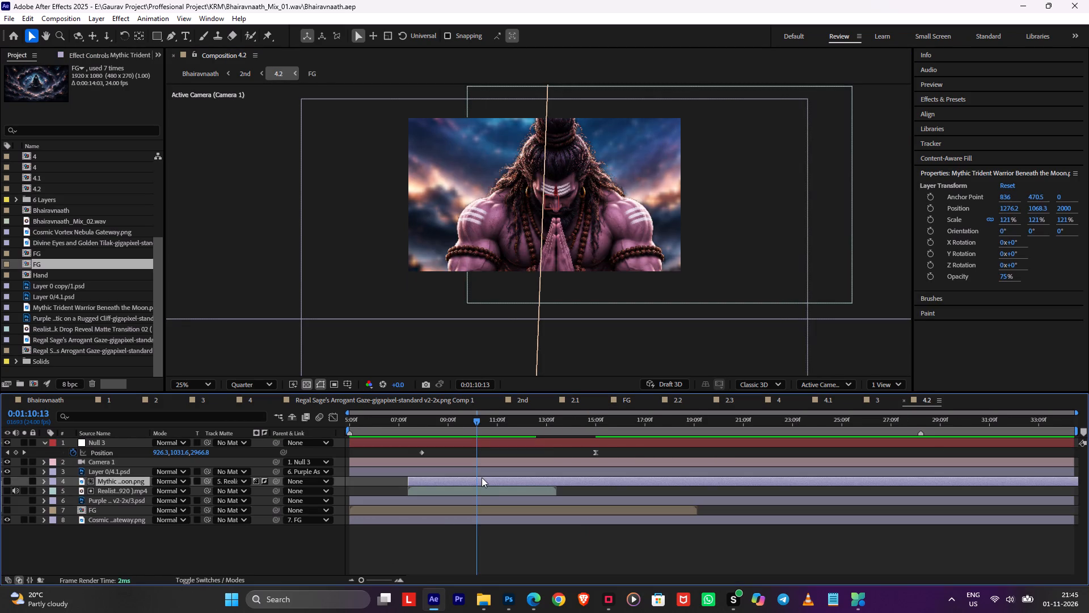
Place four puppet pins on Layer 0/4.1.psd: one on the forehead, one on each forearm and one on the praying hands.
left_click(483, 473)
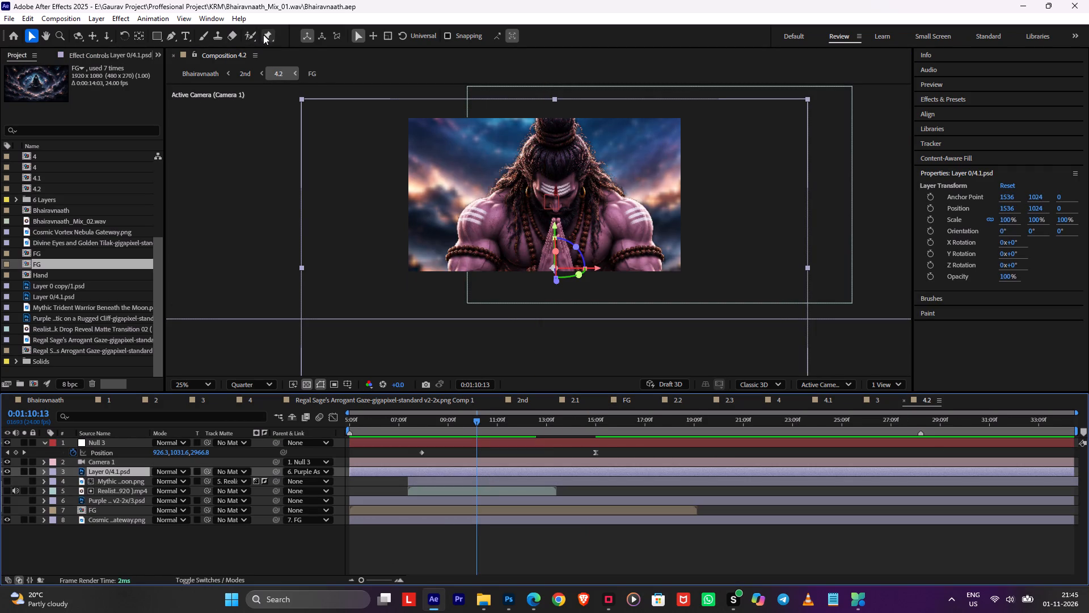
left_click(263, 35)
left_click(555, 182)
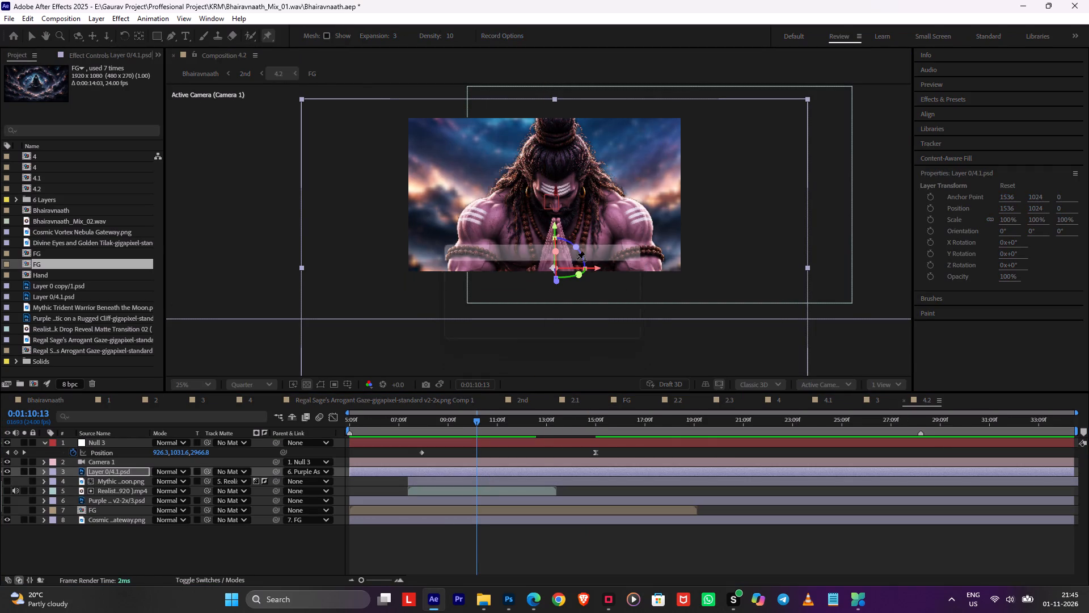
left_click(475, 270)
left_click(631, 267)
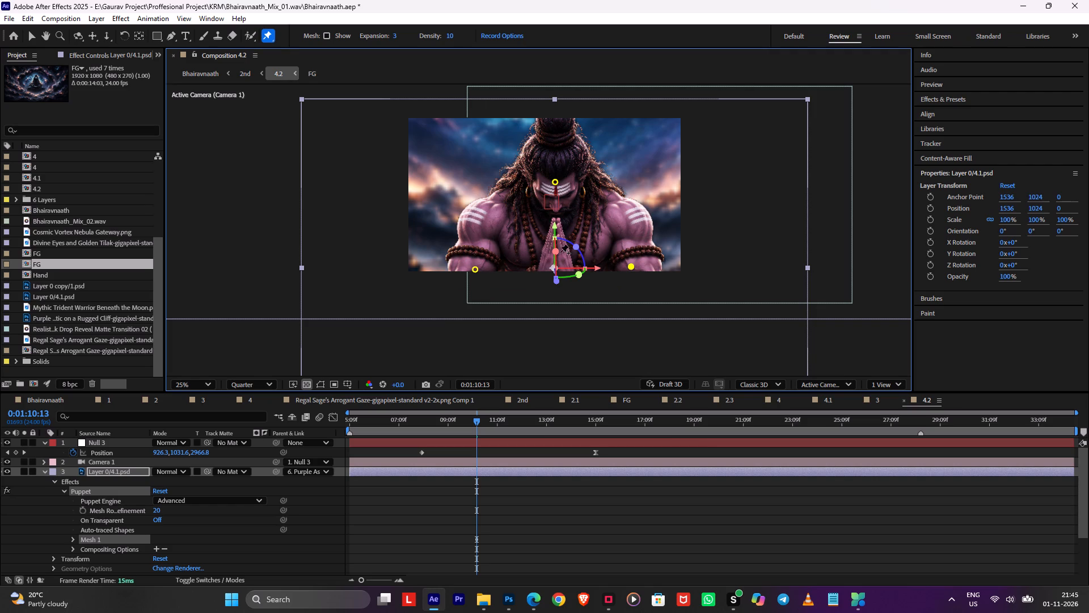
left_click(554, 260)
Reveal the position keyframes of all four puppet pins and move them to the start of the composition.
key("u")
left_click_drag(519, 492, 400, 612)
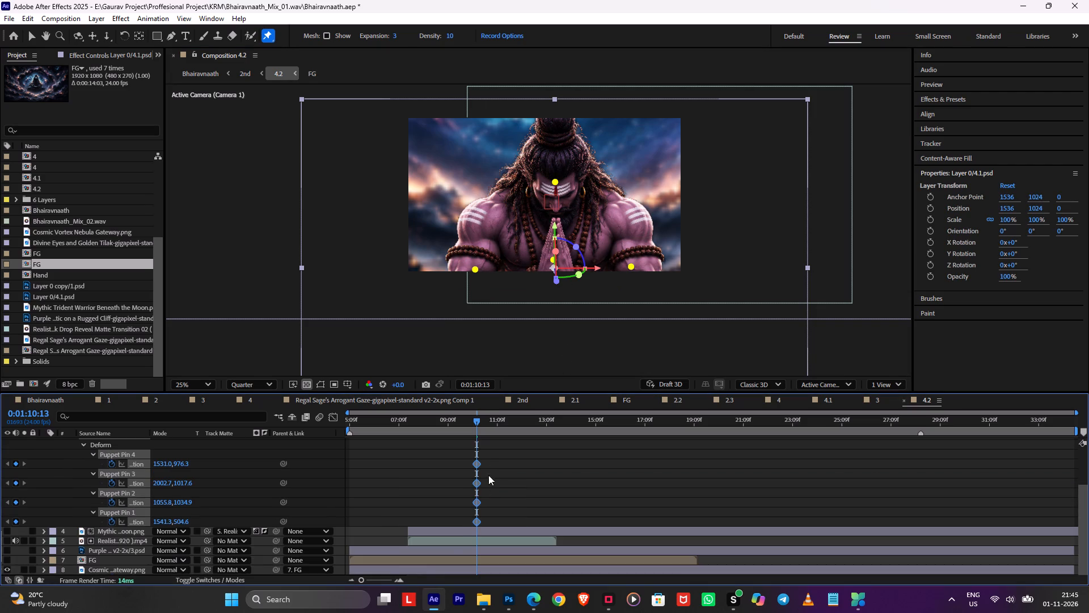
left_click_drag(476, 464, 356, 469)
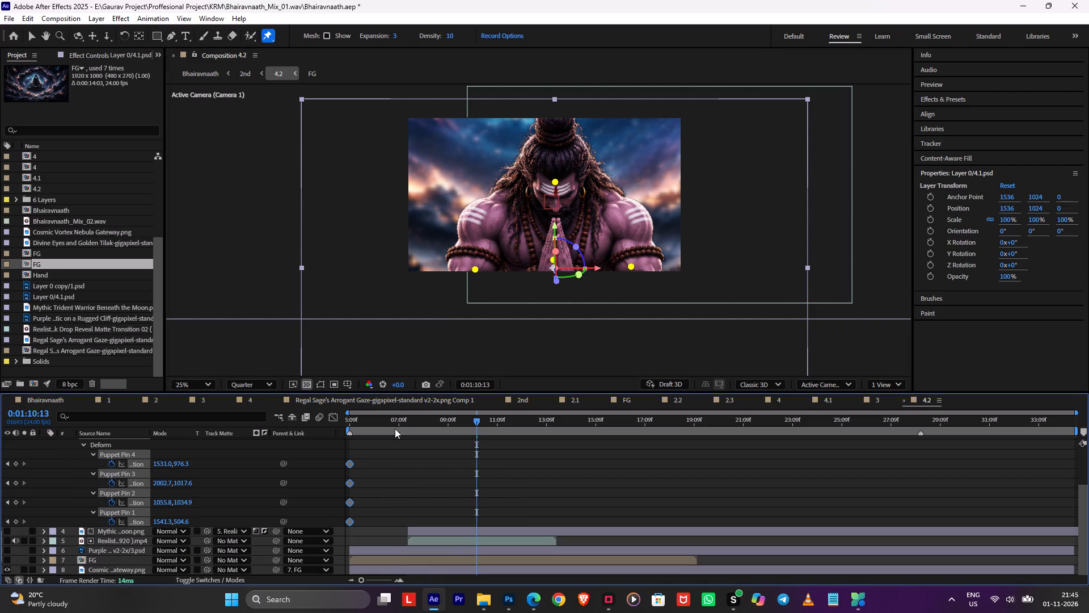
Set the start timecode of composition 4.2 to 0.
left_click_drag(399, 420, 496, 432)
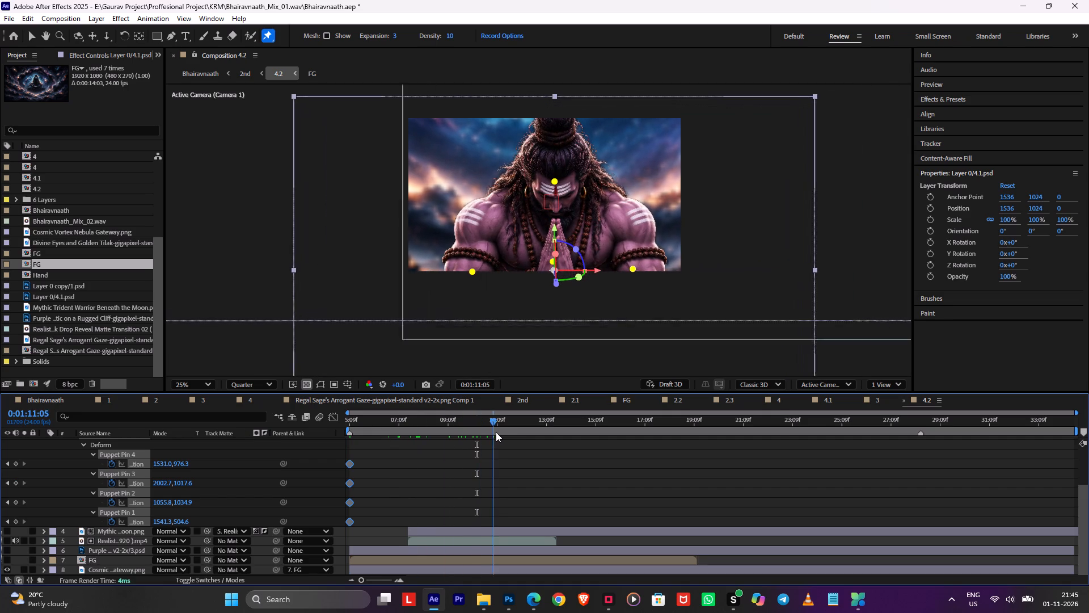
left_click_drag(496, 432, 497, 433)
key("ctrl+k")
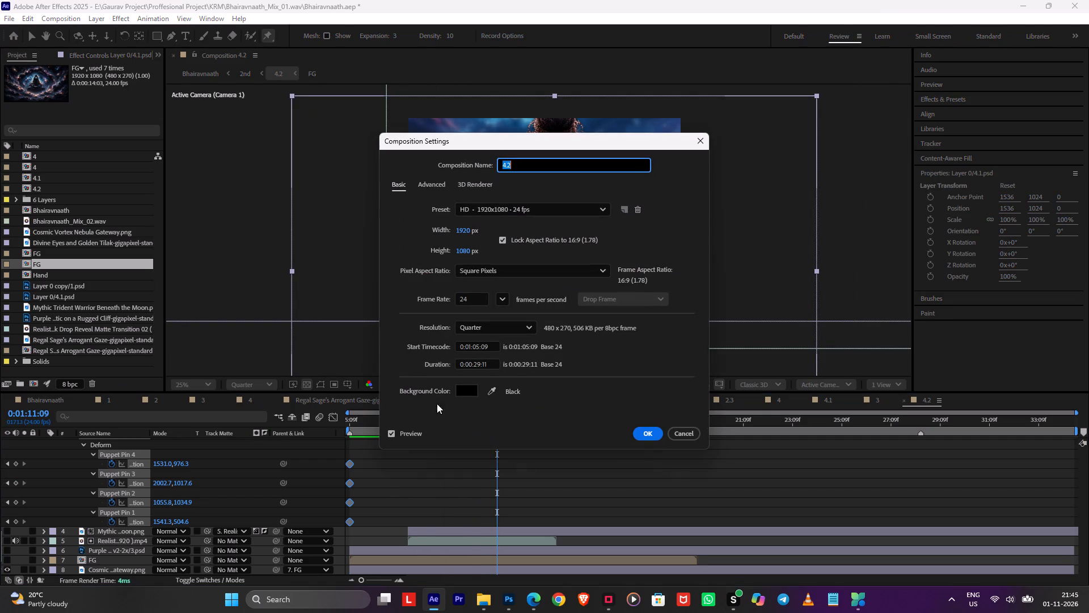
double_click(470, 349)
key("0")
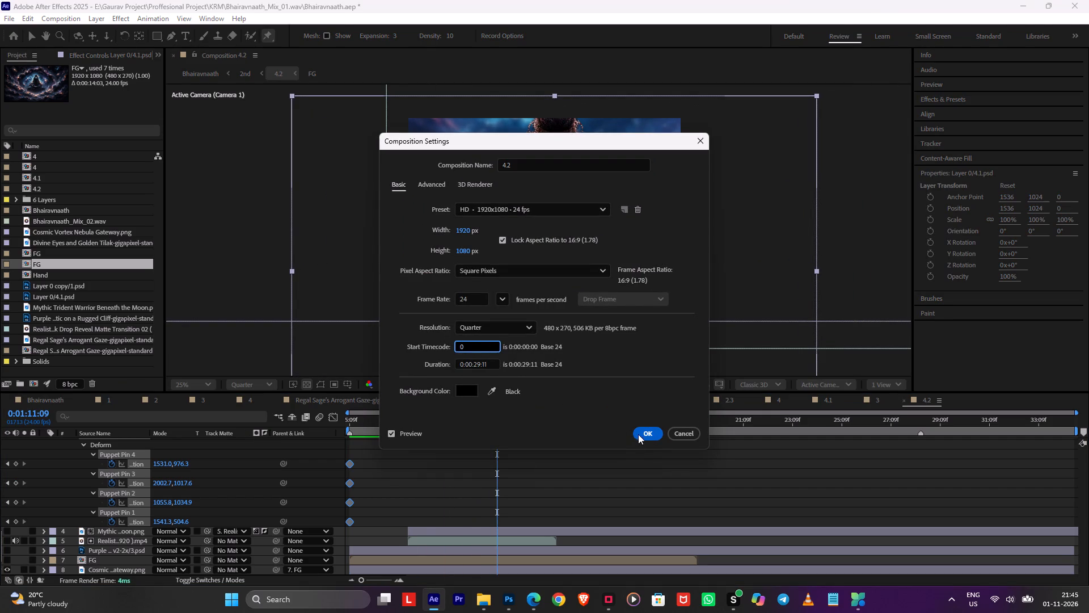
left_click(641, 433)
At 0:00:03:00, move the forehead puppet pin slightly down to a Y position of 534.8.
left_click_drag(446, 428, 408, 430)
scroll(403, 435, "up", 1, "alt")
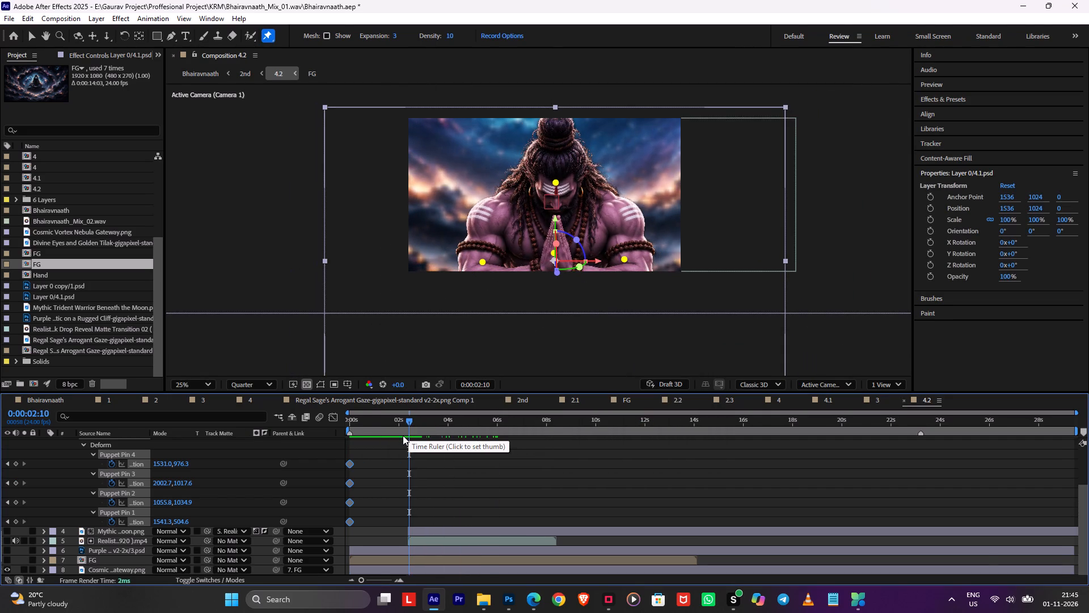
left_click(444, 428)
scroll(404, 463, "up", 1)
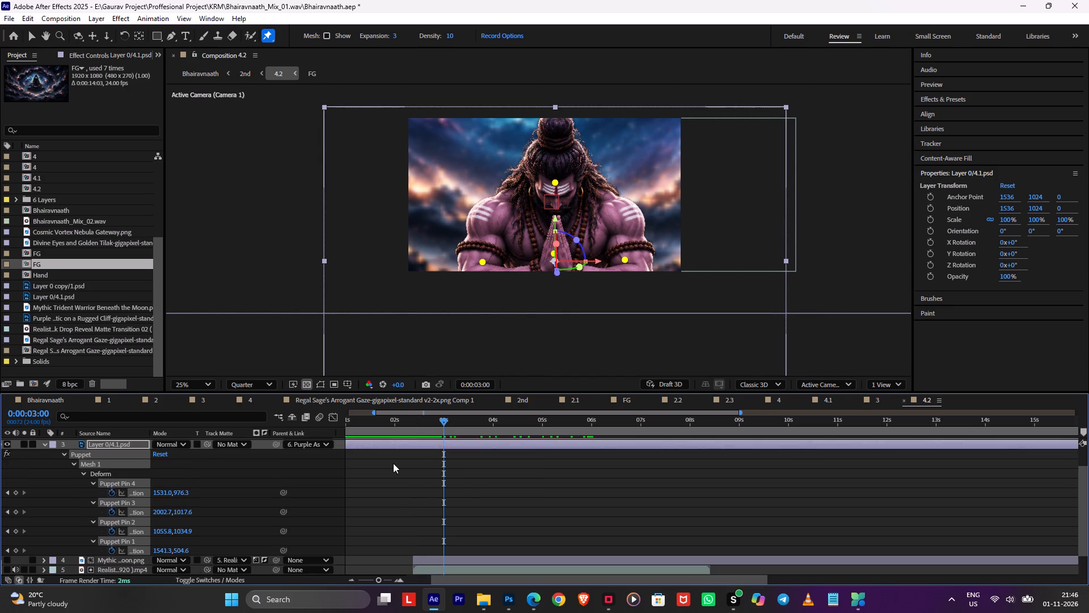
scroll(393, 463, "up", 1)
left_click(367, 489)
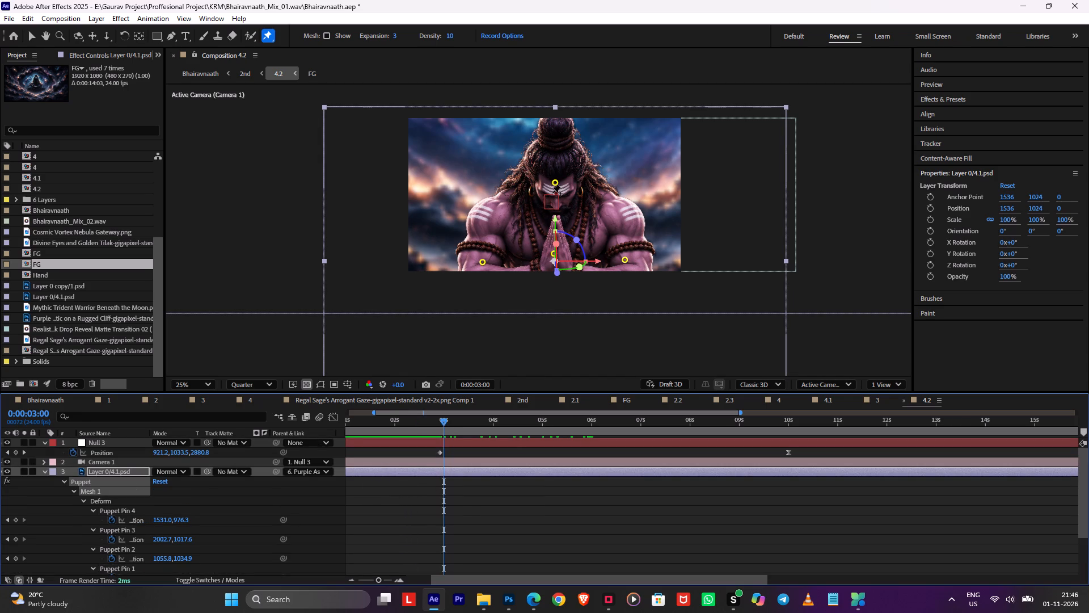
left_click(553, 183)
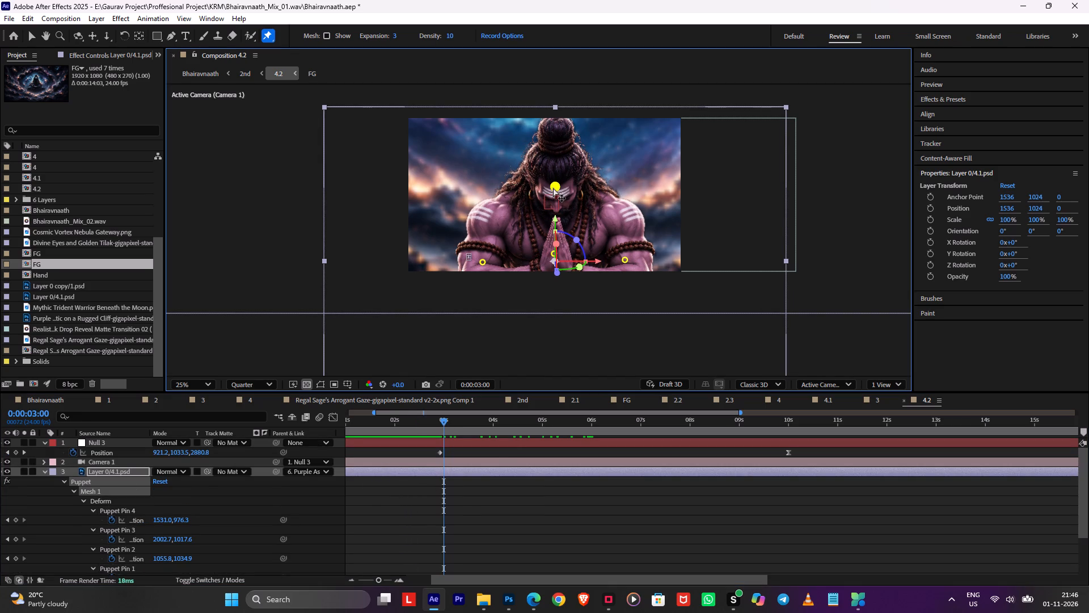
Apply Easy Ease to both position keyframes of Puppet Pin 1.
scroll(461, 514, "down", 3)
left_click_drag(461, 514, 312, 556)
key("F9")
Add a loopOut('pingpong') expression to Puppet Pin 1's position and save the project.
left_click(111, 522, "alt")
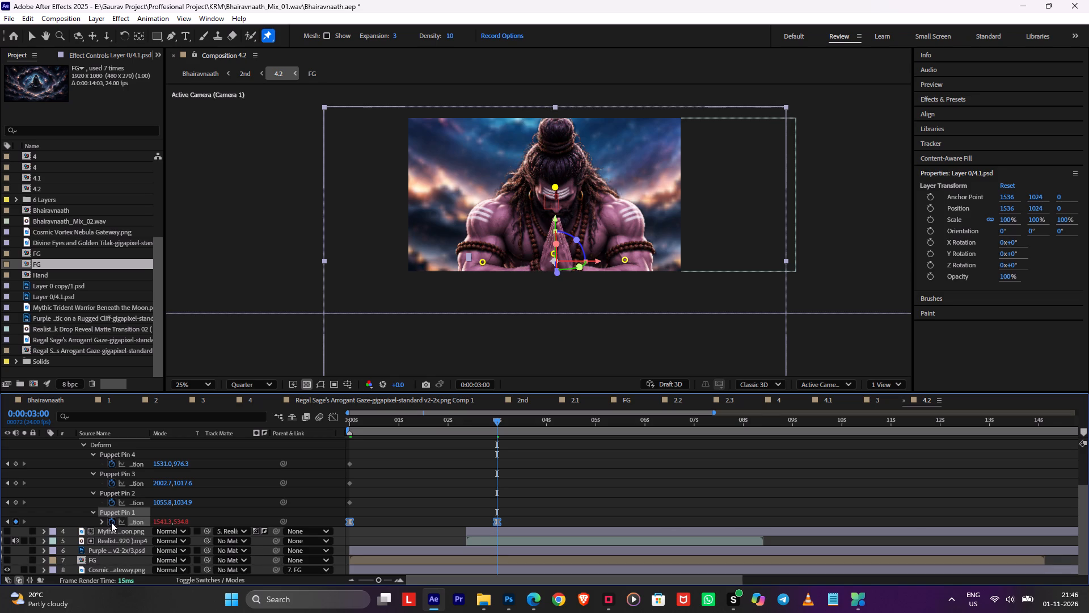
key("l")
key("o")
key("o")
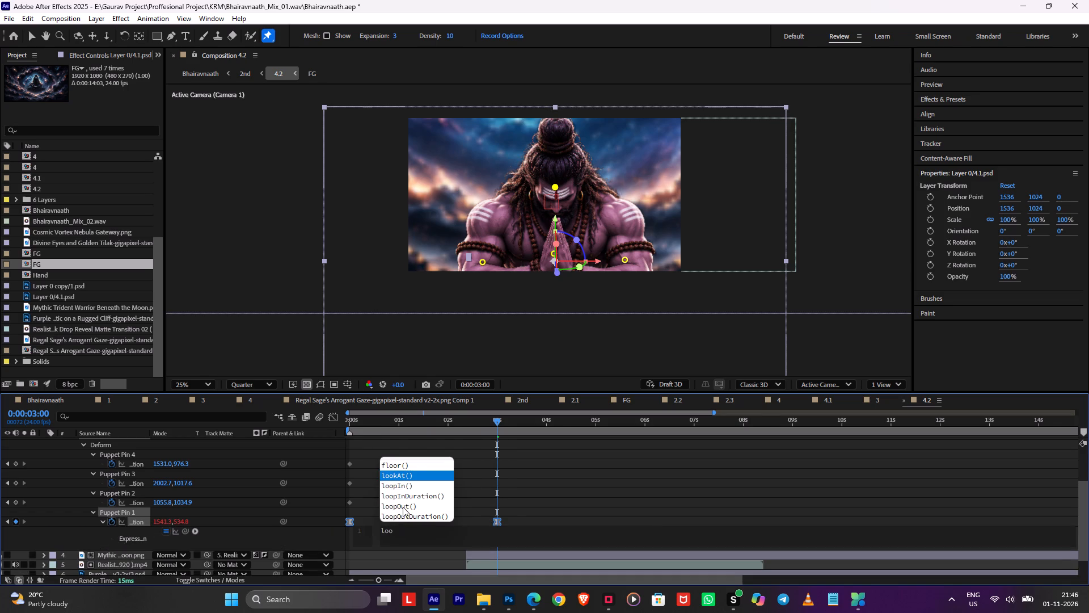
double_click(403, 506)
type("'pi")
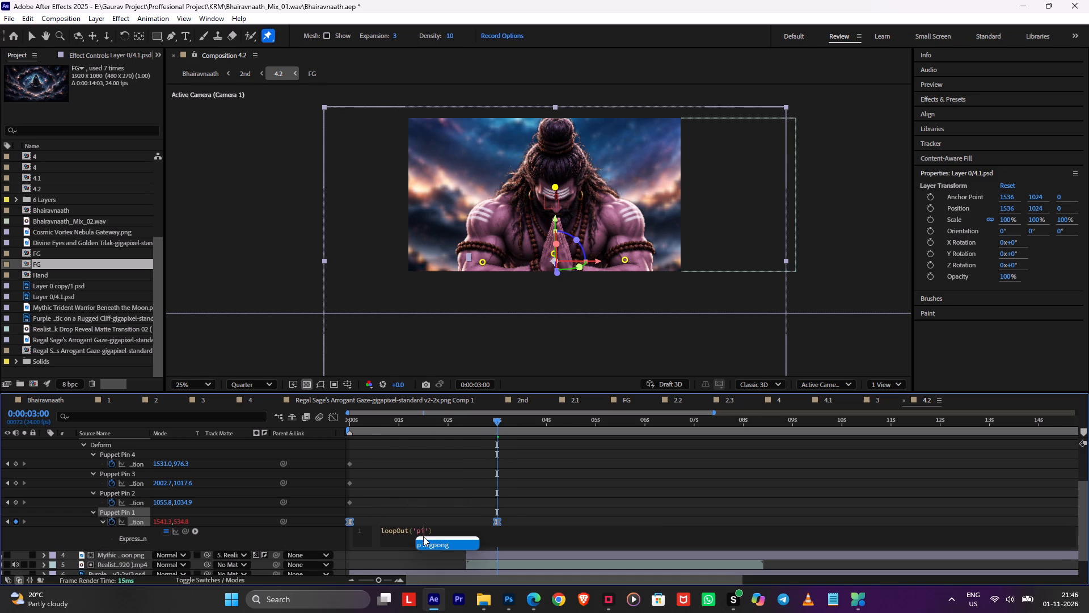
double_click(424, 543)
left_click(438, 481)
key("ctrl+s")
Preview the looping head movement from the start of composition 4.2.
left_click_drag(449, 429, 220, 439)
key("space")
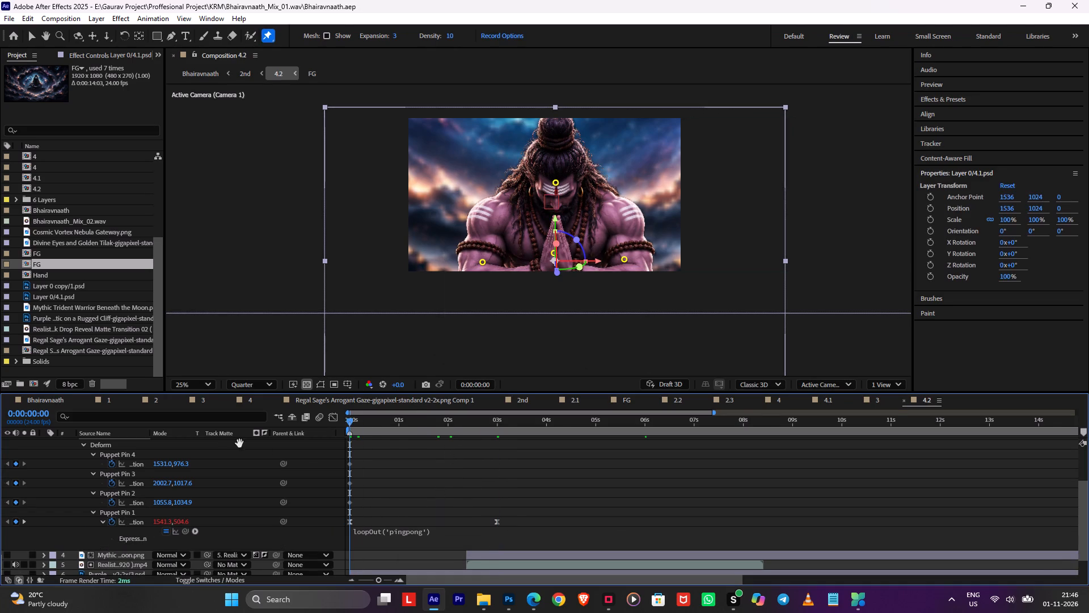
scroll(353, 454, "up", 1, "alt")
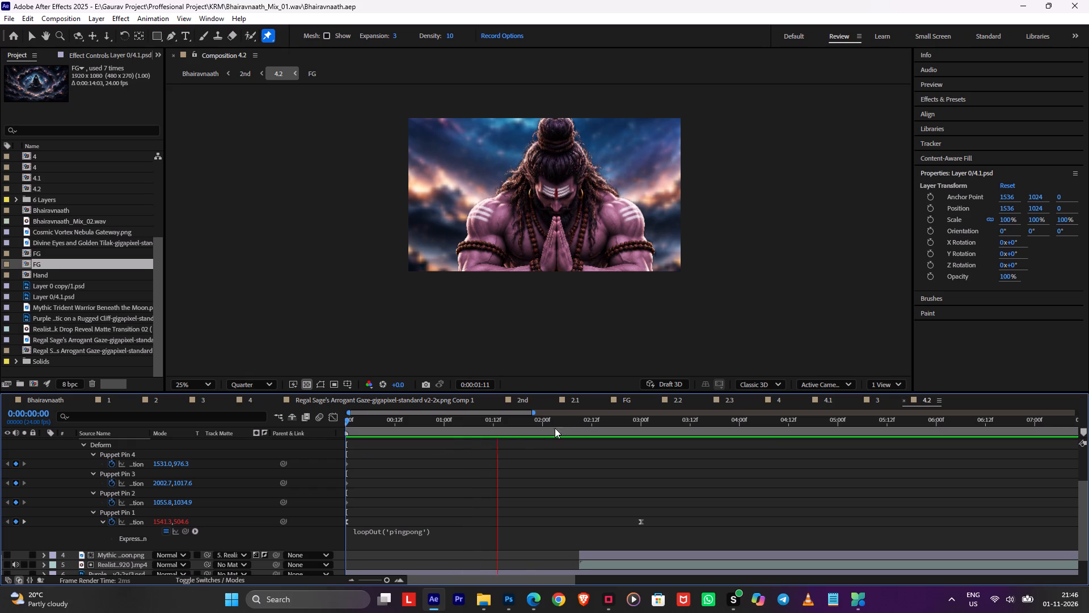
Move Puppet Pin 1's second position keyframe to 0:00:05:00.
left_click_drag(606, 422, 825, 431)
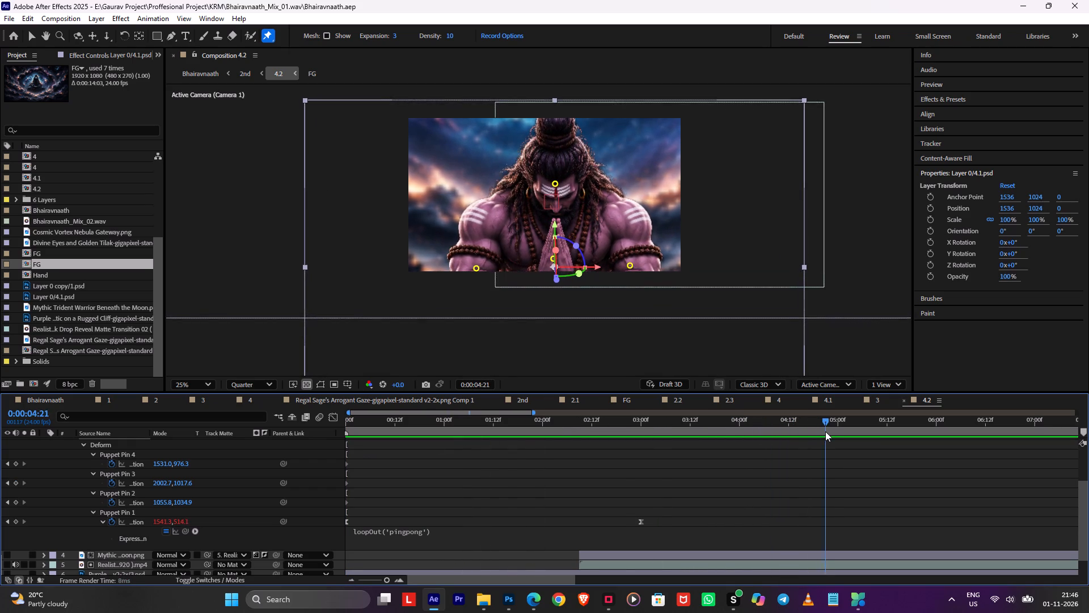
left_click_drag(825, 431, 837, 433)
left_click_drag(694, 520, 220, 561)
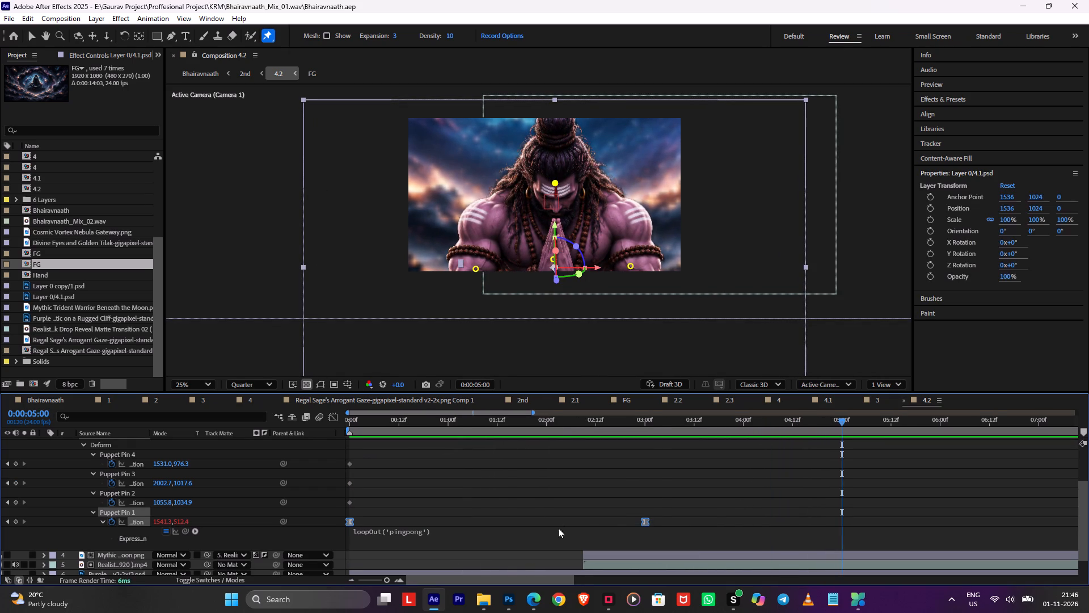
left_click_drag(644, 523, 844, 523, "alt")
In the speed graph, slightly lengthen the easing handles of both Puppet Pin 1 position keyframes.
left_click(327, 421)
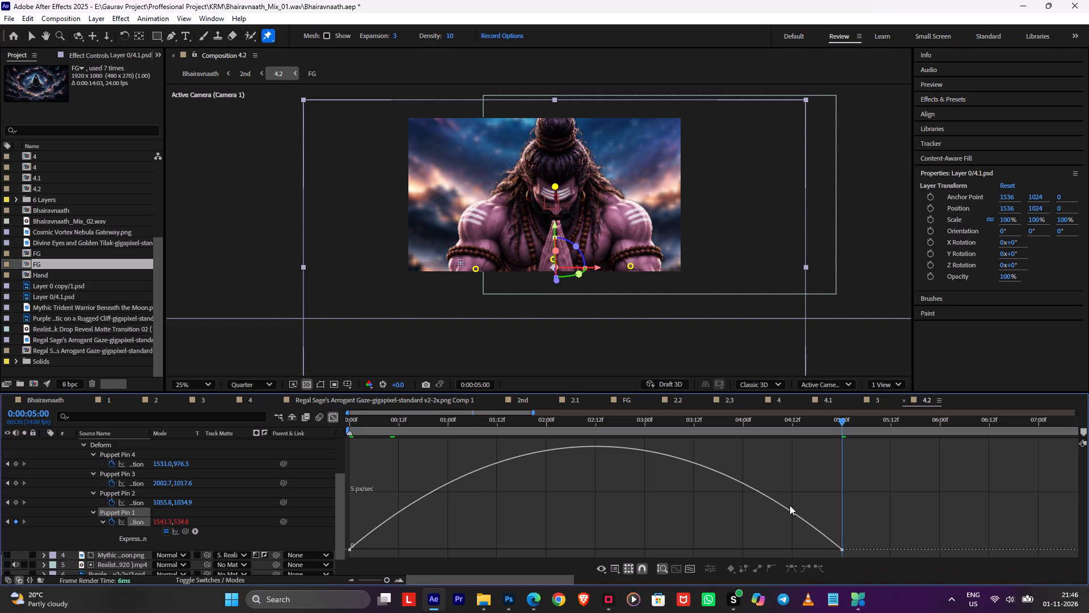
left_click_drag(879, 507, 69, 557)
left_click_drag(758, 546, 752, 547)
left_click_drag(433, 545, 438, 546)
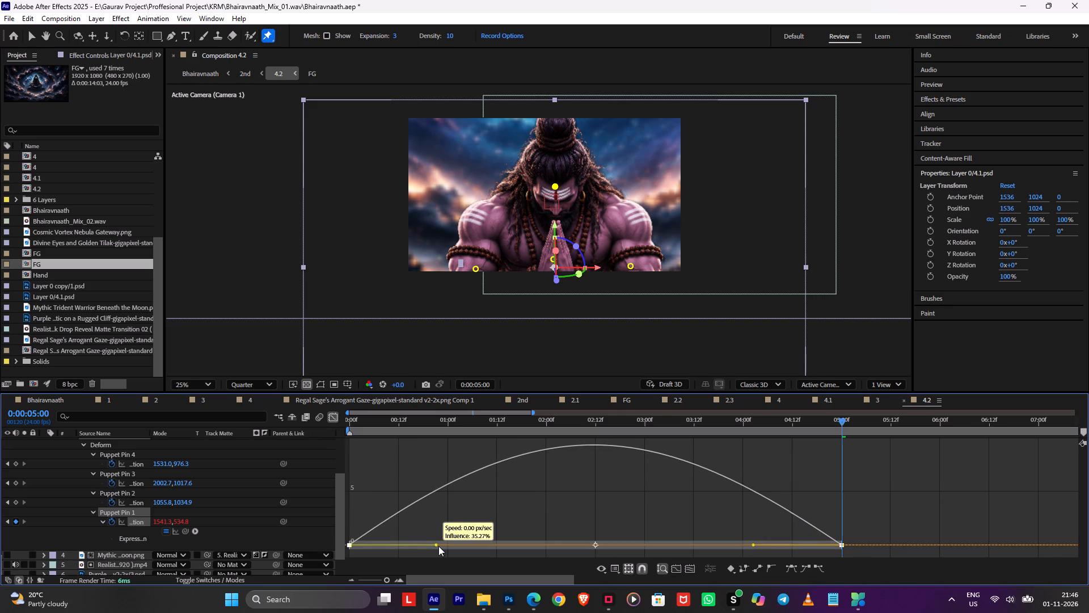
left_click_drag(438, 546, 442, 546)
Return to composition 2nd, save the project and preview the praying figure's motion in shot 4.2.
key("Tab")
left_click(362, 543)
key("ctrl+s")
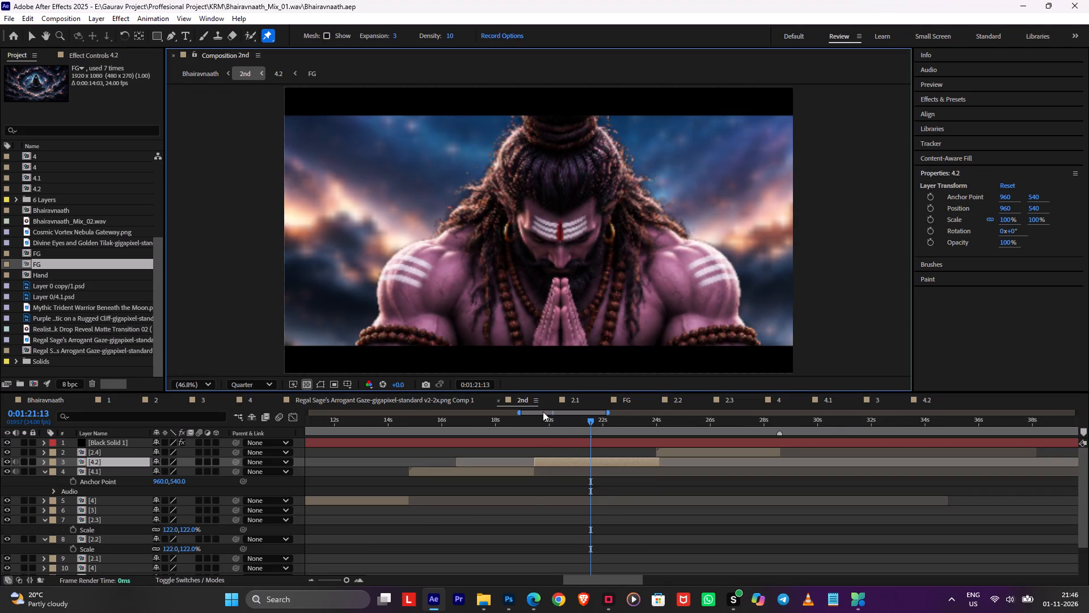
left_click_drag(540, 412, 525, 417)
left_click(610, 427)
key("space")
scroll(623, 457, "up", 1, "alt")
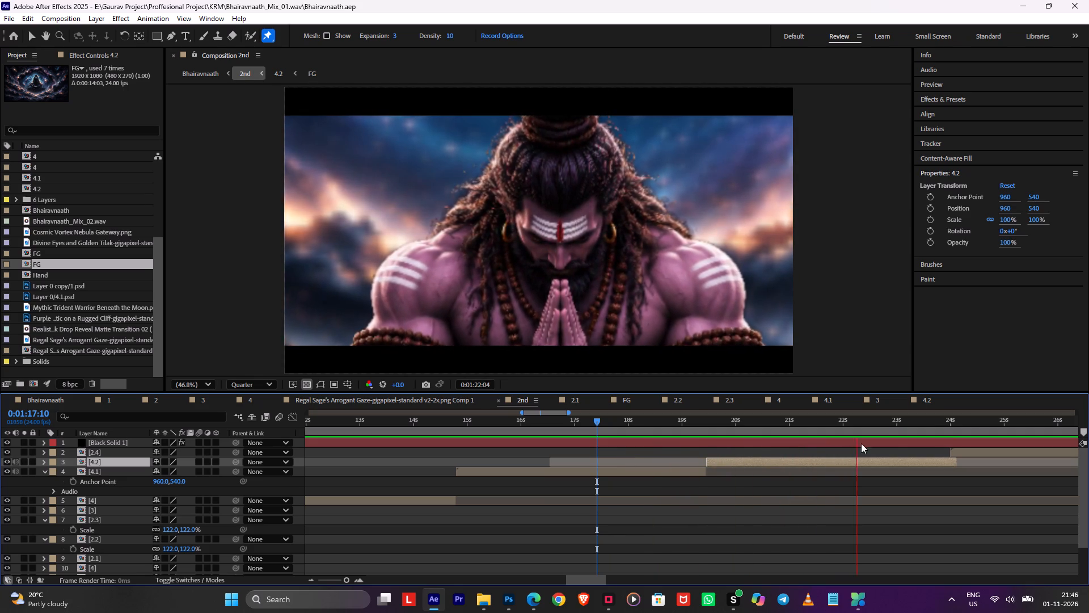
left_click_drag(872, 426, 765, 434)
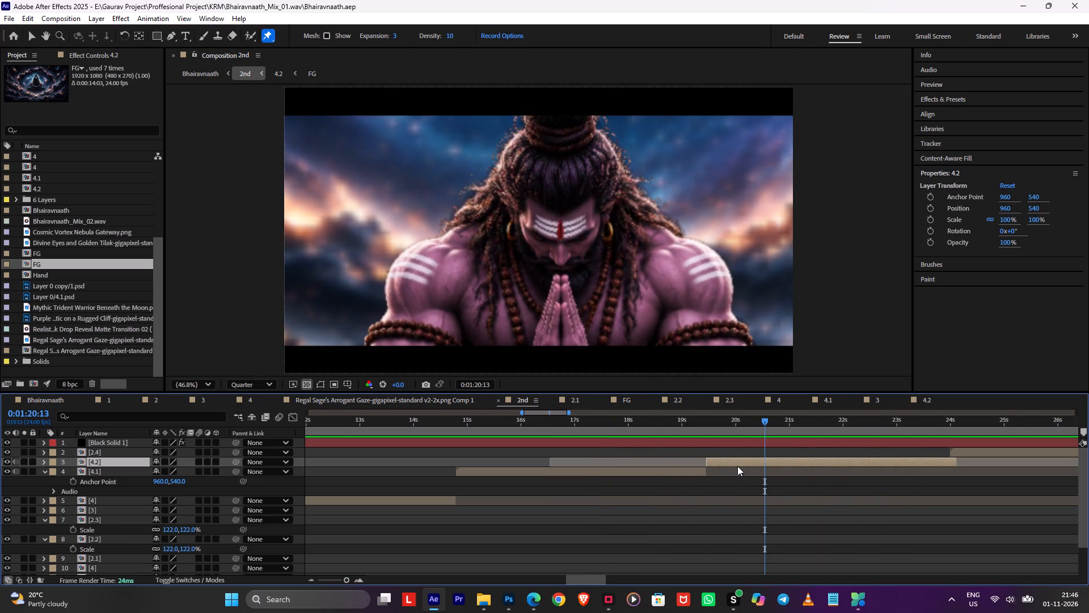
Copy the puppet-animated Layer 0/4.1.psd from composition 4.2 into composition 4.1 and hide the original figure layer there.
double_click(737, 461)
left_click(326, 418)
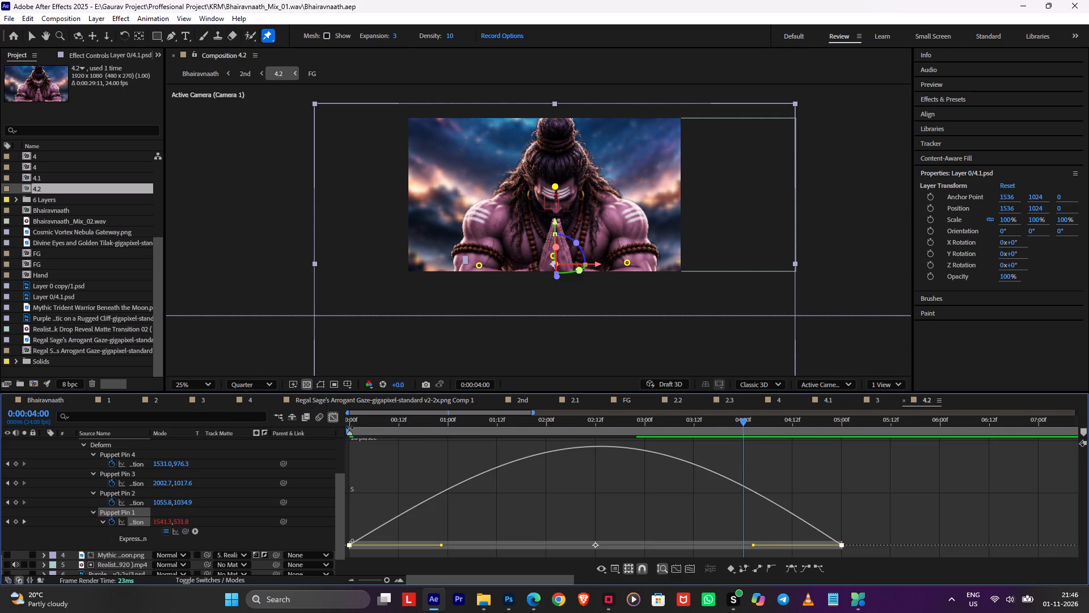
left_click(335, 421)
left_click(573, 511)
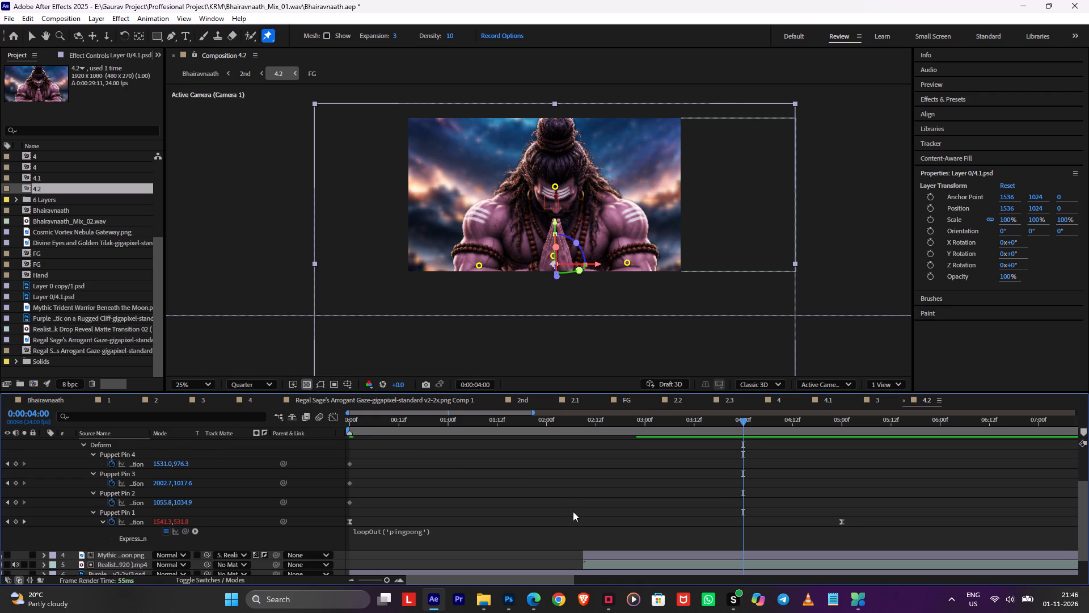
key("u")
left_click(592, 468)
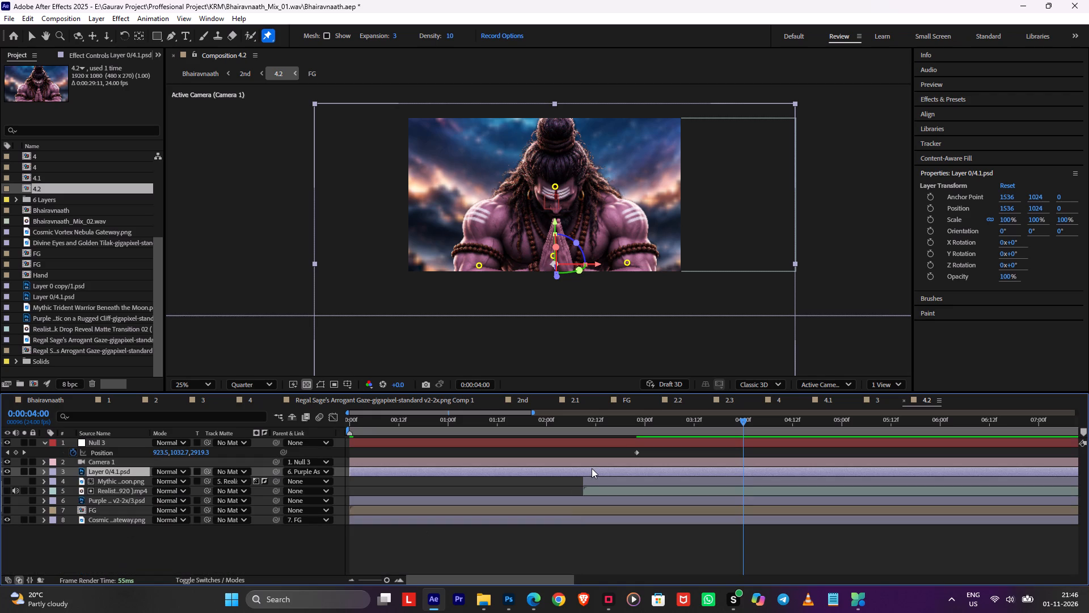
key("ctrl+c")
key("Tab")
left_click(486, 478)
double_click(555, 467)
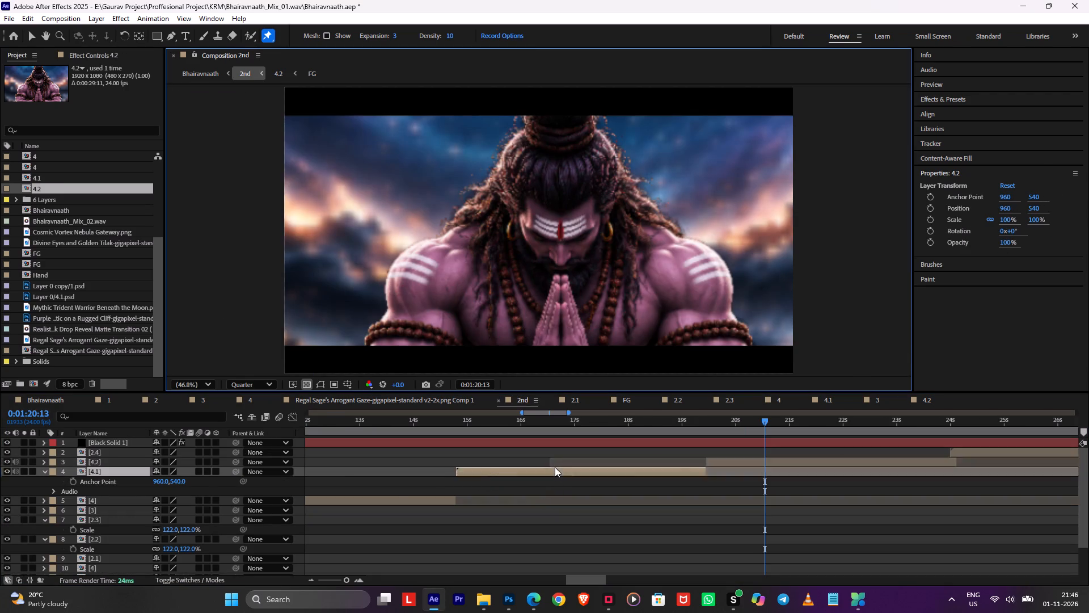
left_click(558, 462)
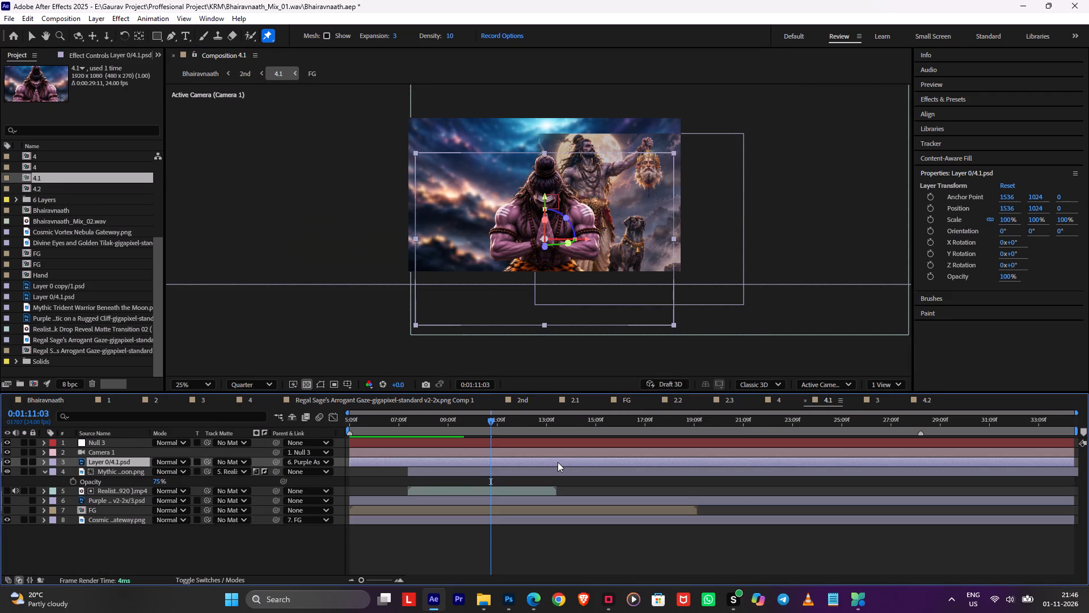
key("ctrl+v")
left_click(9, 471)
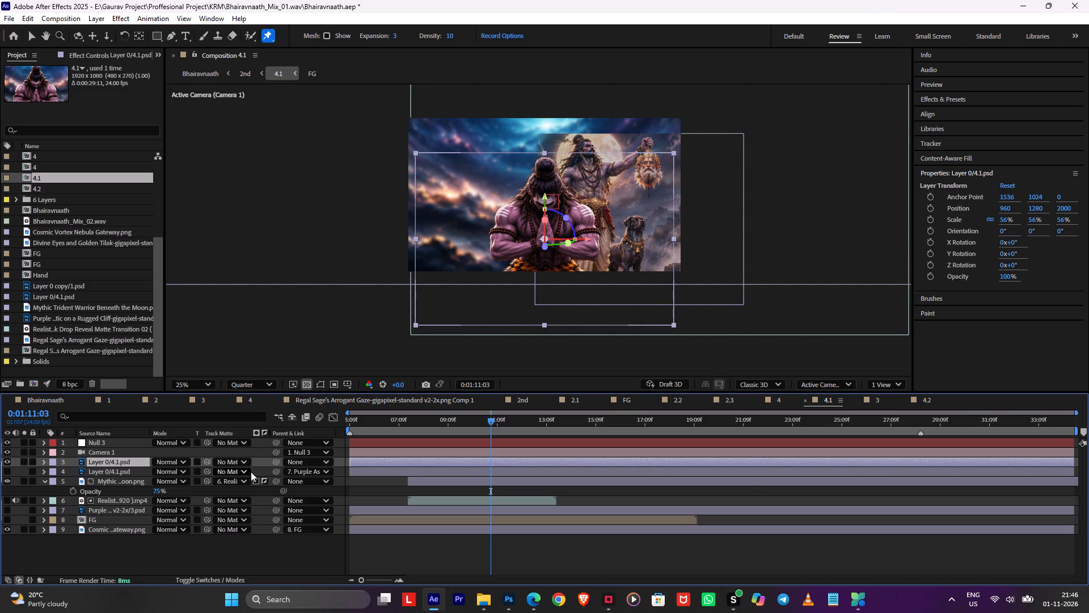
Return to composition 2nd and save the project.
key("Tab")
left_click(596, 475)
key("space")
key("ctrl+s")
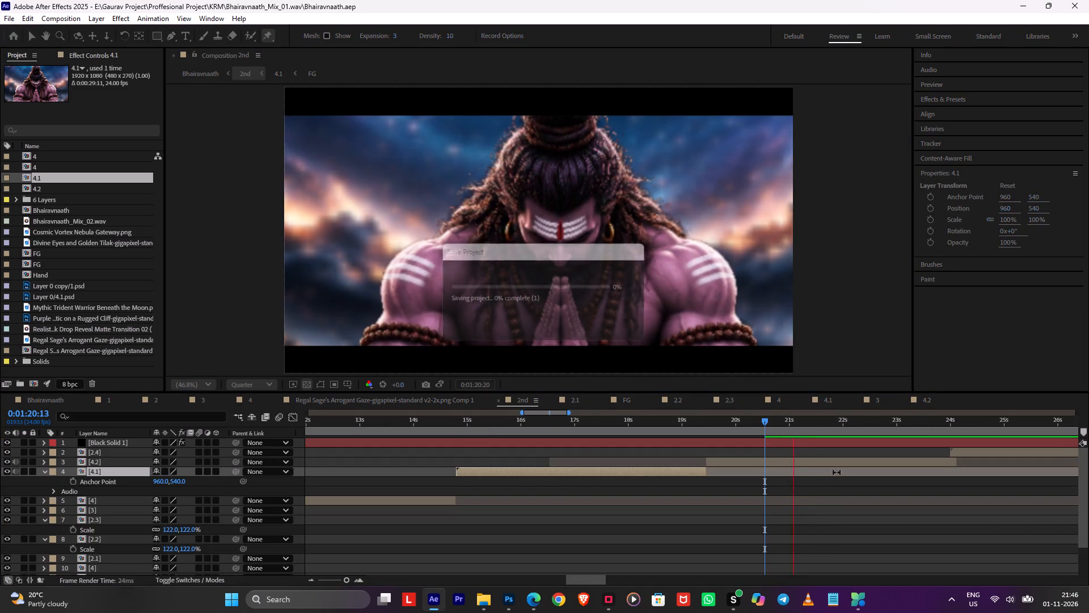
Play back and scrub composition 2nd to review the end of shot 2.3 and the start of shot 3.
scroll(846, 472, "down", 1, "alt")
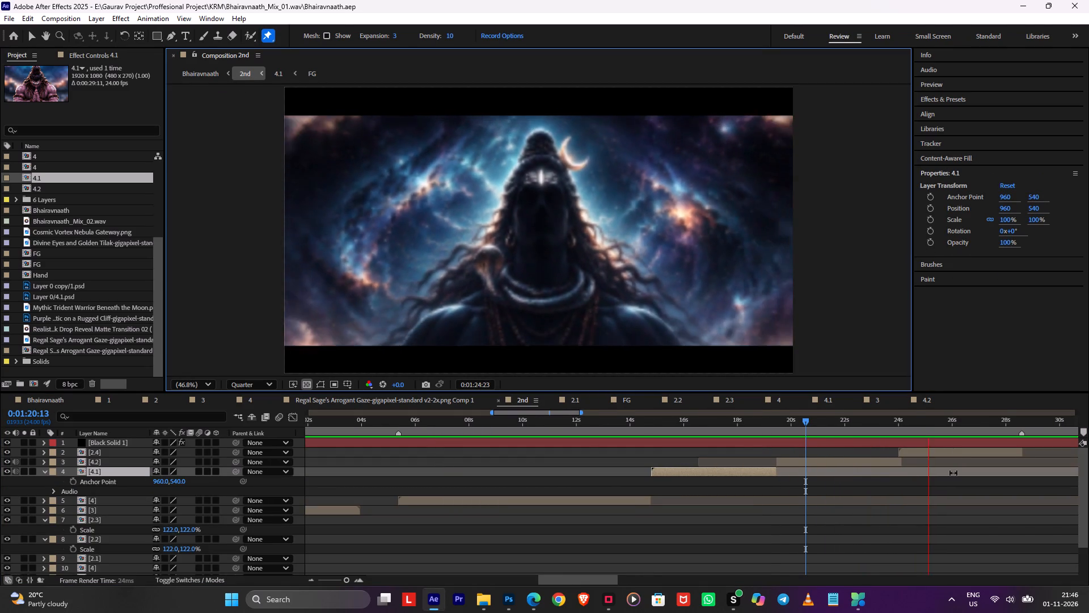
scroll(887, 486, "down", 1, "alt")
scroll(829, 493, "down", 1, "alt")
left_click_drag(627, 427, 620, 427)
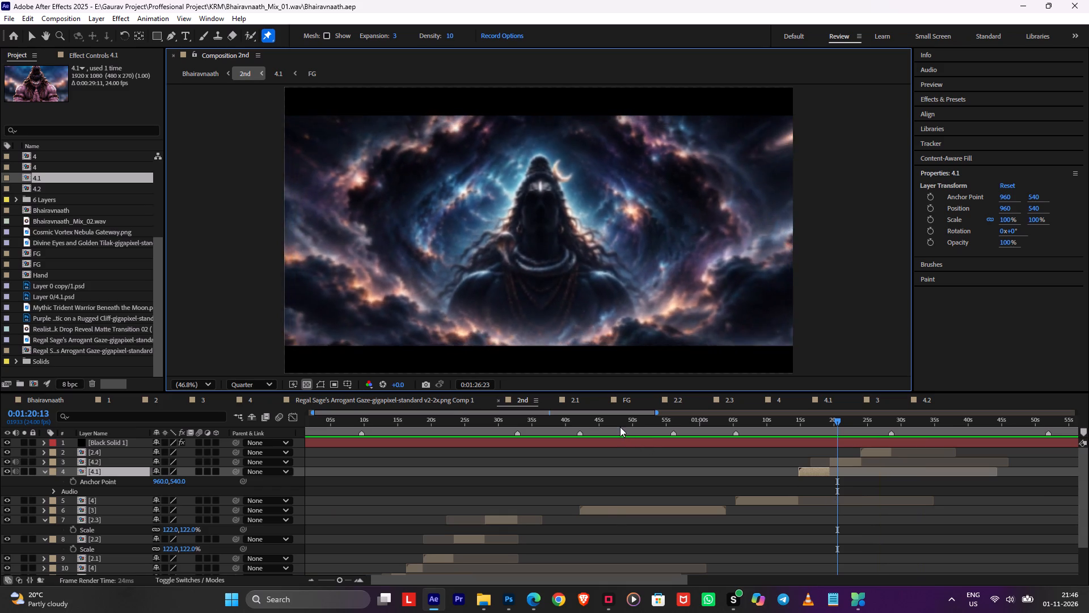
left_click_drag(620, 427, 572, 431)
key("space")
scroll(569, 461, "up", 1, "alt")
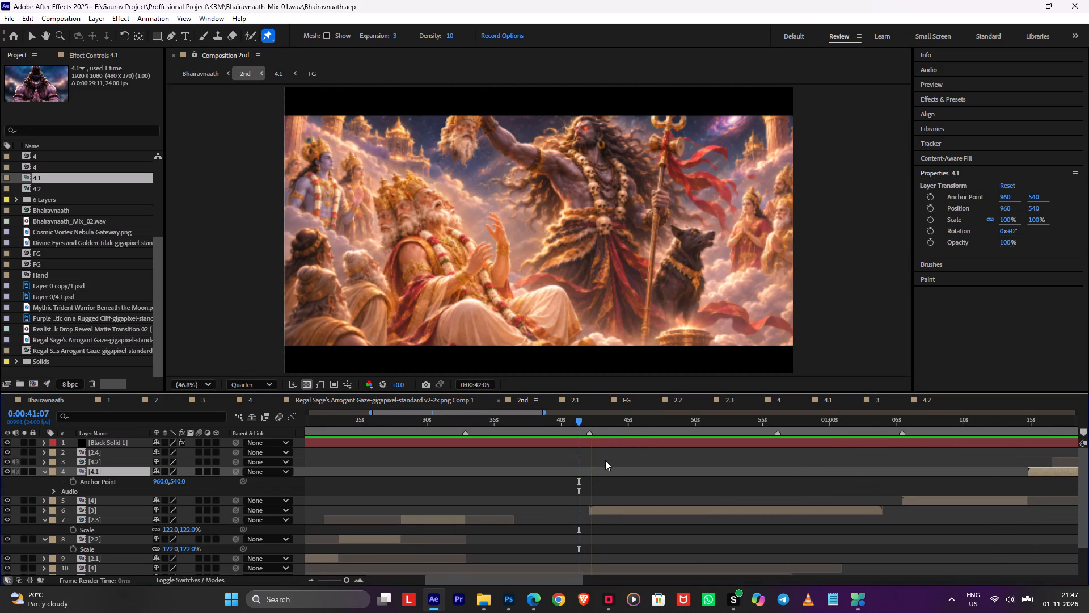
left_click_drag(603, 426, 593, 426)
key("space")
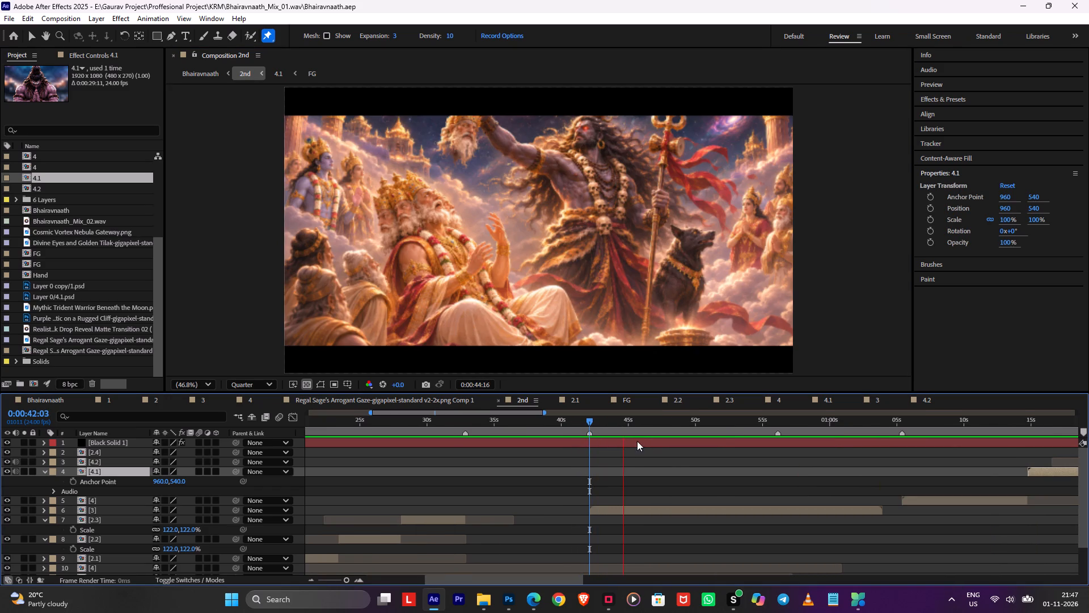
left_click(665, 462)
key("space")
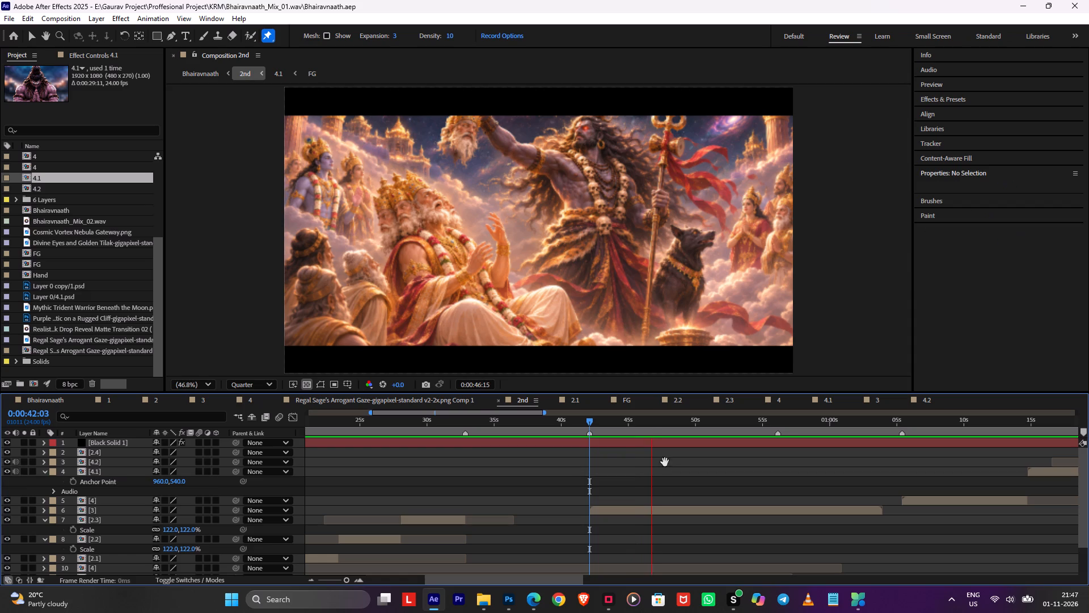
key("space")
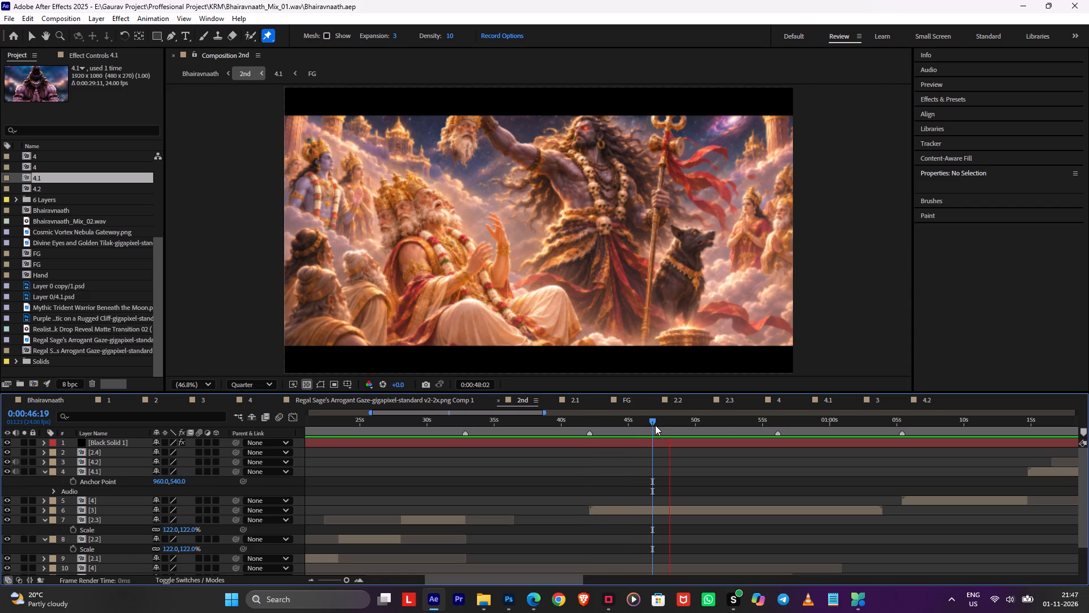
left_click_drag(652, 420, 454, 433)
key("space")
scroll(447, 450, "up", 1, "alt")
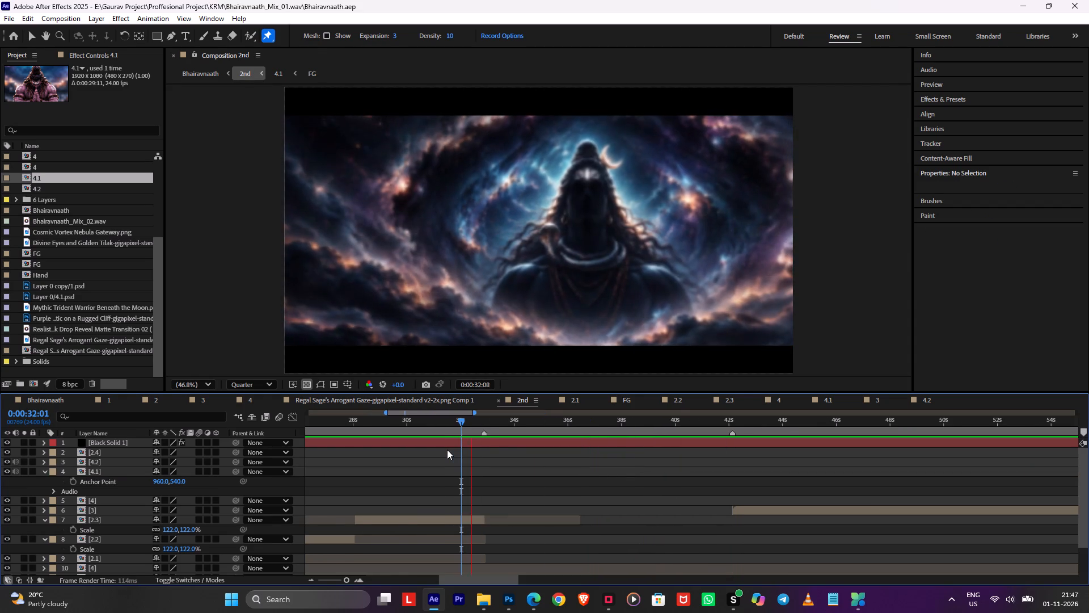
key("ctrl+s")
left_click_drag(556, 424, 732, 444)
key("space")
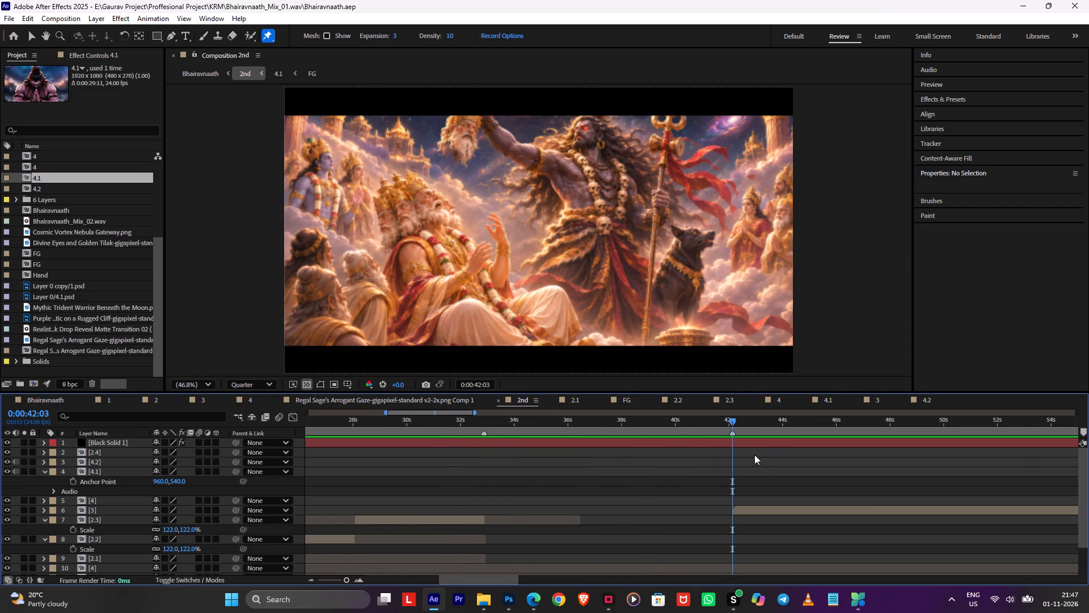
Open composition 3 at 0:01:42:03's shot start and add a null object and a two-node 35mm camera.
left_click_drag(758, 420, 732, 423)
double_click(738, 511)
left_click(462, 441)
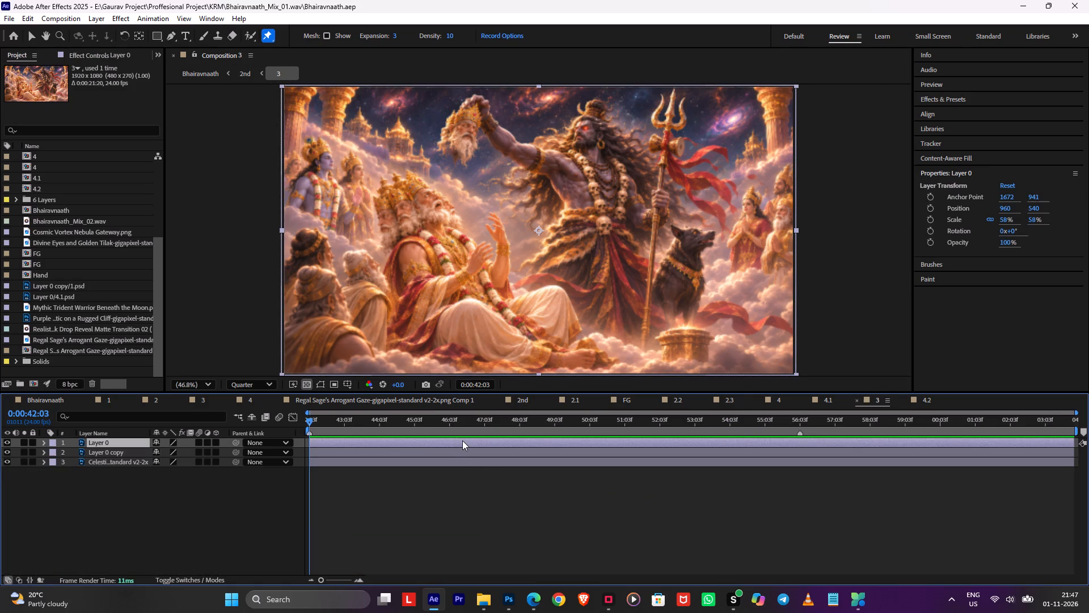
key("ctrl+alt+shift+y")
key("ctrl+alt+shift+c")
key("Return")
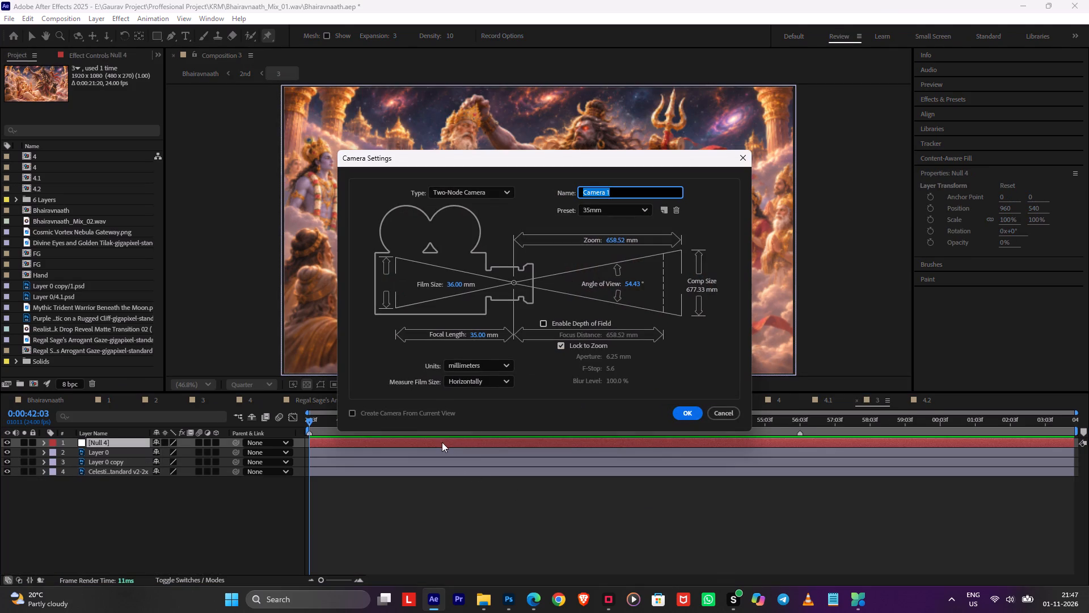
key("Return")
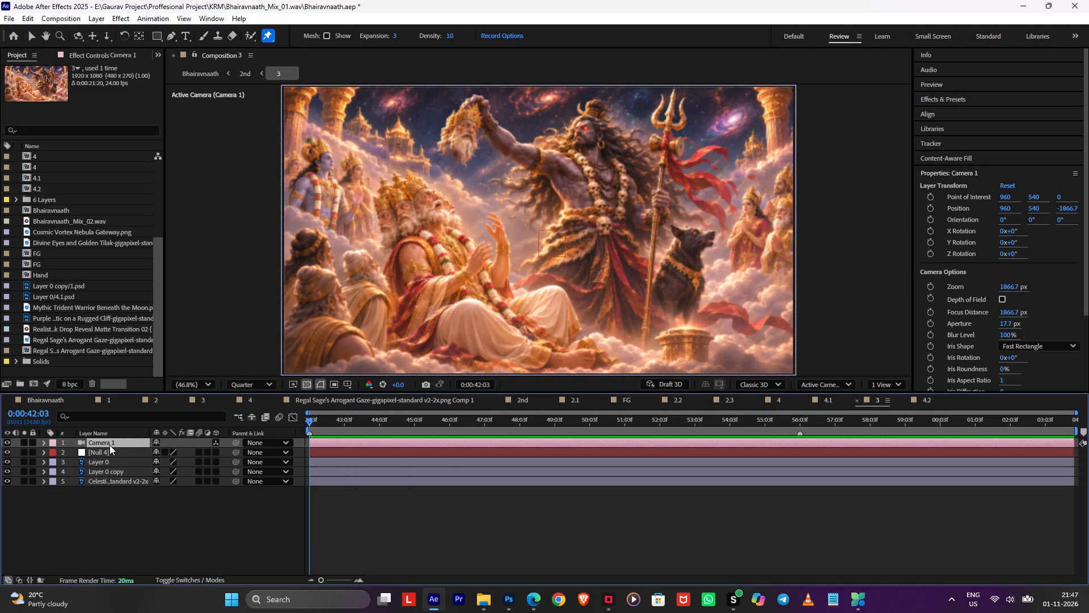
Place the camera below the null, make the null and image layers 3D, and parent the camera to the null.
left_click_drag(109, 445, 108, 456)
left_click_drag(216, 446, 214, 503)
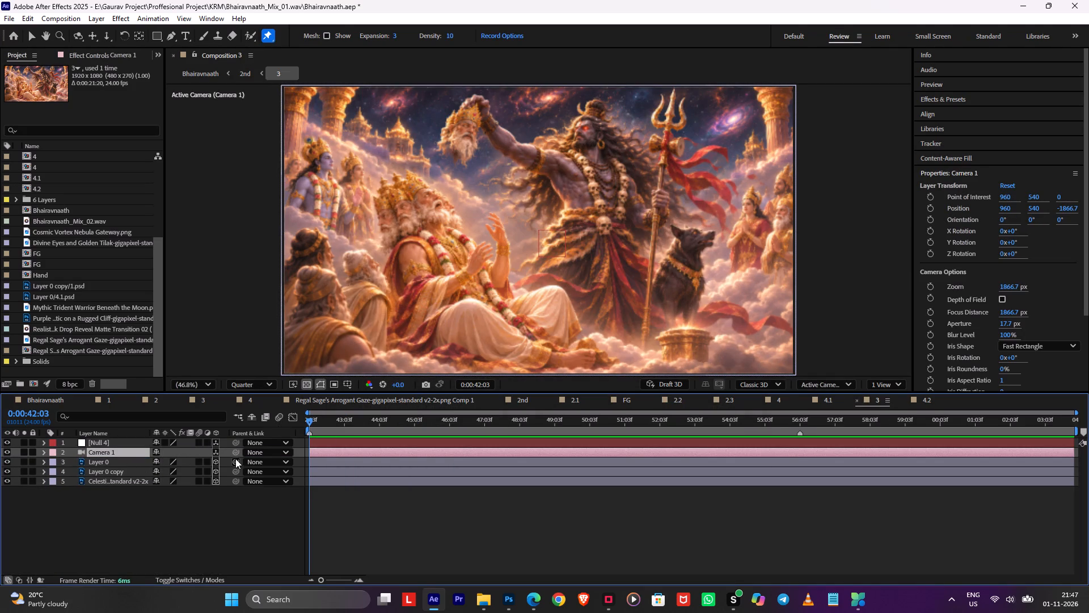
left_click_drag(235, 456, 217, 447)
Pre-compose Layer 0 and Layer 0 copy as FG and make the FG layer 3D.
left_click(119, 471)
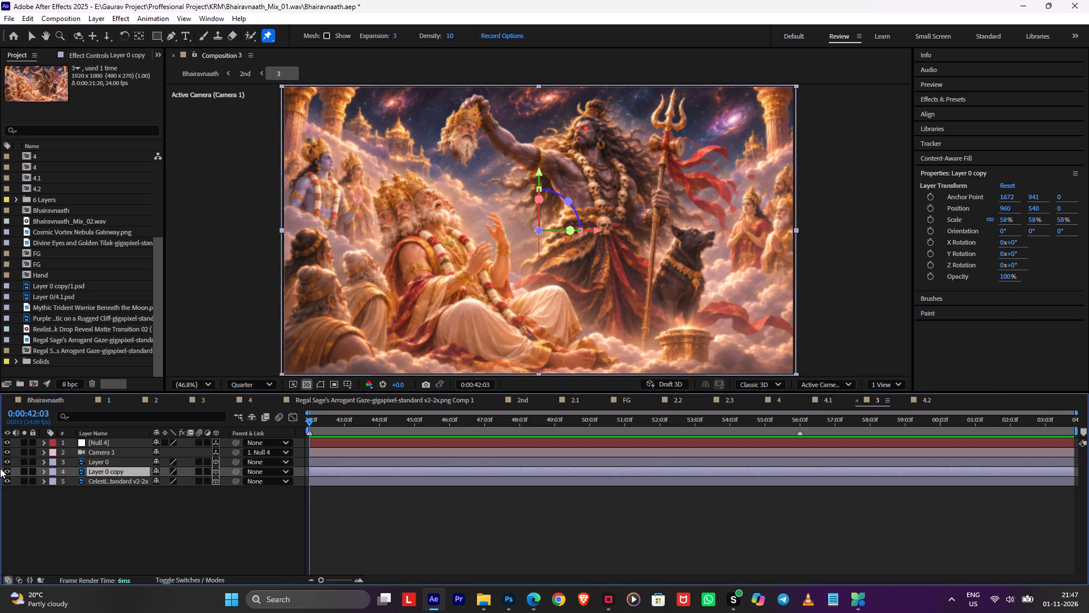
left_click(100, 460, "shift")
key("ctrl+shift+c")
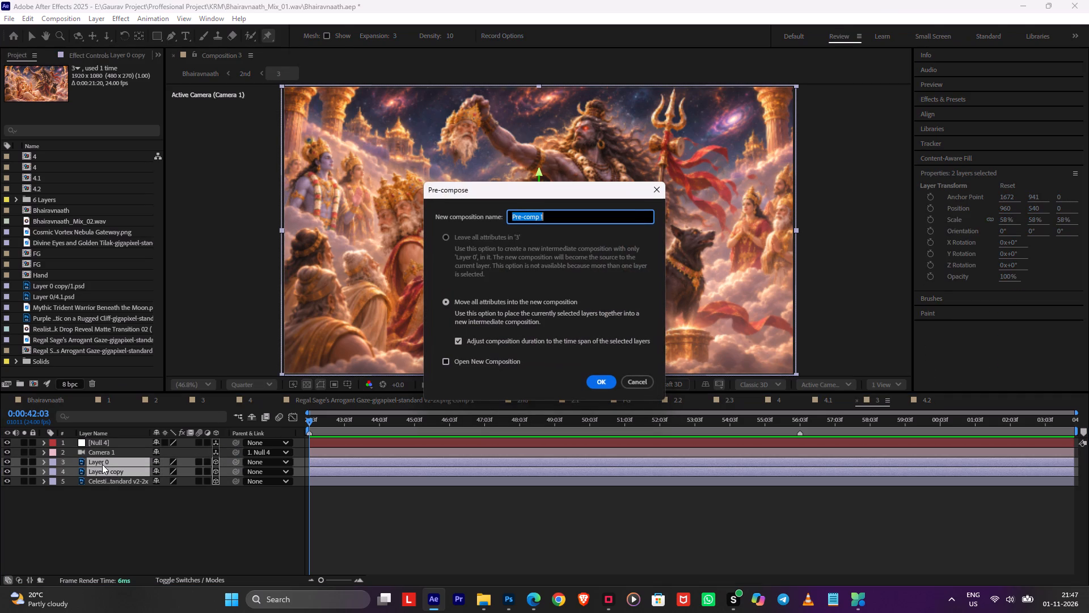
key("ctrl+shift+f")
key("shift+g")
key("BackSpace")
type("FG")
key("Return")
left_click(214, 461)
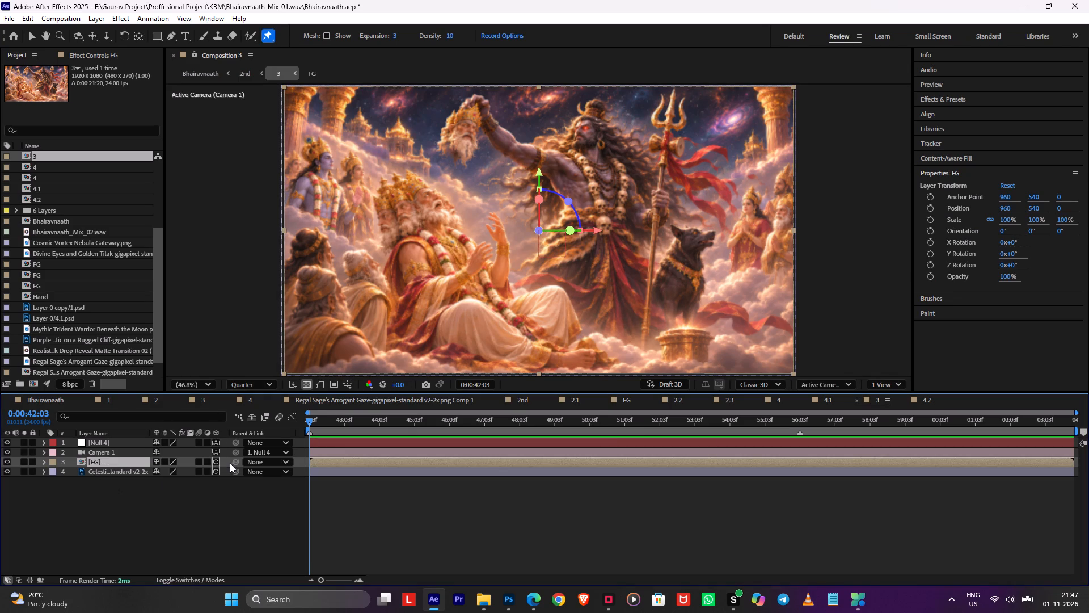
Reveal the positions of FG and the Celestial background layer, and set the background's Z position to 3000.
left_click(130, 471, "shift")
key("p")
left_click(125, 498)
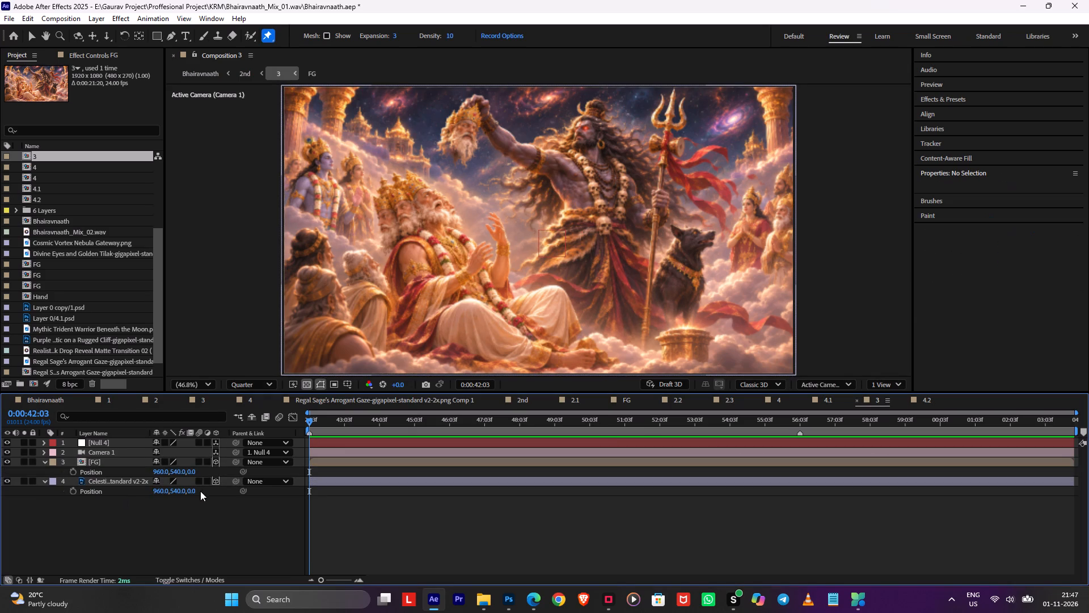
left_click(191, 493)
type("30")
key("0")
key("0")
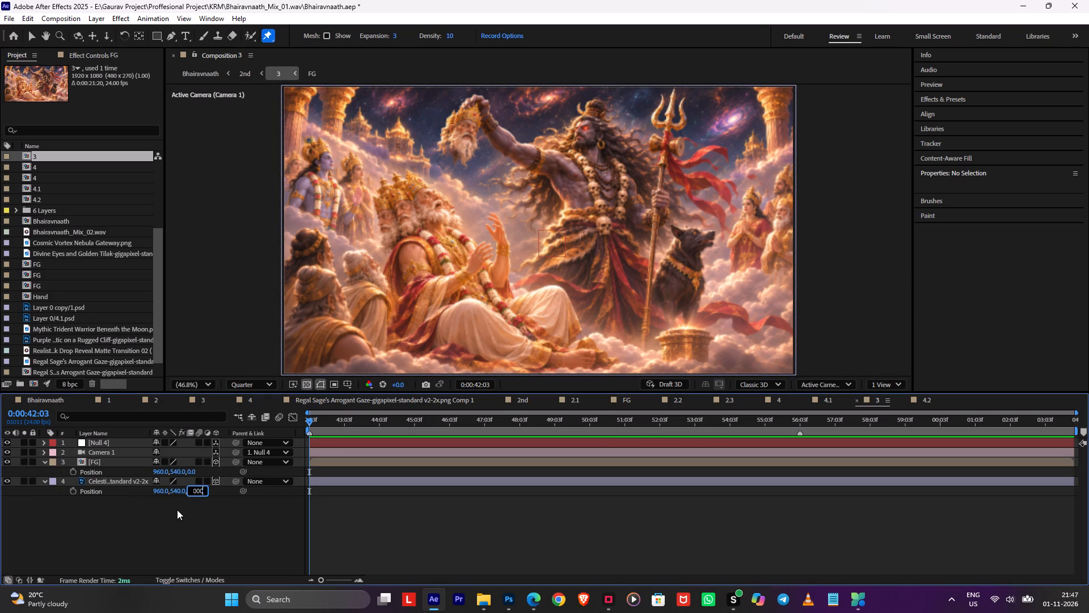
left_click(177, 510)
Set the FG layer's Z position to 2000.
left_click(190, 473)
key("2")
key("0")
key("0")
key("0")
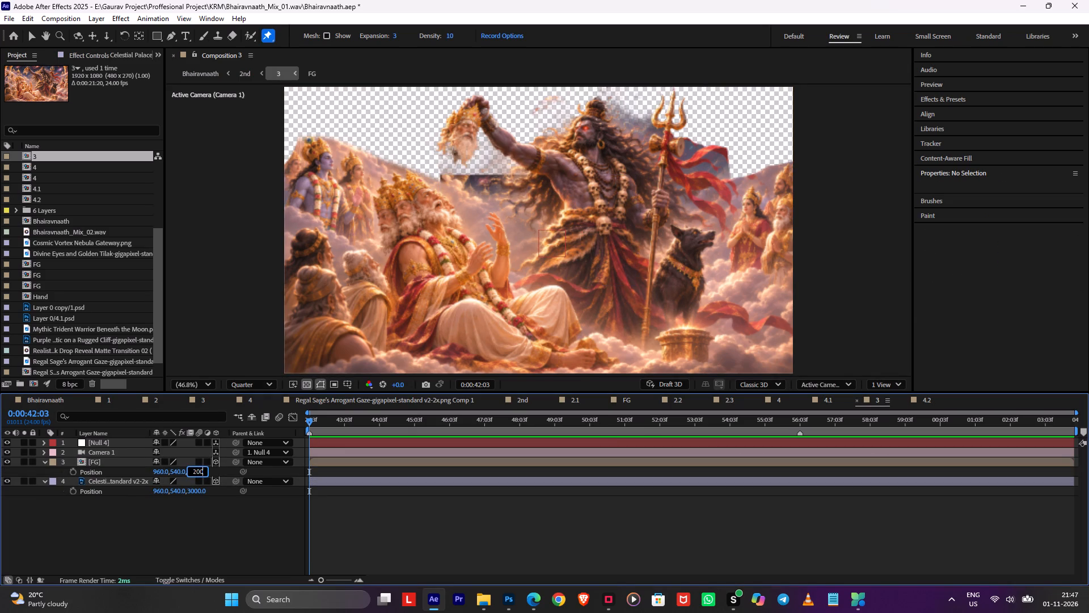
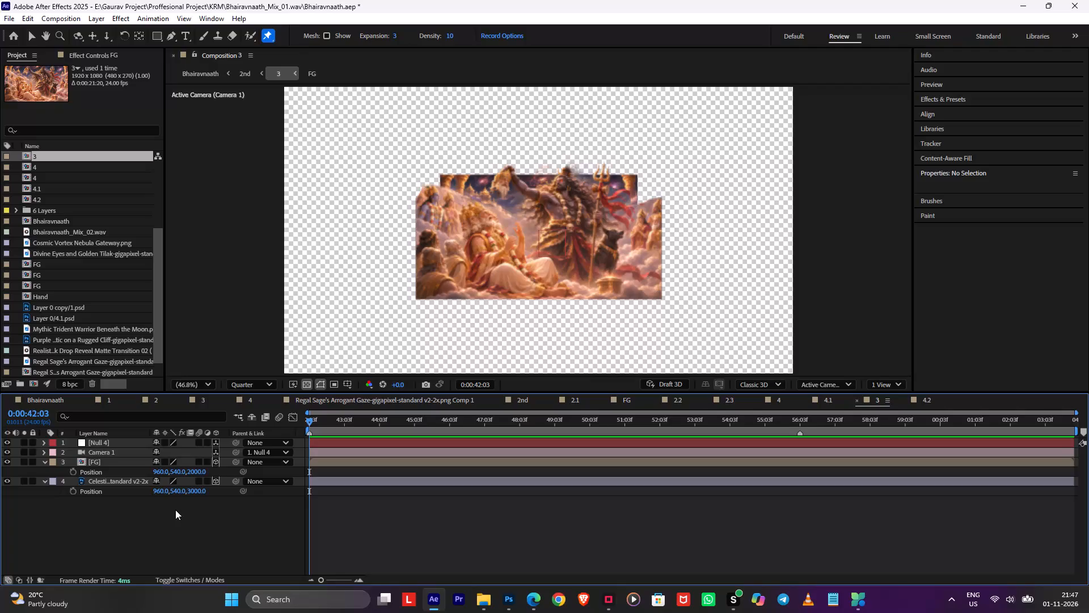
Scale the celestial background layer to 151% and the FG layer to 210% so they fill the frame.
left_click(92, 464)
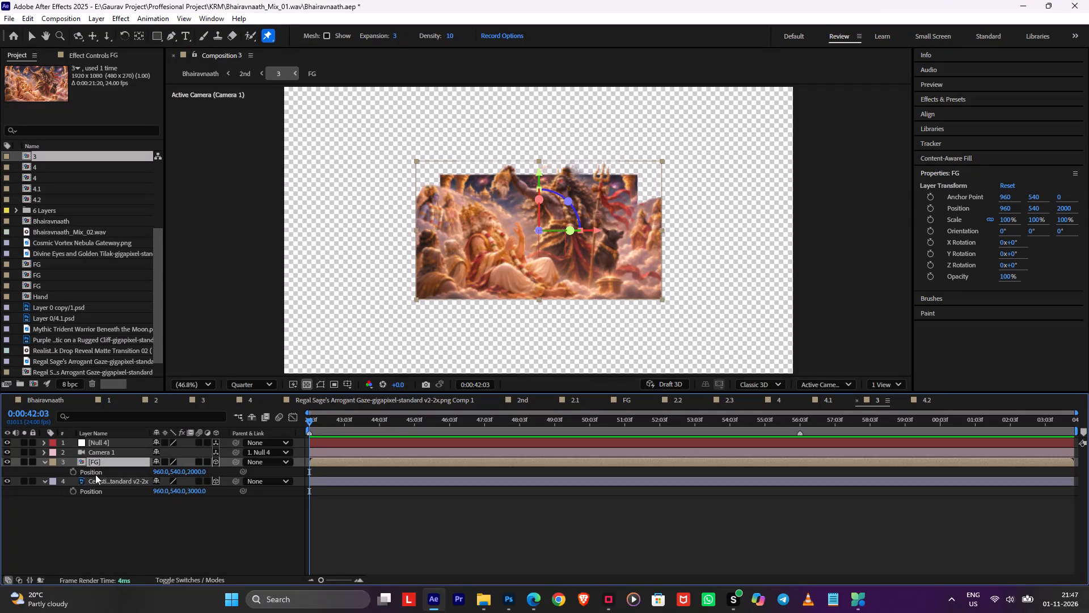
left_click(95, 480, "shift")
key("s")
left_click(114, 520)
left_click_drag(167, 493, 195, 486)
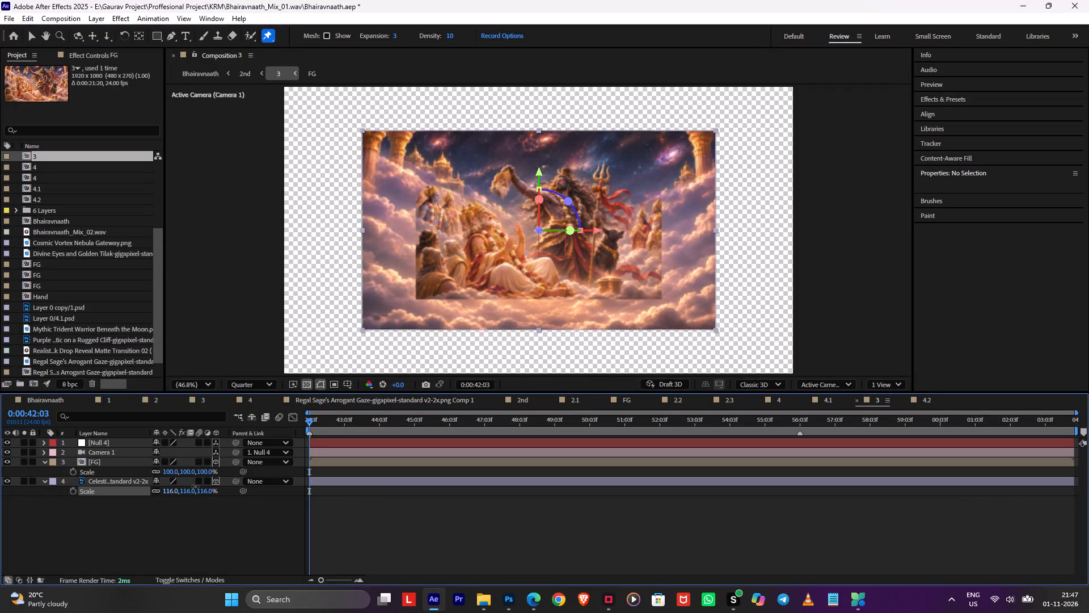
left_click_drag(195, 486, 212, 485)
left_click_drag(169, 473, 204, 473)
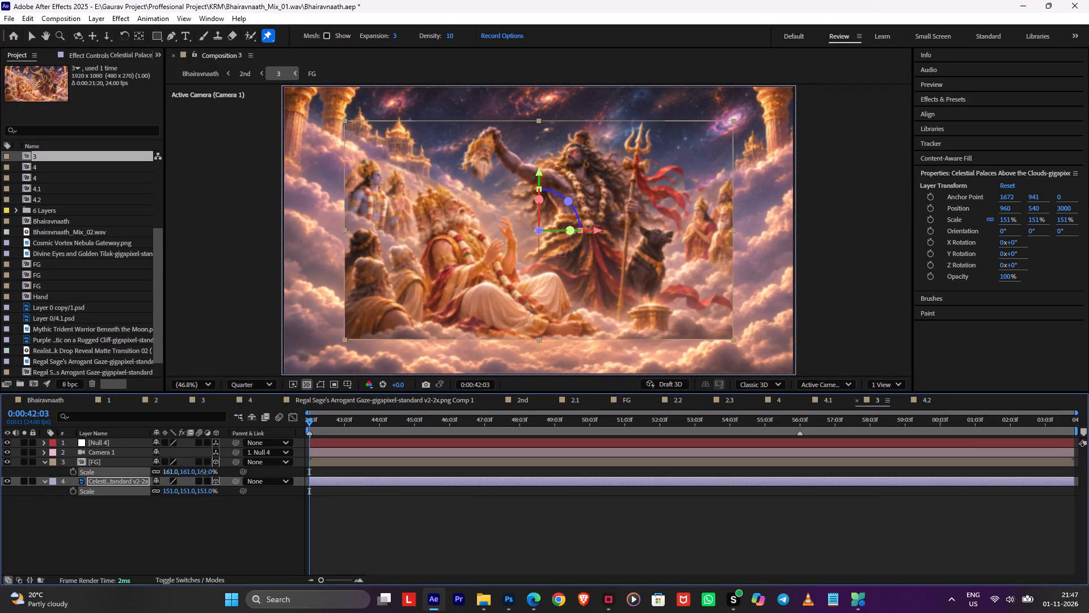
left_click_drag(204, 473, 234, 477)
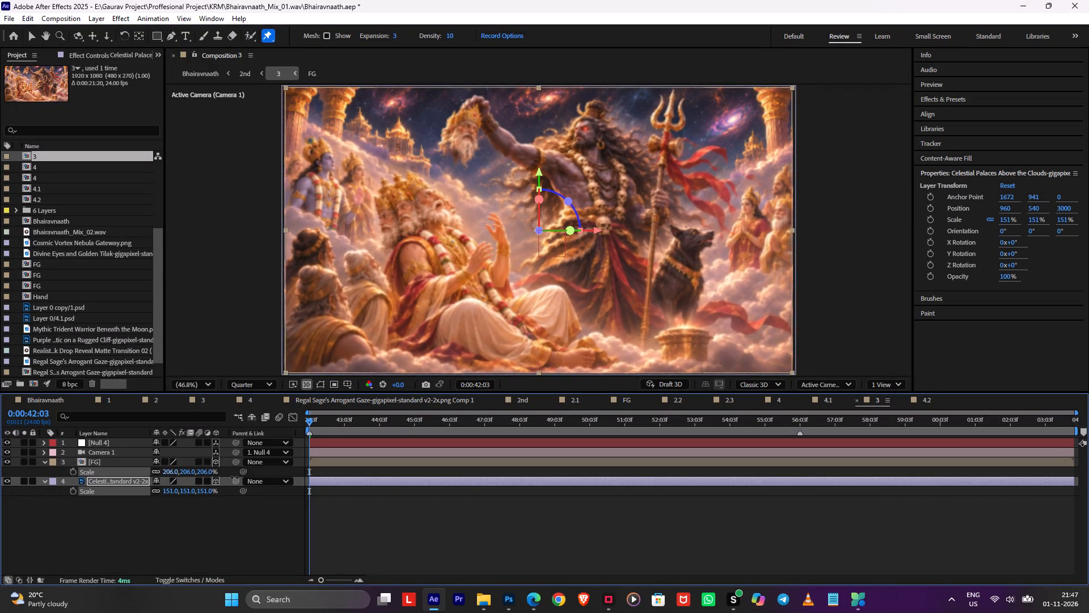
left_click_drag(234, 477, 237, 478)
Keyframe Null 4's position at 0:00:42:03 as about 682, -153, 2486, framing the raised arm and severed head.
left_click(108, 439)
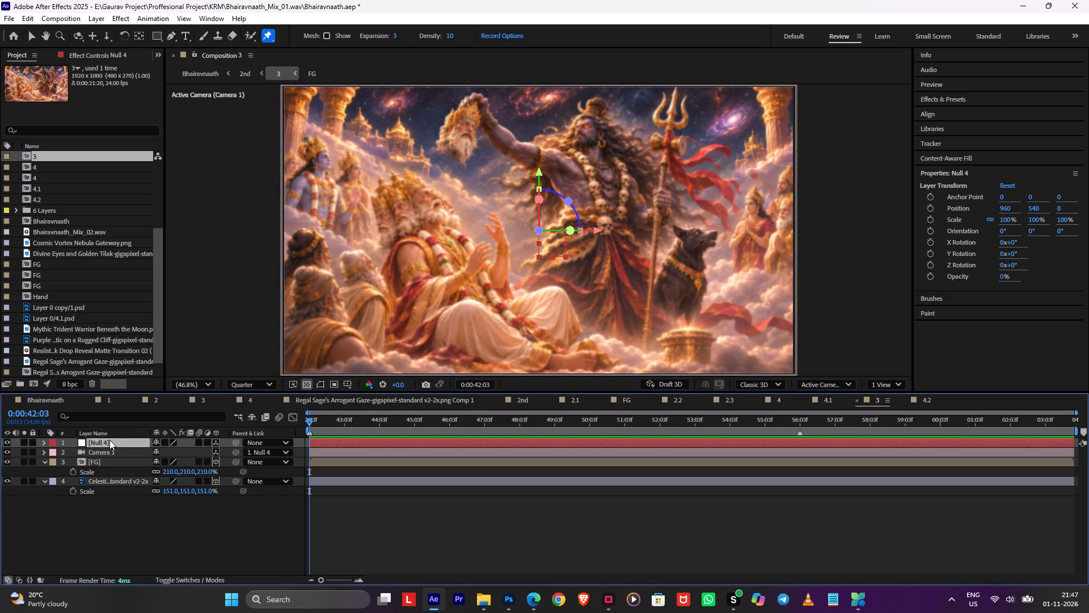
key("p")
left_click(68, 453)
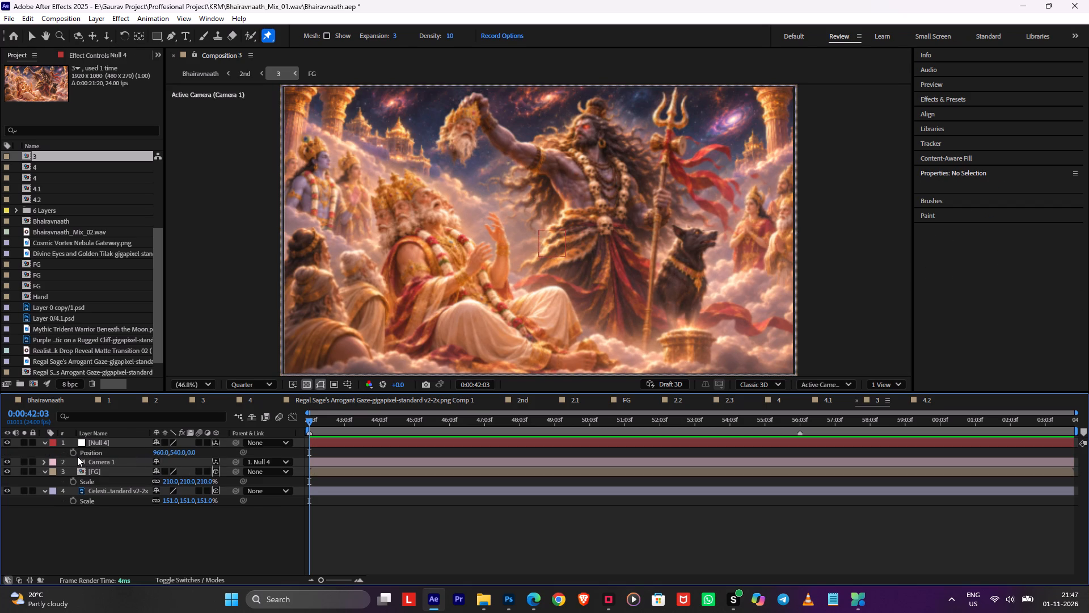
left_click(75, 454)
left_click_drag(188, 454, 1030, 414)
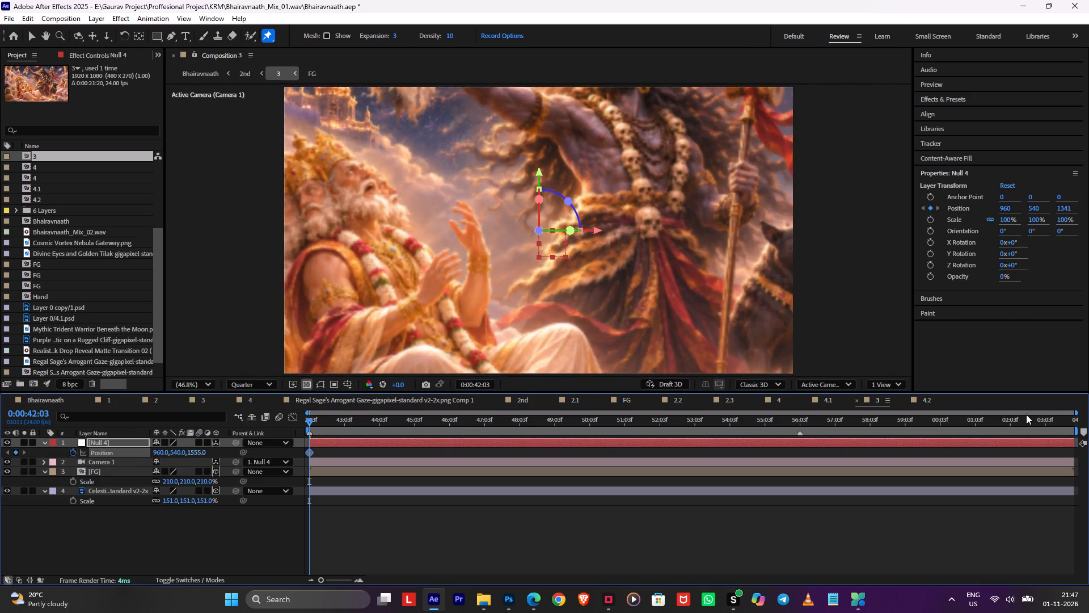
left_click_drag(180, 452, 0, 492)
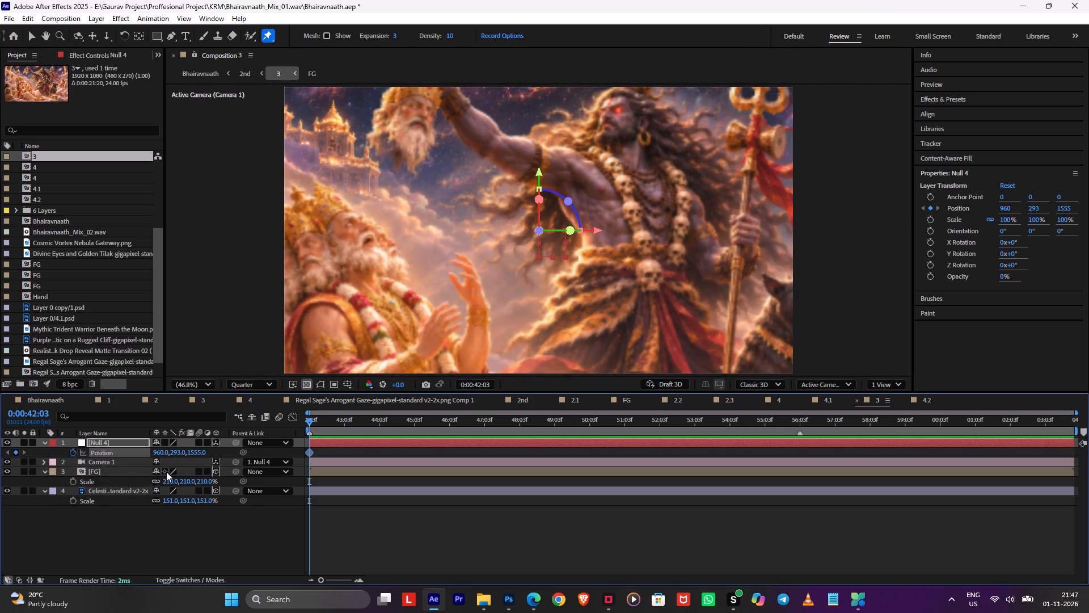
left_click_drag(202, 452, 693, 435)
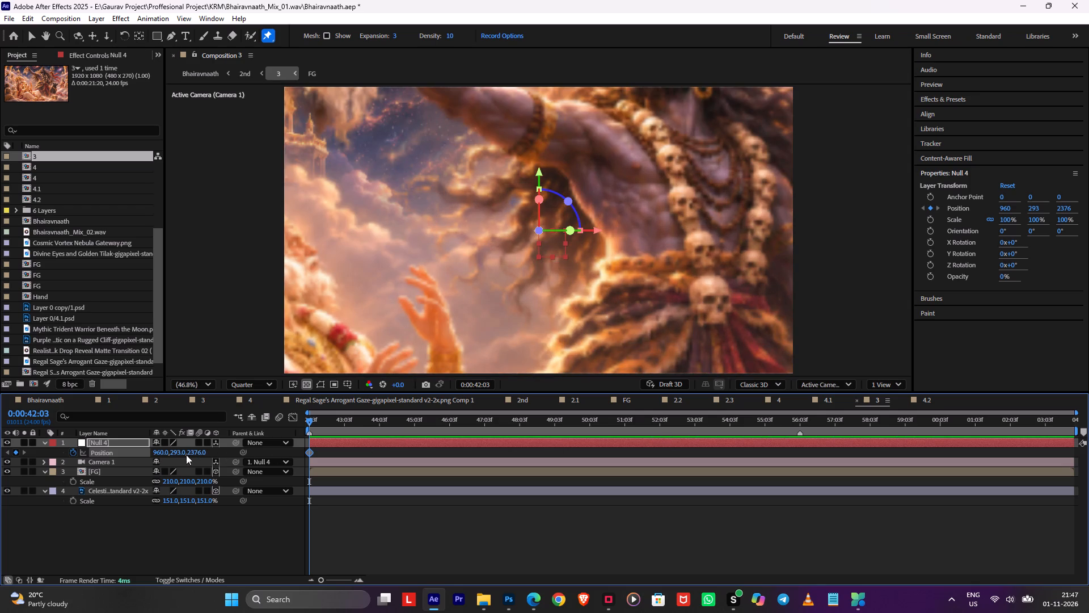
left_click_drag(182, 455, 0, 497)
left_click_drag(178, 452, 26, 486)
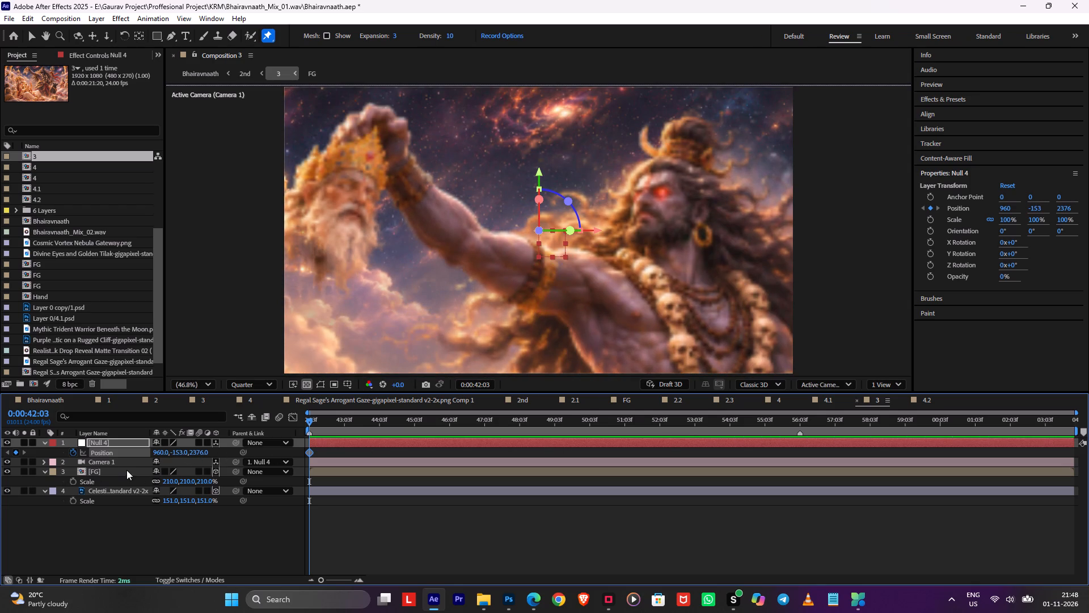
left_click_drag(154, 454, 0, 457)
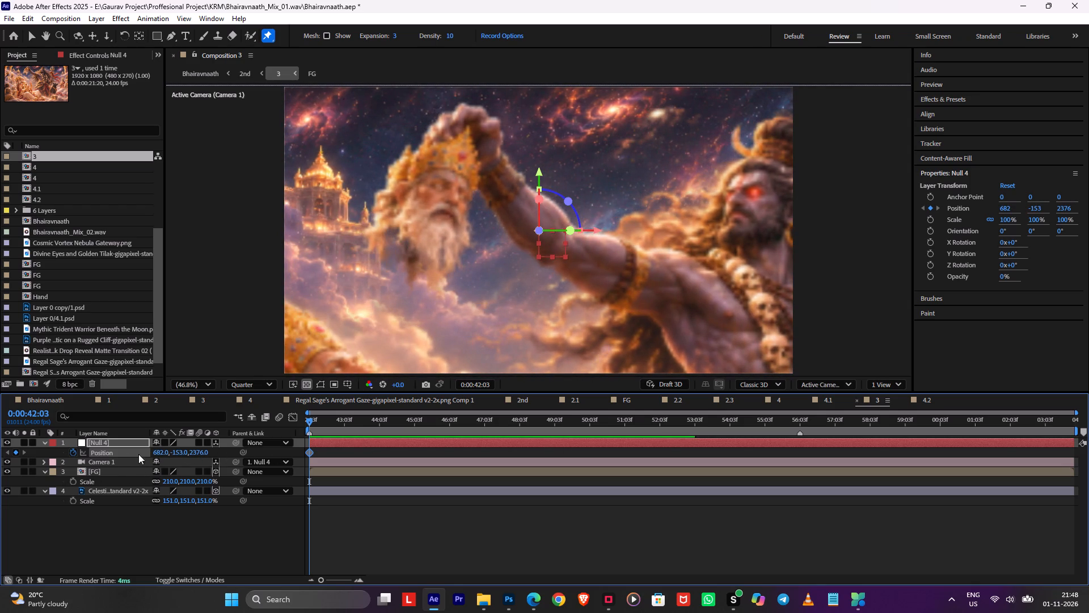
left_click_drag(201, 455, 273, 450)
At 0:00:47:04, set Null 4's position to about 476, -153, 2299 and apply Easy Ease to that keyframe.
left_click_drag(356, 428, 489, 428)
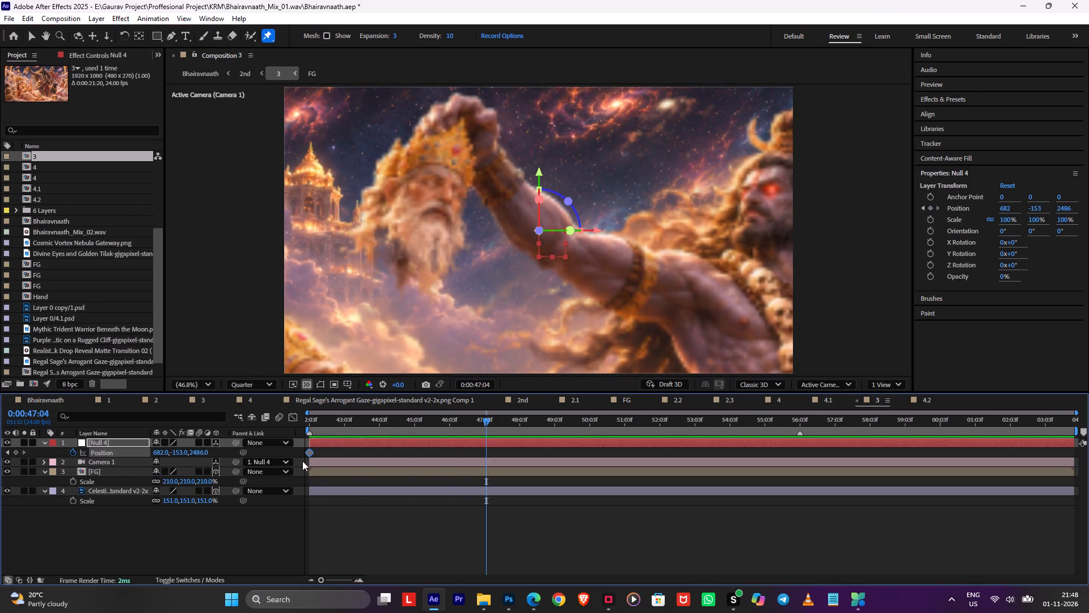
left_click_drag(160, 453, 52, 460)
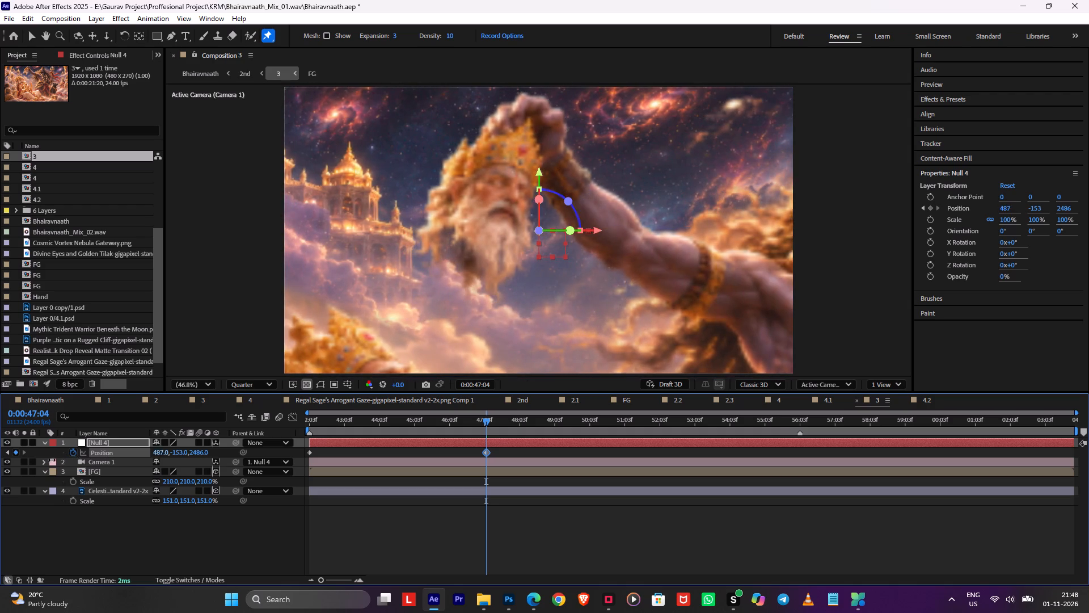
left_click_drag(52, 460, 50, 460)
left_click_drag(205, 454, 116, 471)
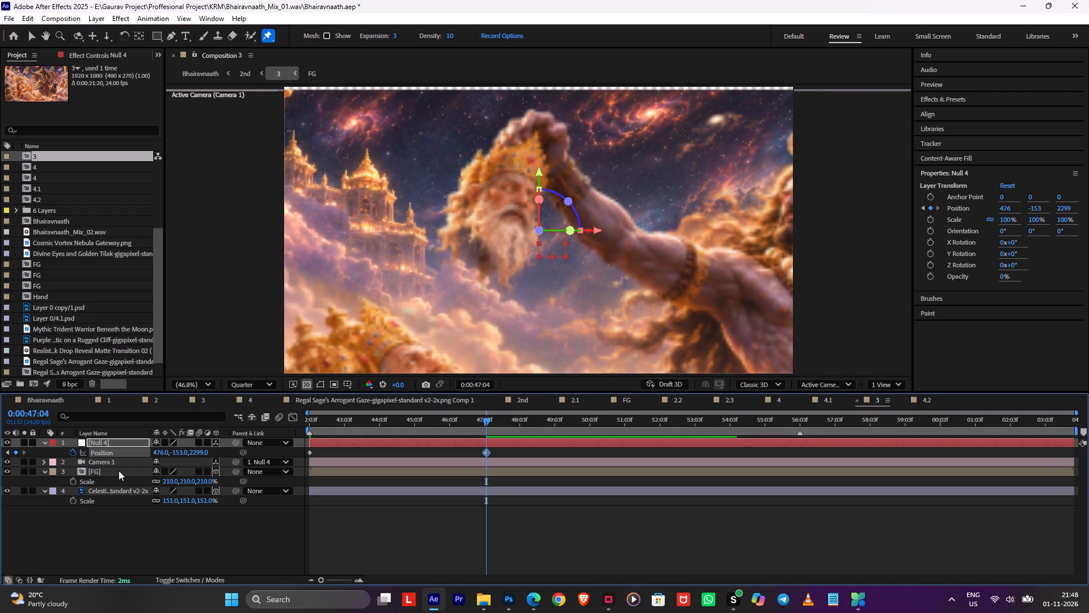
key("F9")
In the FG composition, place five puppet pins on Layer 0 at the raised hand, shoulder, upper chest and both sides of the waist.
double_click(486, 473)
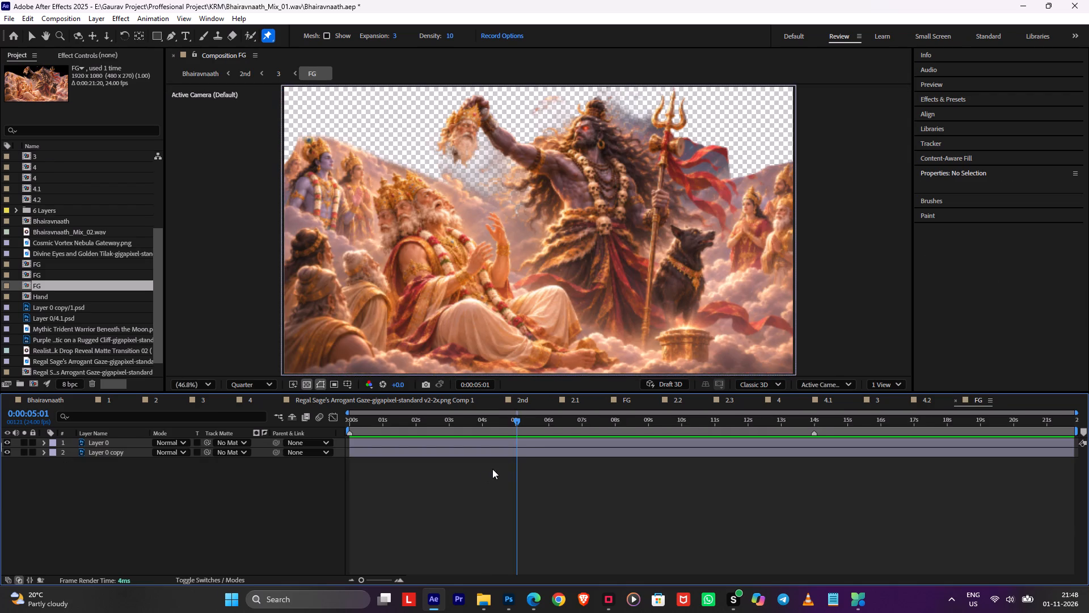
left_click(521, 444)
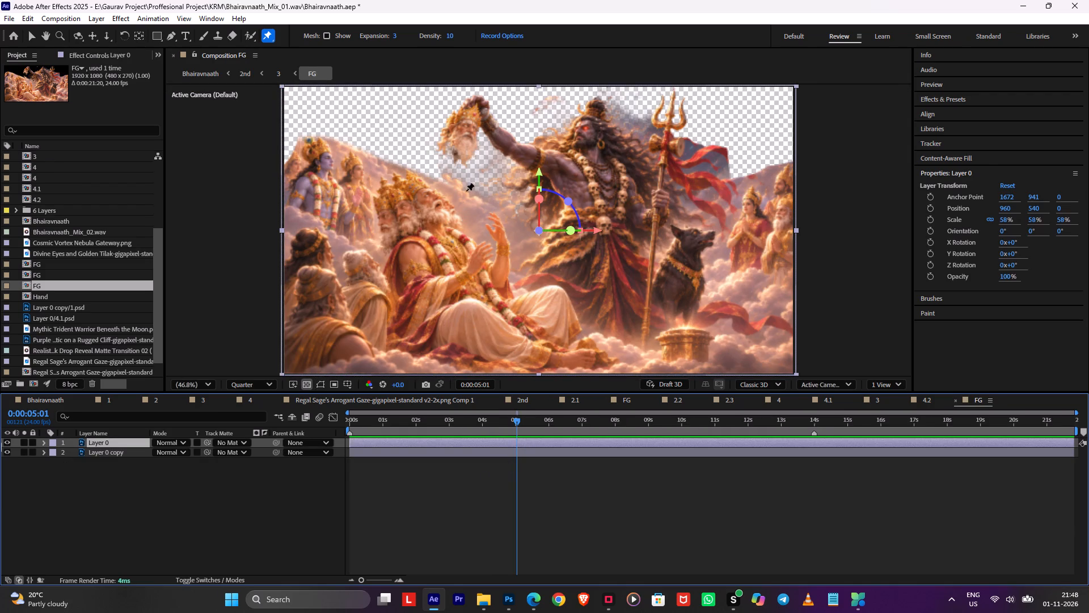
left_click(484, 115)
left_click(555, 169)
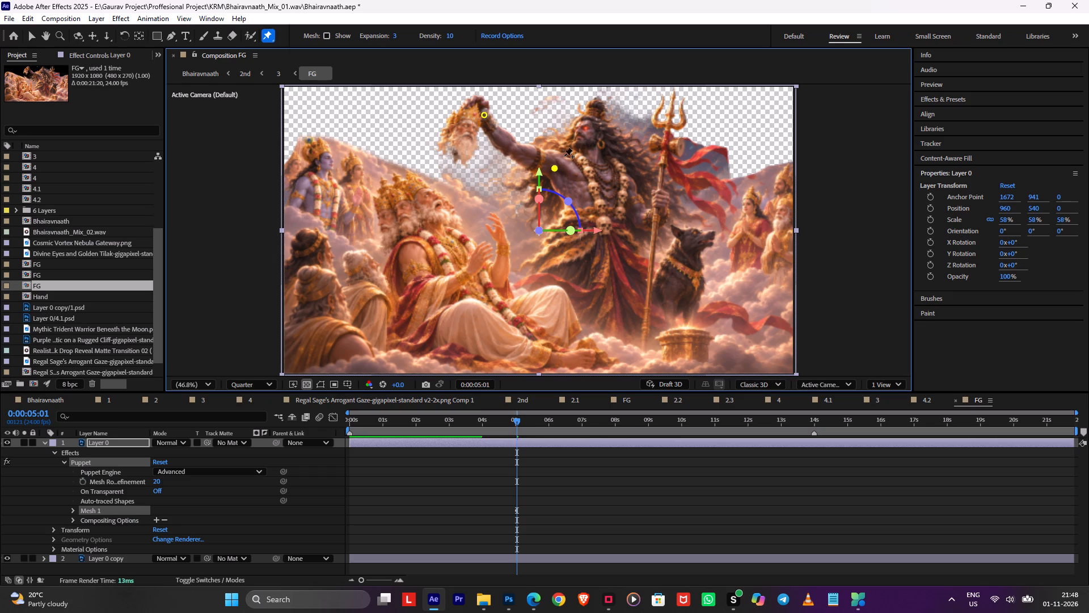
left_click(573, 153)
left_click(562, 253)
left_click(617, 251)
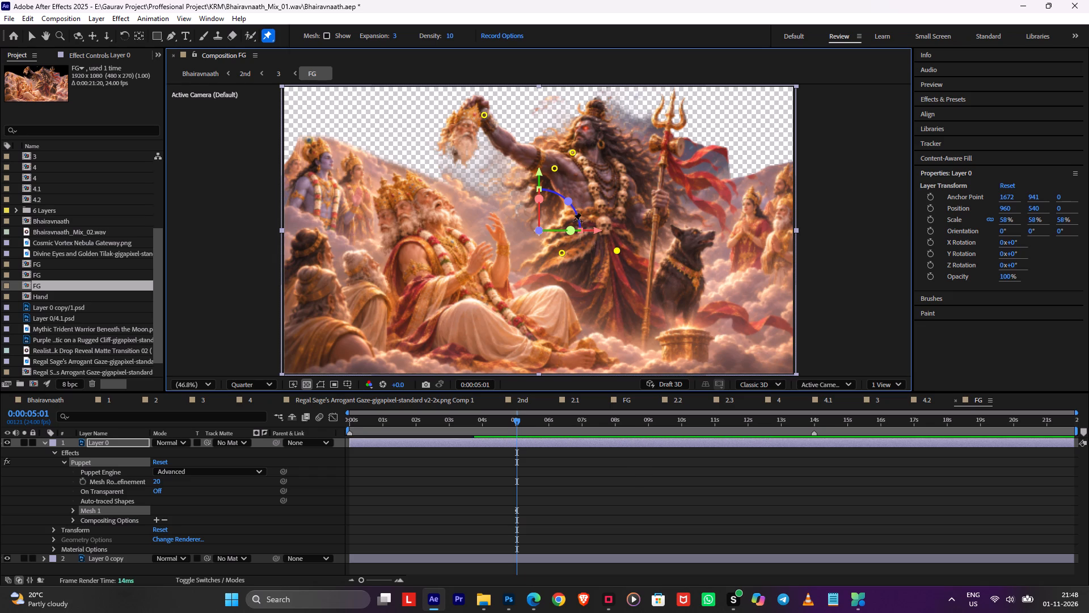
Move the position keyframes of all five puppet pins to the start of the FG composition.
key("u")
left_click_drag(575, 473, 436, 564)
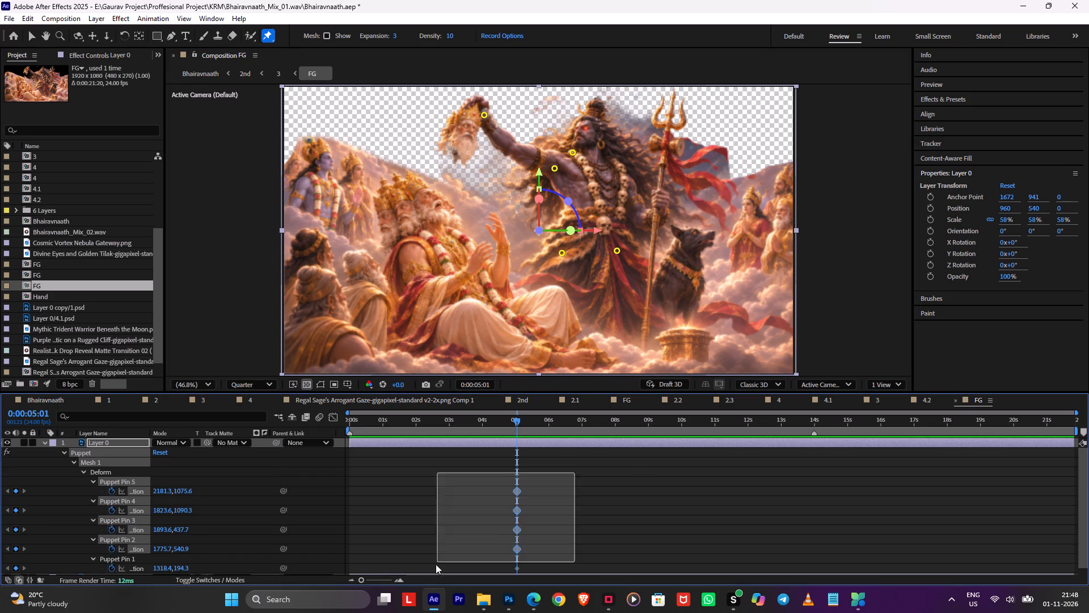
left_click_drag(436, 564, 424, 575)
left_click_drag(518, 494, 360, 499)
left_click(398, 500)
At 0:00:05:01, lower the raised-hand puppet pin to about 1314.7, 242.3 and apply Easy Ease to its two keyframes.
left_click_drag(486, 117, 486, 125)
left_click_drag(545, 568, 315, 575)
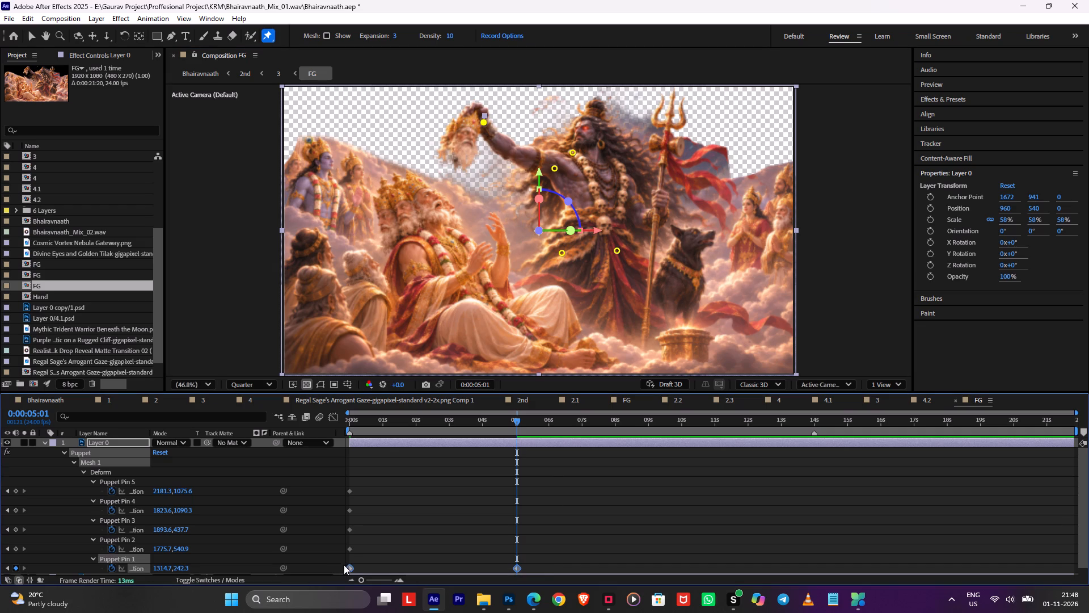
key("F9")
Return to composition 3, preview the camera and hand animation from 0:00:42:03, and save the project.
left_click_drag(462, 429, 250, 441)
key("Tab")
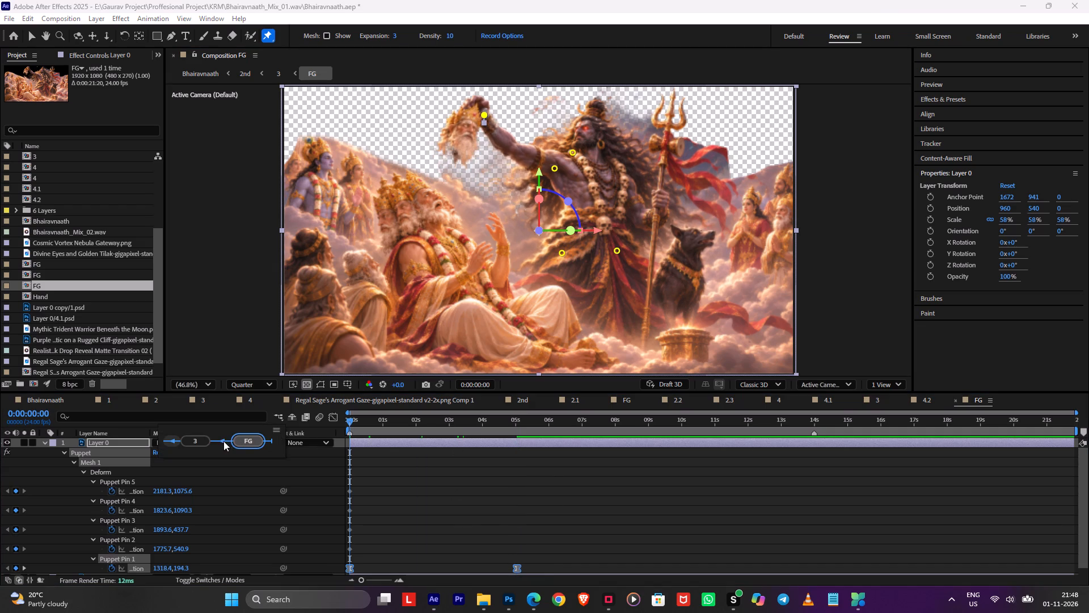
left_click(207, 441)
key("space")
key("ctrl+s")
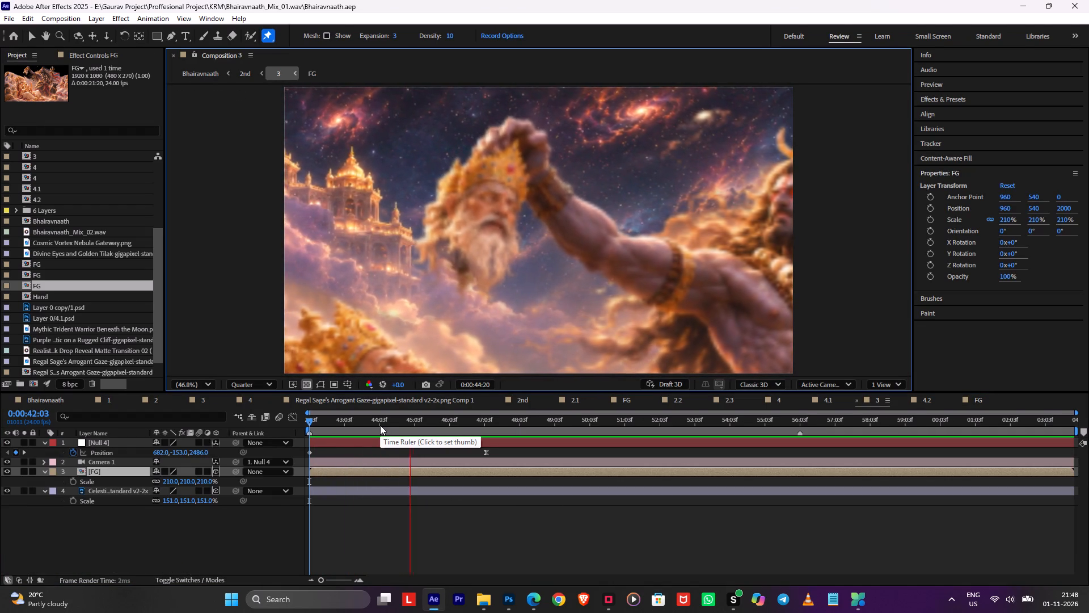
Switch to the 2nd composition, preview shot 3 from 0:00:42:03, and save the project.
left_click_drag(380, 425, 261, 430)
key("Tab")
left_click(157, 428)
key("space")
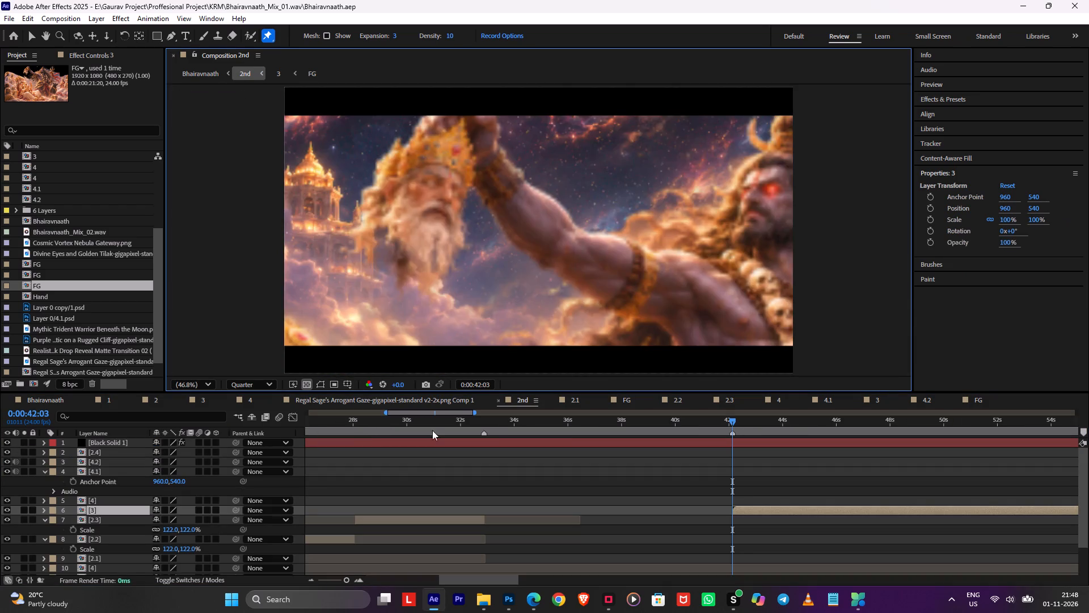
key("ctrl+s")
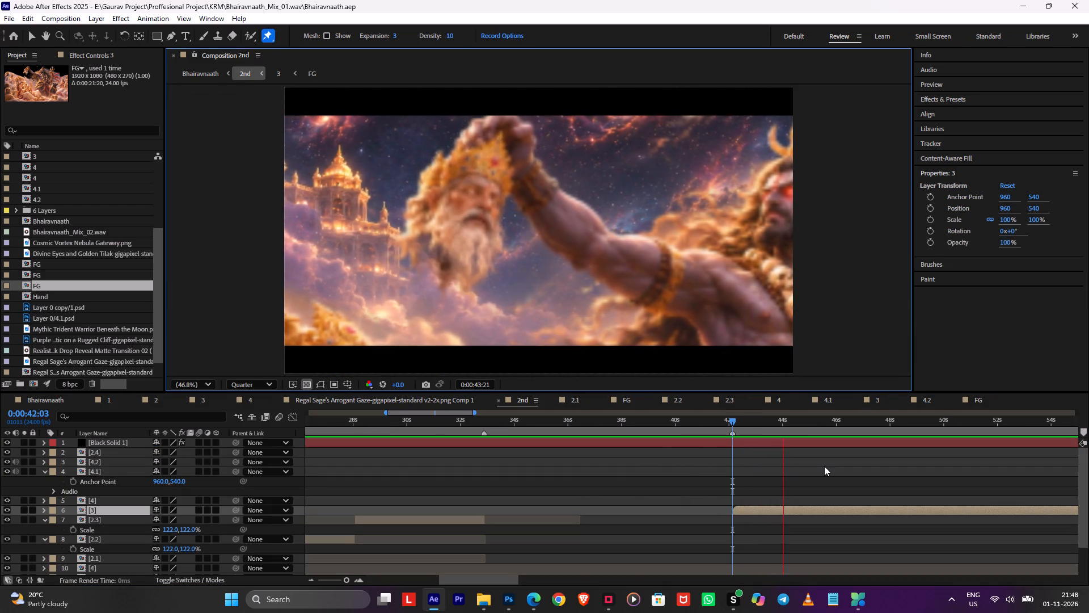
Play shot 3 in the 2nd composition and split its layer at 0:00:46:16.
key("space")
key("space")
key("space")
left_click_drag(813, 464, 547, 460)
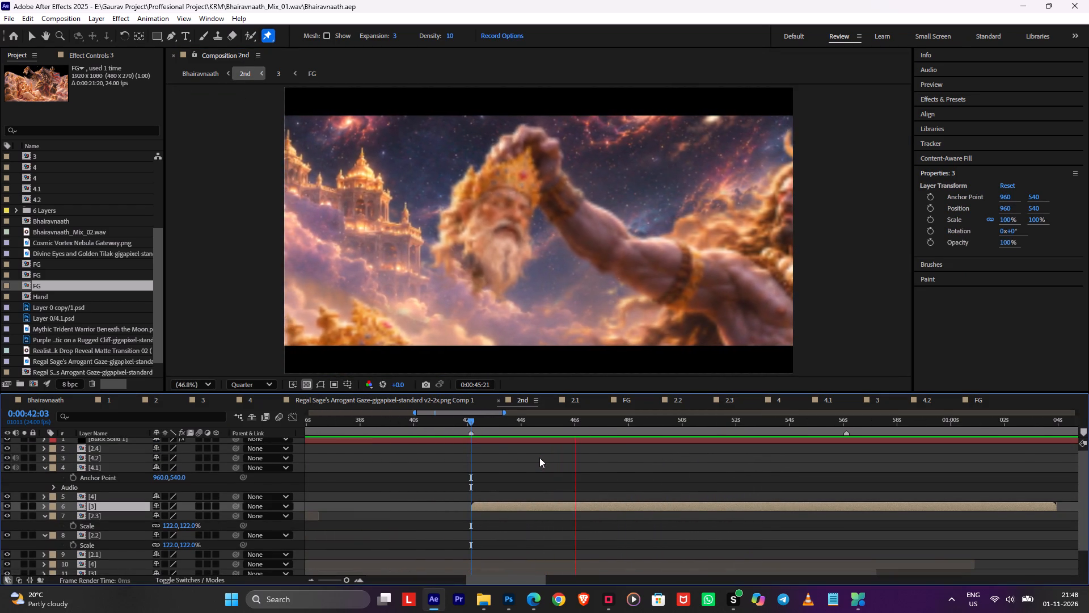
key("space")
key("ctrl+shift+d")
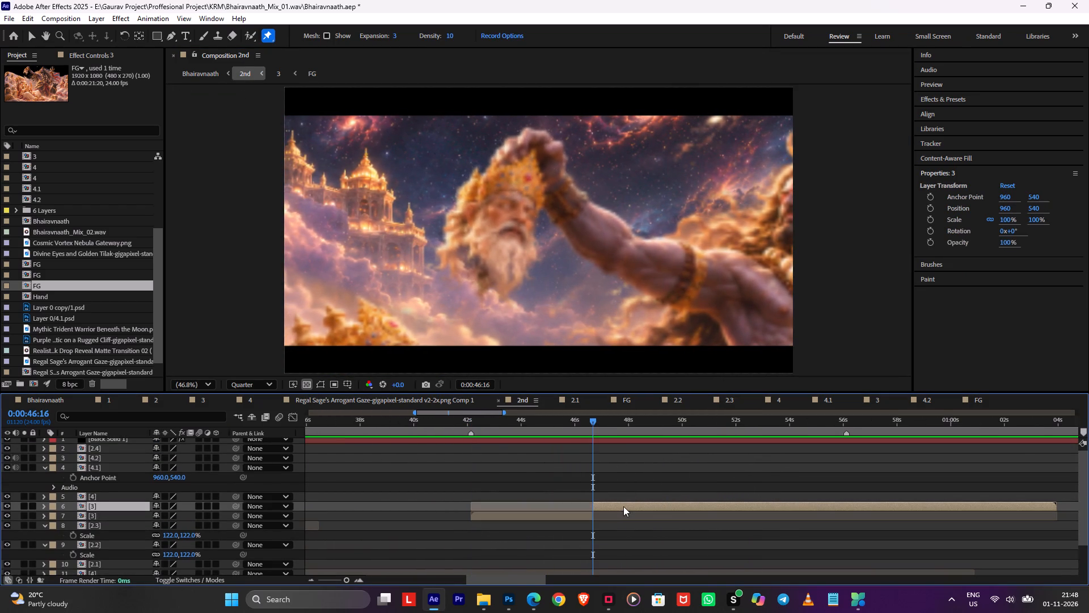
Preview the earlier shots of the 2nd composition from 0:00:19:03 and save the project.
scroll(613, 502, "down", 1, "alt")
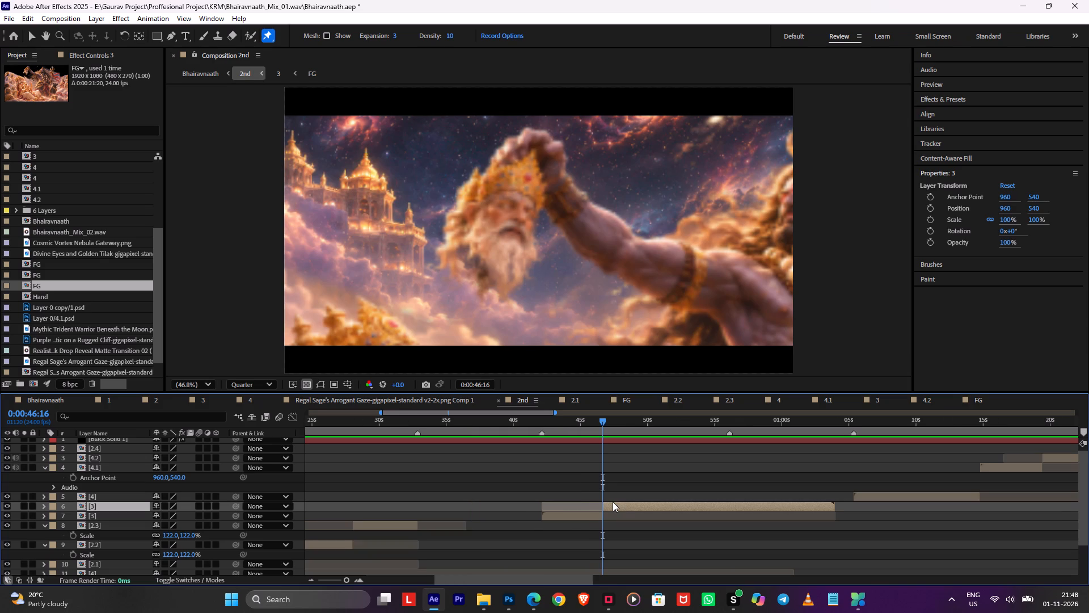
left_click_drag(563, 423, 370, 472)
key("space")
scroll(397, 473, "down", 1, "alt")
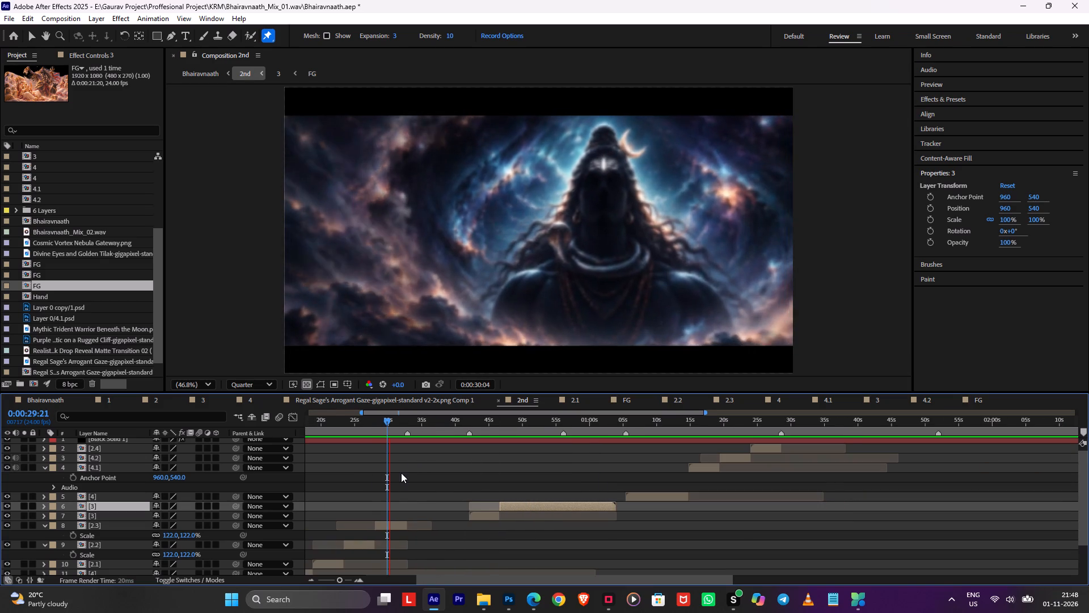
left_click_drag(383, 425, 331, 438)
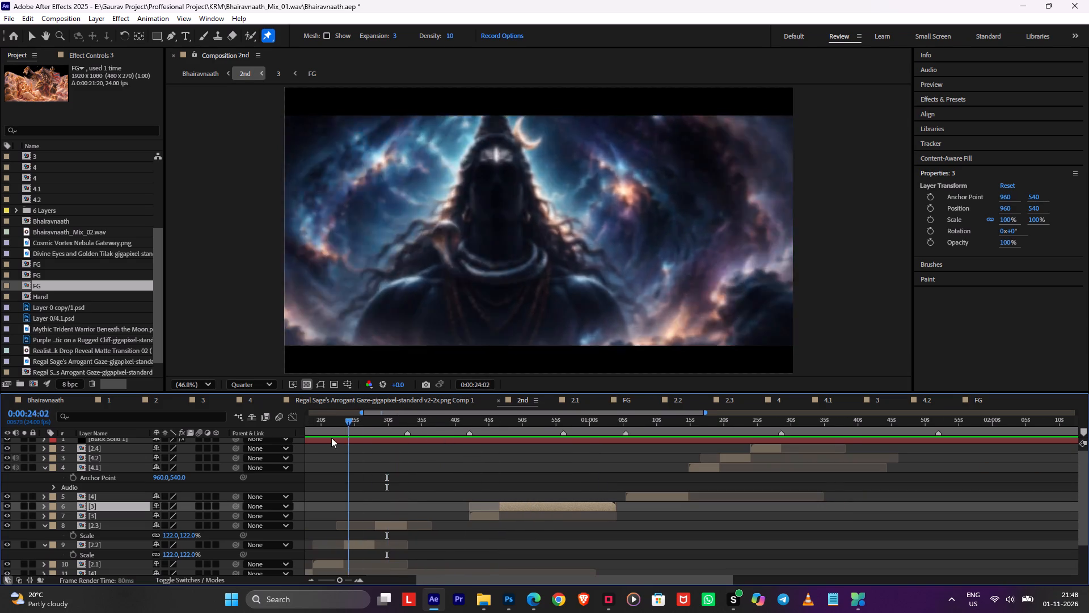
left_click_drag(331, 438, 315, 443)
key("space")
scroll(318, 452, "down", 2)
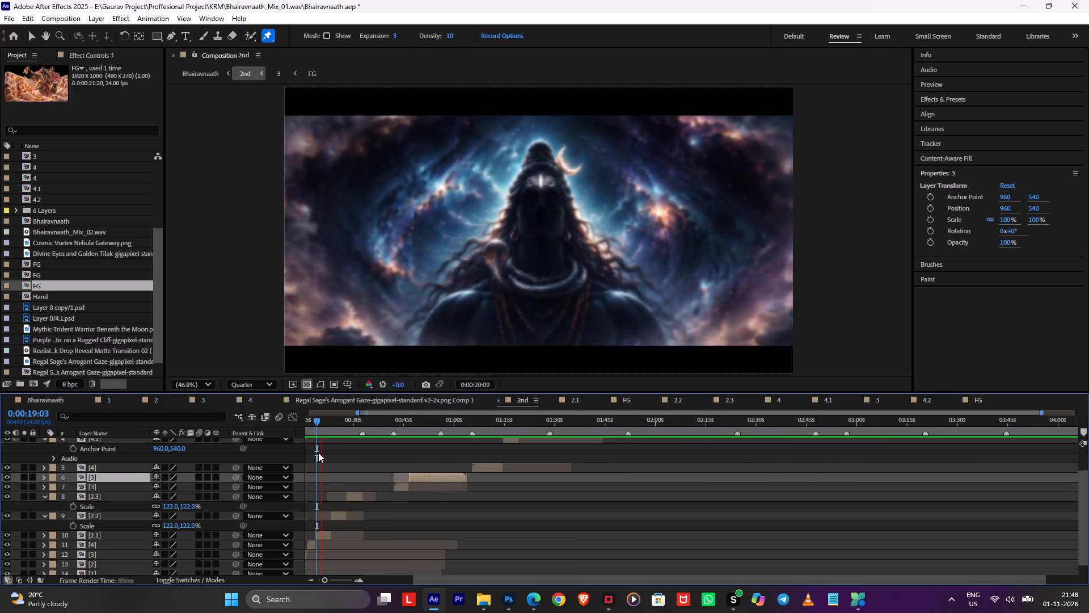
key("ctrl+s")
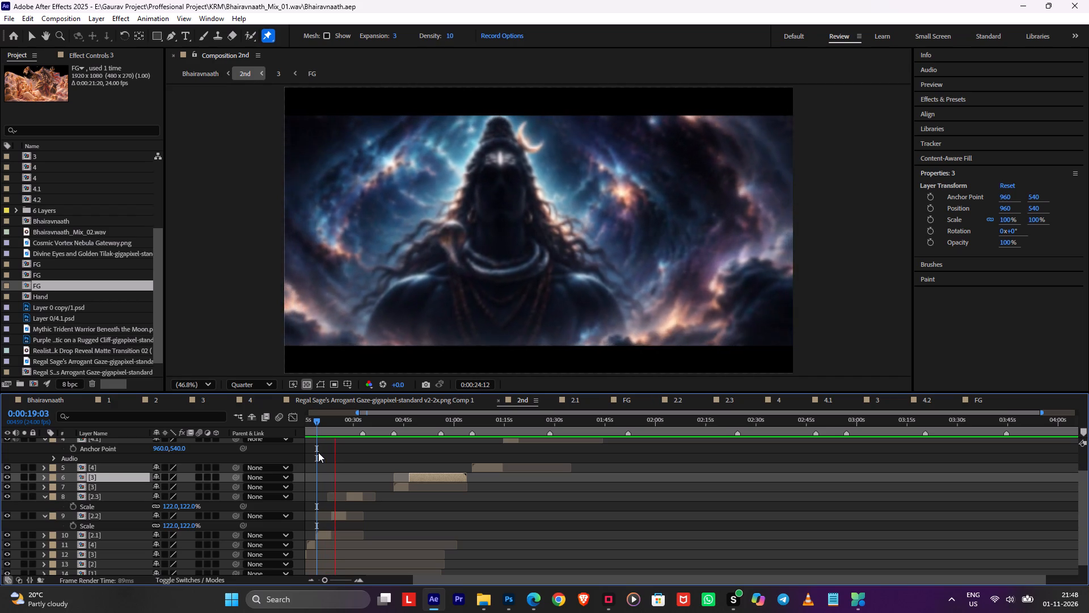
scroll(379, 476, "up", 1, "alt")
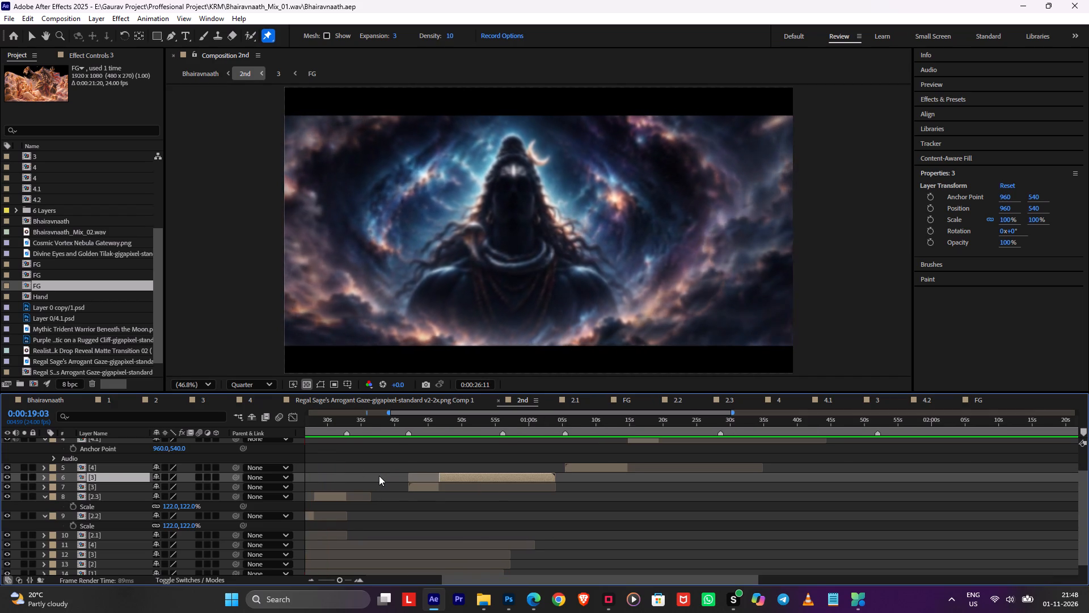
middle_click_drag(377, 476, 444, 475)
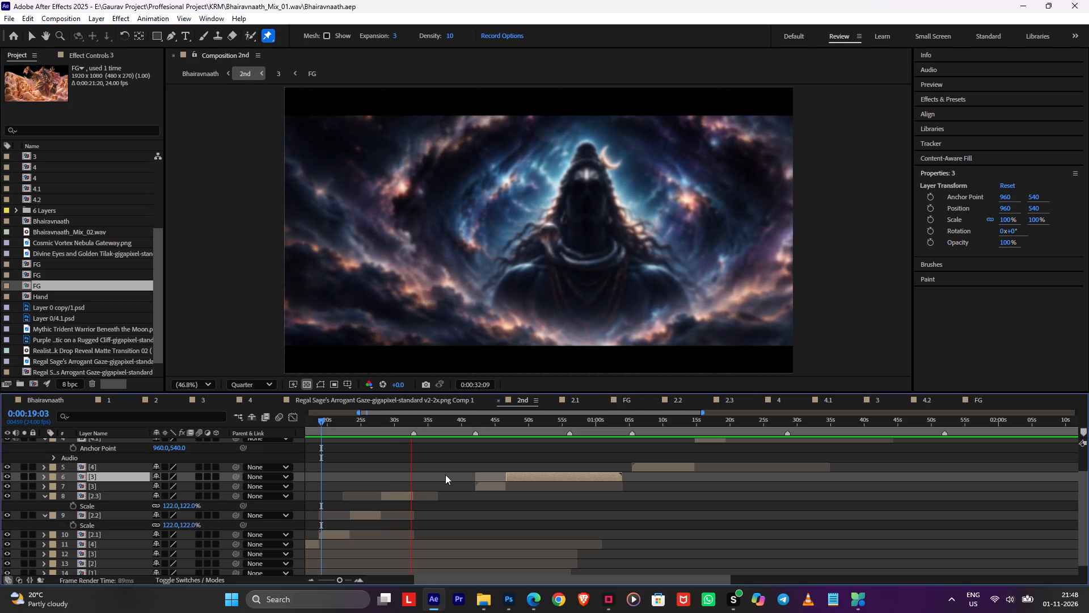
Preview the later shots of the 2nd composition from 0:01:17:19 and save the project.
scroll(652, 475, "down", 1, "alt")
left_click(690, 417)
scroll(694, 461, "up", 2)
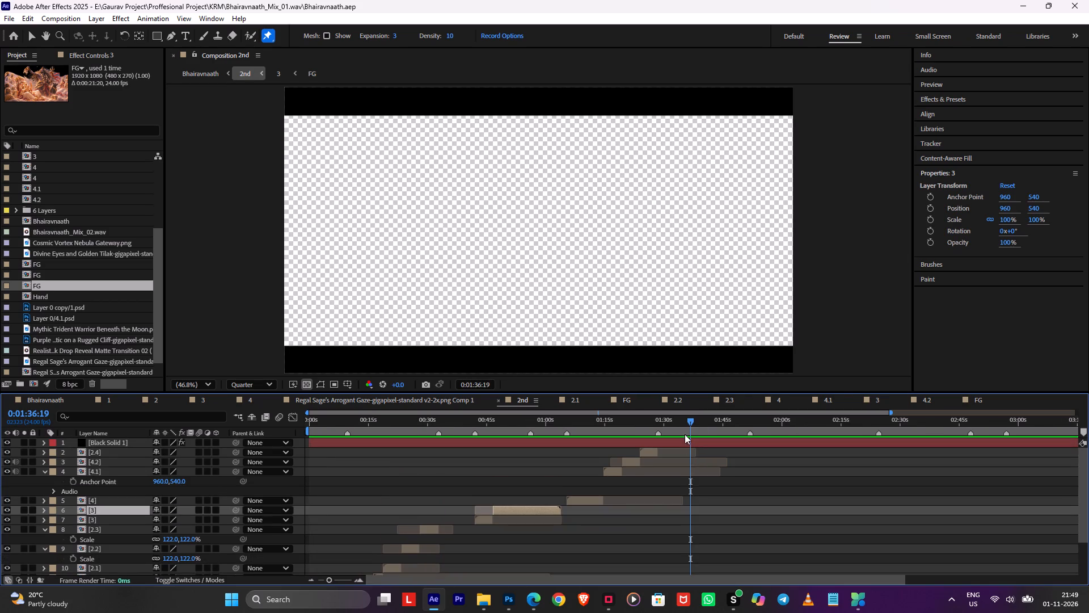
left_click_drag(676, 422, 615, 428)
key("space")
scroll(620, 444, "up", 2)
key("ctrl+s")
scroll(623, 454, "up", 1, "alt")
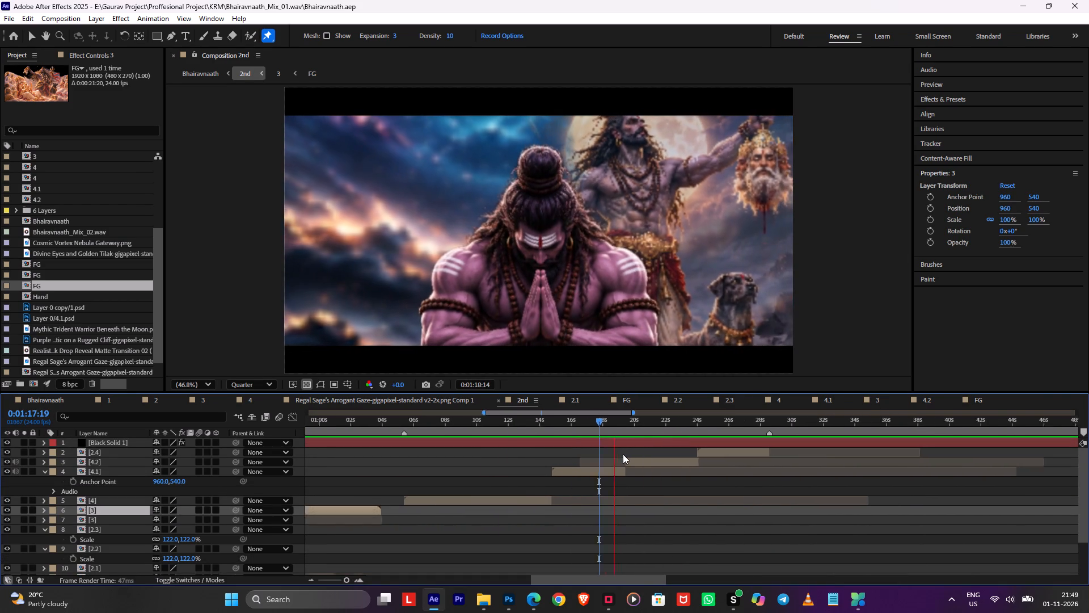
Inspect shot 4.2 at 0:01:22:12 by opening its composition, return to the 2nd composition, and save the project.
scroll(623, 454, "up", 1, "alt")
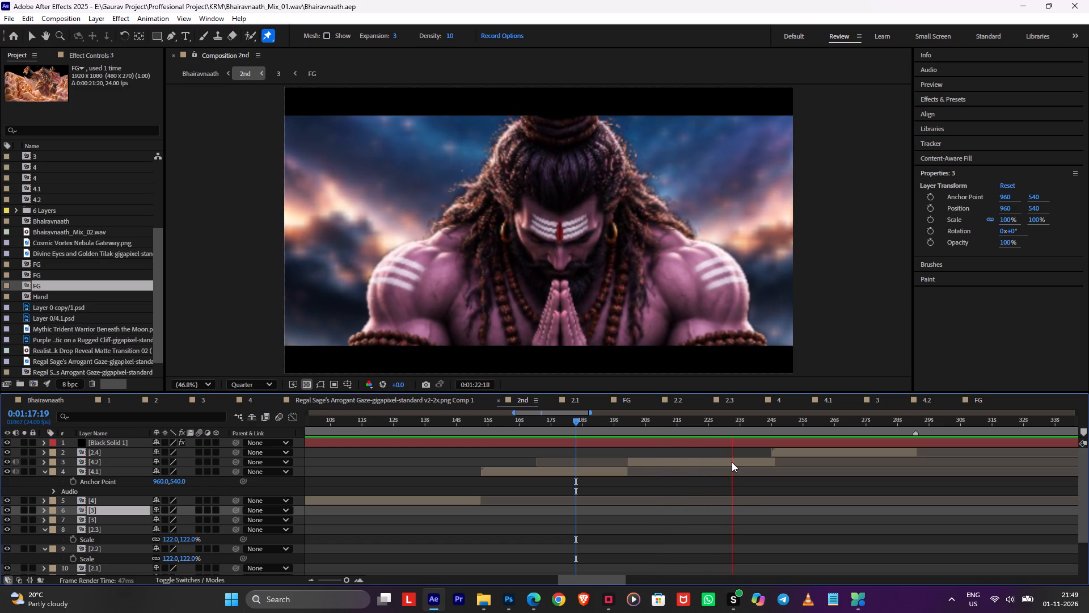
key("space")
left_click_drag(757, 428, 723, 433)
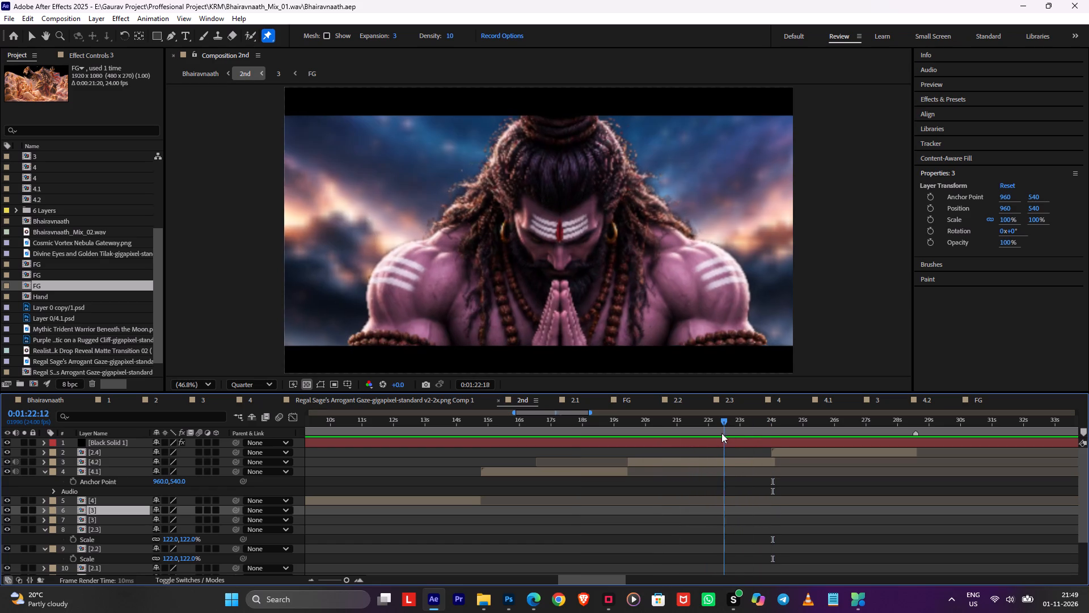
left_click(711, 457)
double_click(708, 460)
key("Tab")
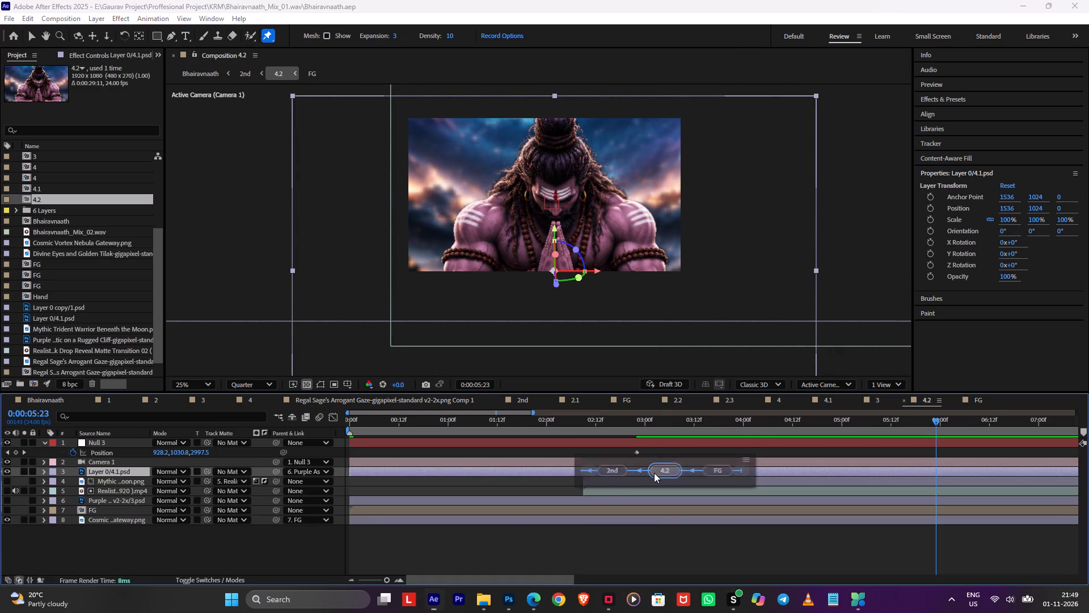
left_click(593, 536)
left_click(606, 499)
key("Tab")
left_click(547, 499)
key("ctrl+s")
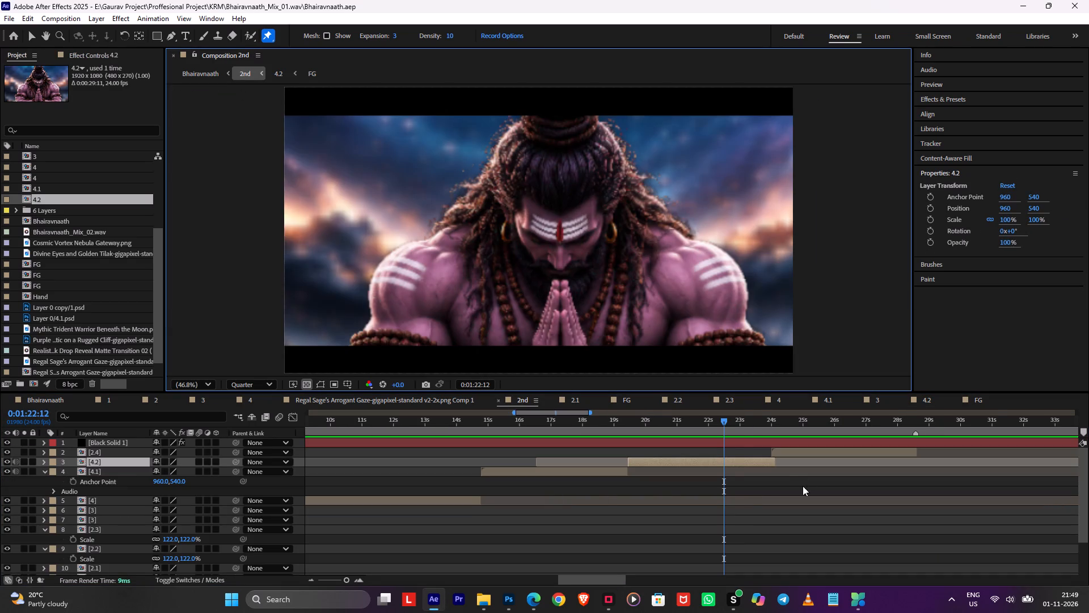
Preview the 2nd composition's closing shots from 0:01:22:12, and its final frames from 0:01:28:05.
key("space")
key("space")
key("space")
key("space")
key("space")
key("space")
key("space")
left_click_drag(779, 488, 660, 500)
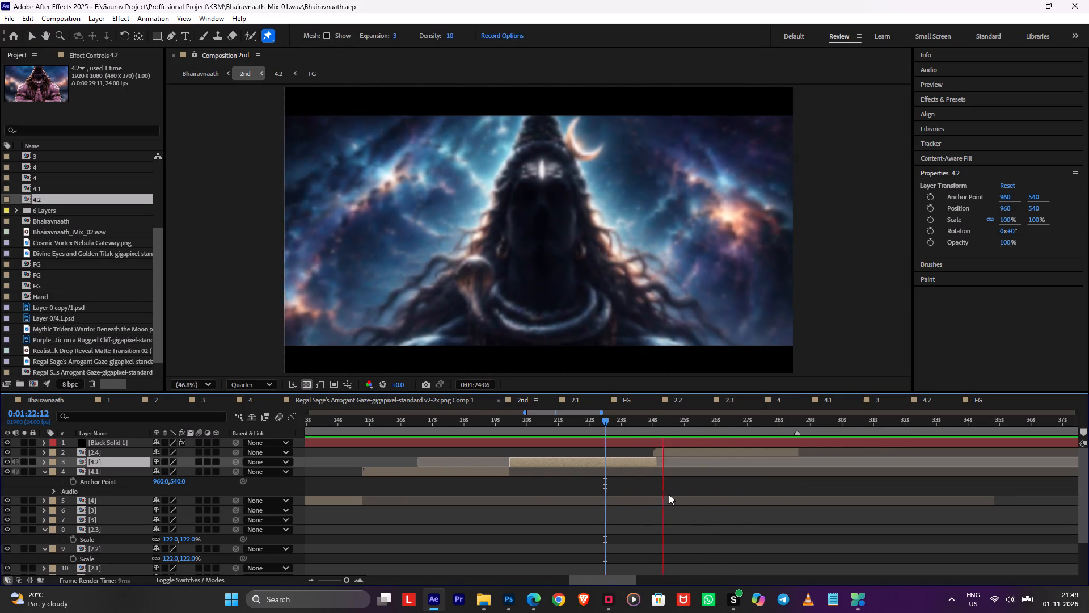
left_click_drag(767, 427, 788, 436)
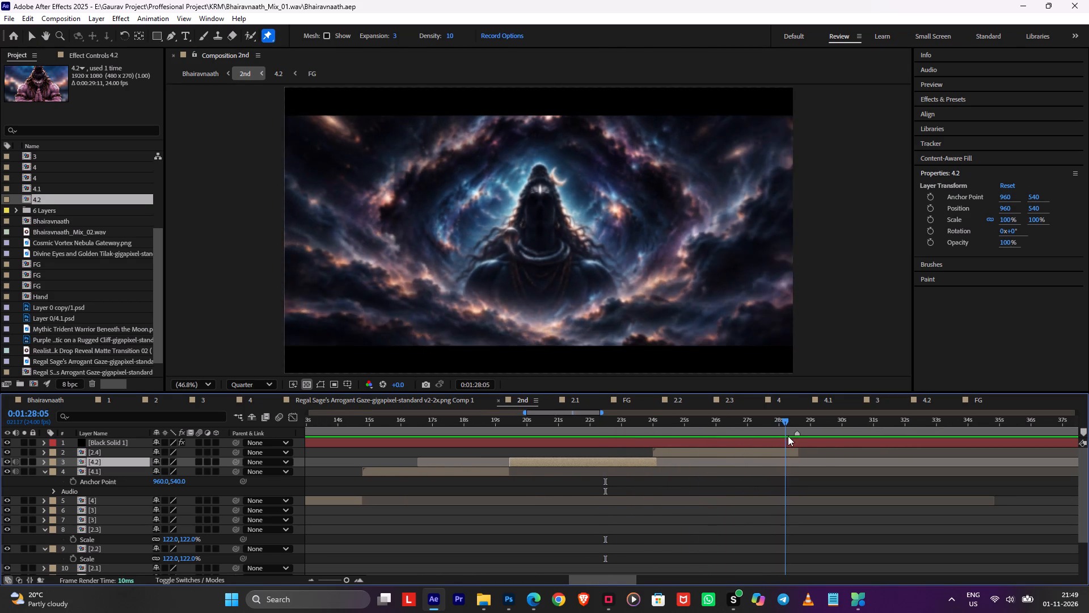
left_click_drag(788, 436, 789, 436)
key("space")
key("space")
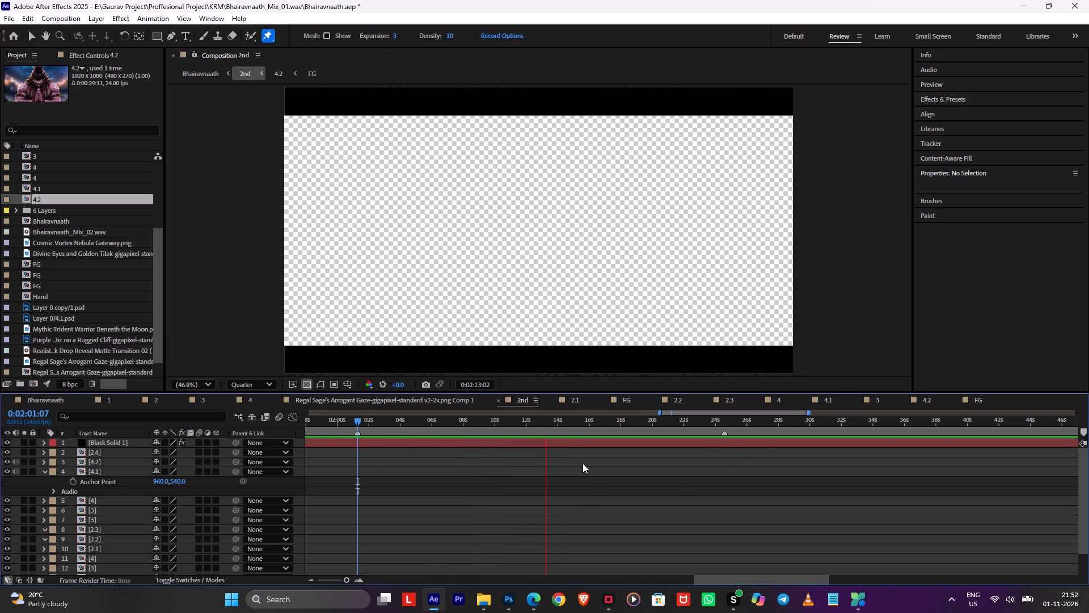
middle_click_drag(521, 481, 470, 488)
scroll(569, 456, "down", 2, "alt")
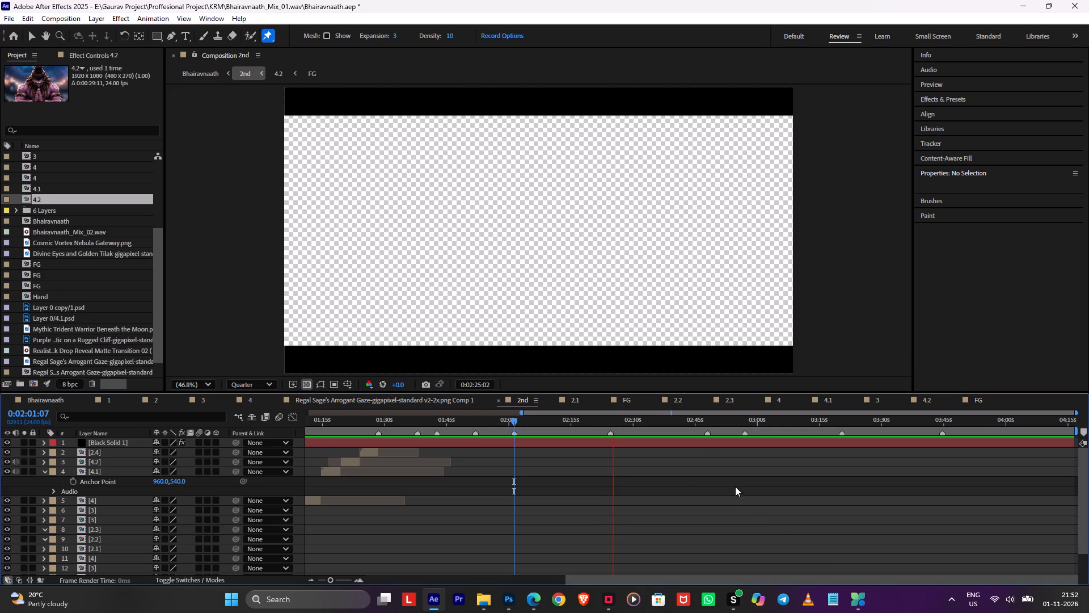
middle_click_drag(673, 481, 571, 489)
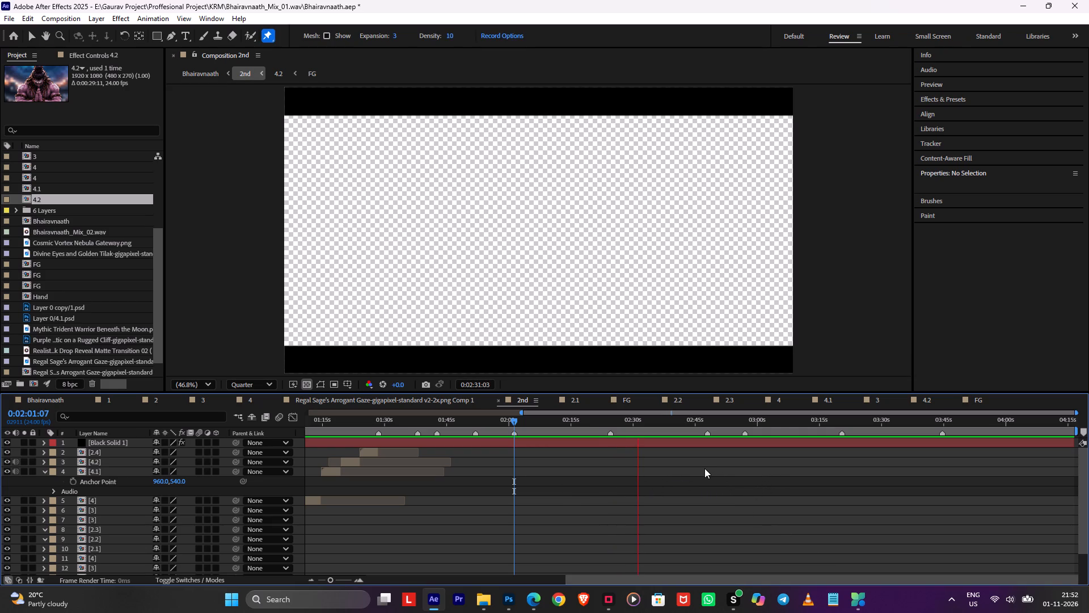
scroll(700, 468, "down", 1, "alt")
scroll(700, 468, "up", 1, "alt")
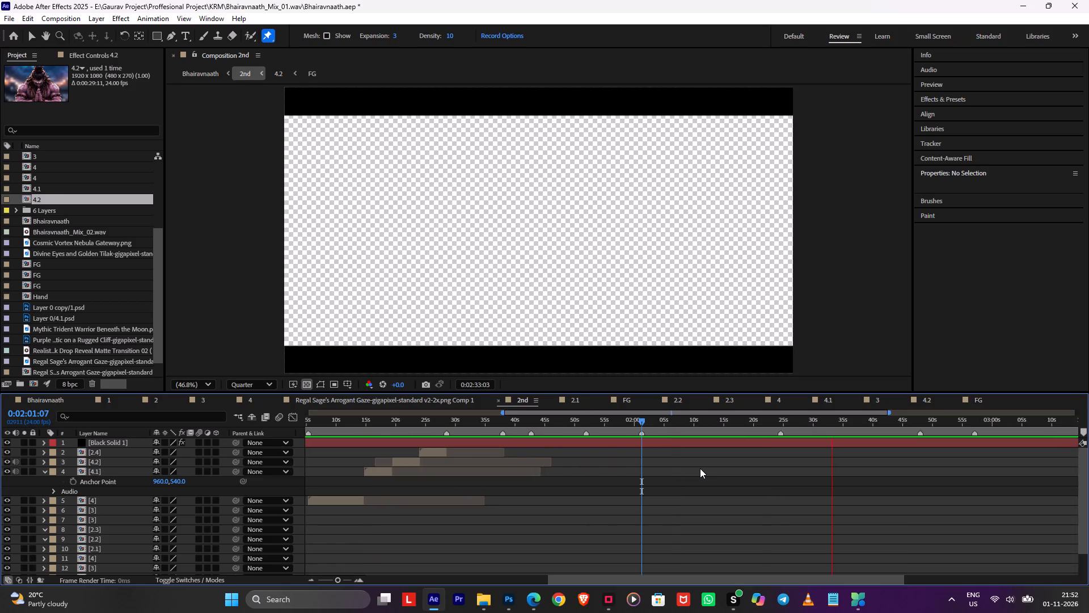
middle_click_drag(818, 473, 711, 481)
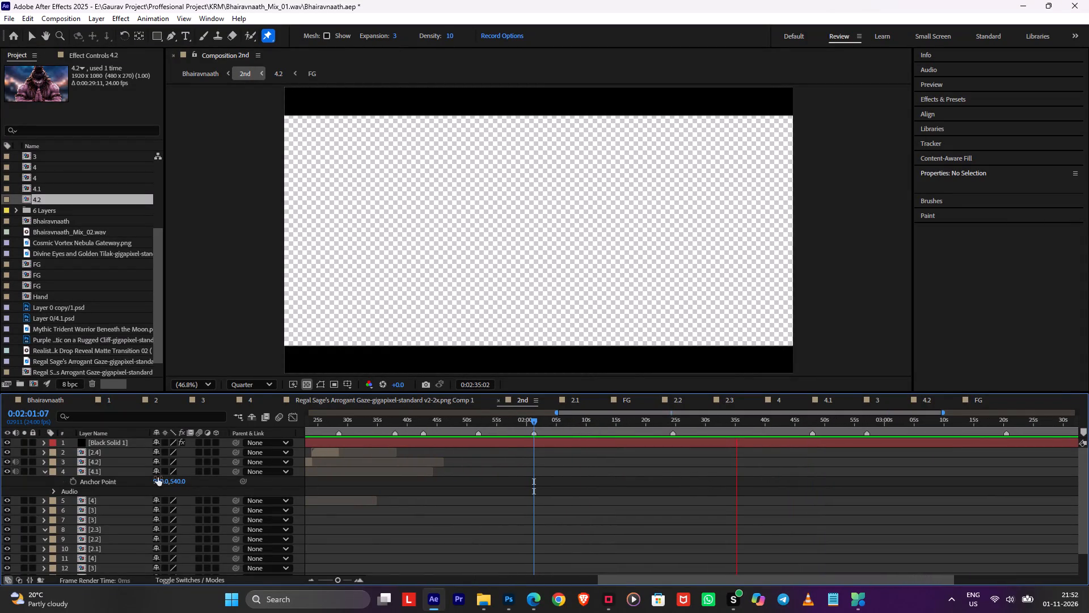
Collapse the 4.1 layer's properties and mute the audio of layers 4.2 and 4.1.
left_click(45, 470)
left_click_drag(19, 464, 18, 471)
Keep following the song against the markers, and spot-check its playback from 0:02:53:23 and 0:02:50:01.
middle_click_drag(834, 476, 697, 481)
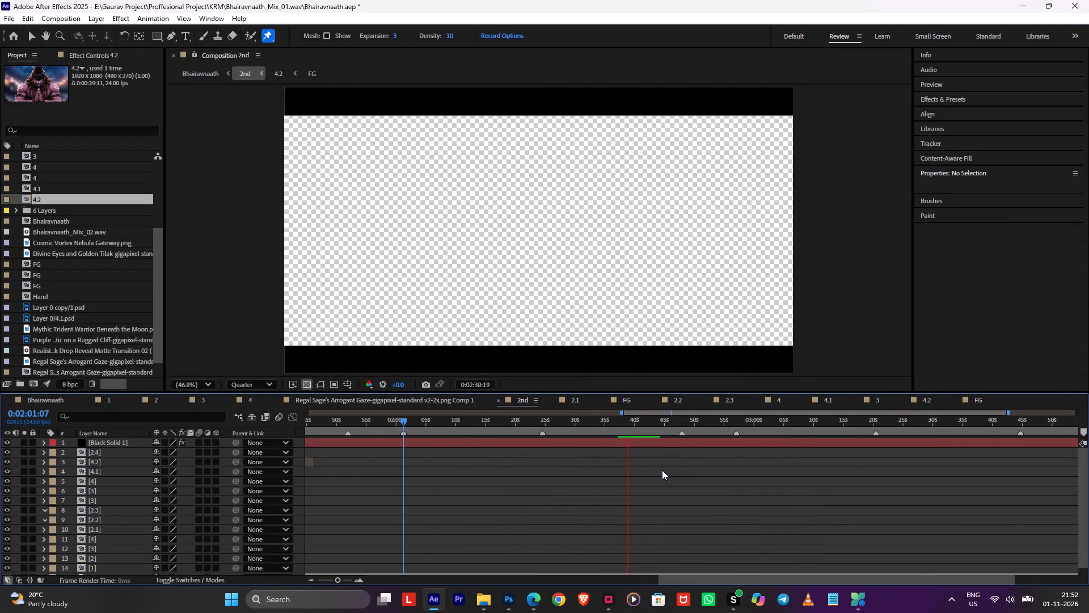
middle_click_drag(659, 471, 581, 484)
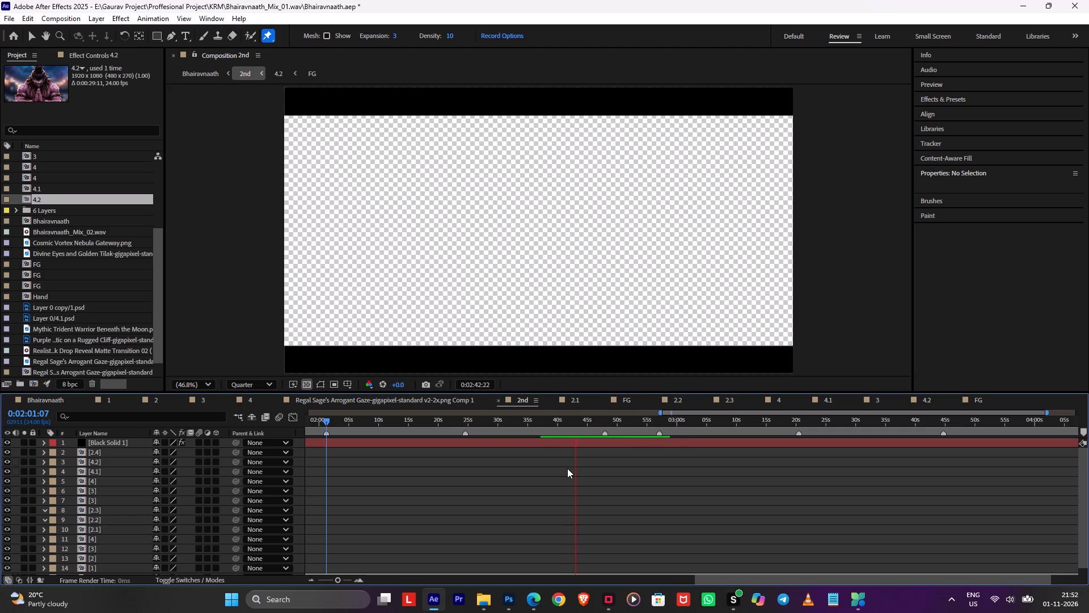
middle_click_drag(583, 485, 537, 493)
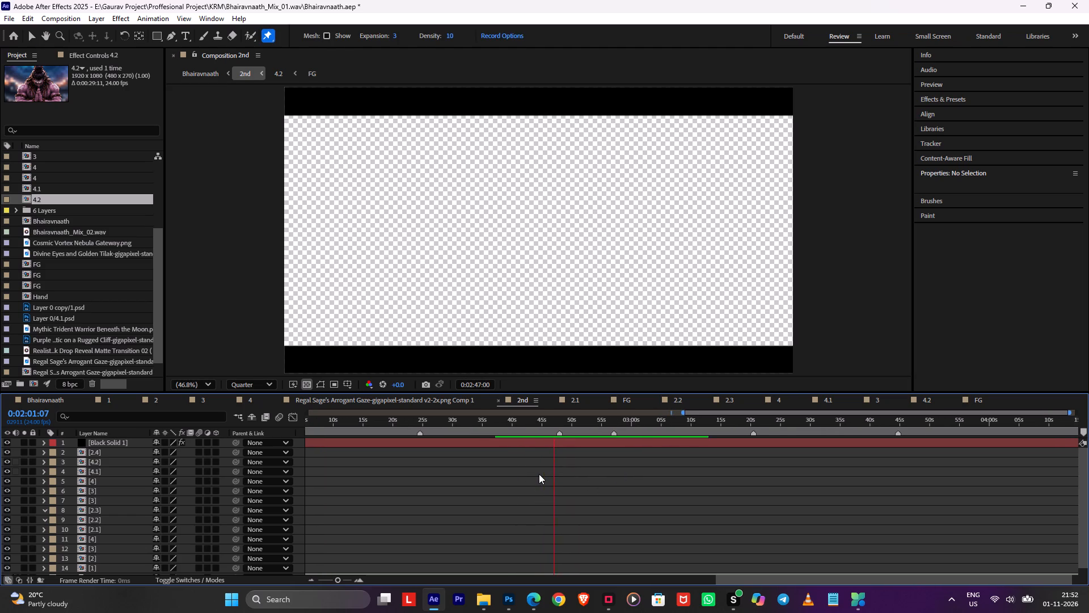
left_click(595, 425)
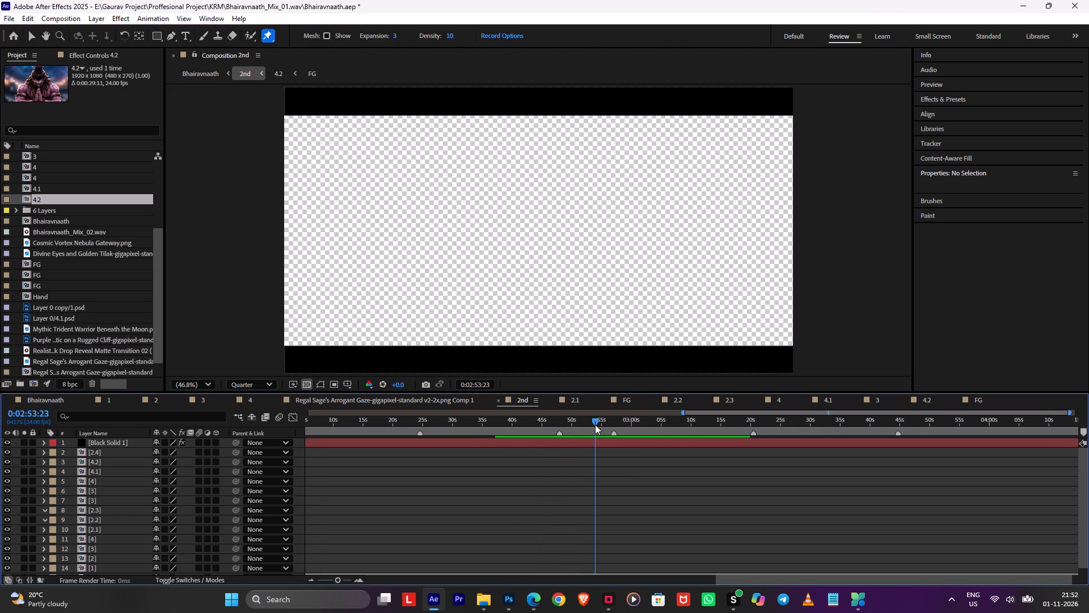
key("space")
key("space")
left_click(613, 492)
left_click_drag(597, 422, 573, 421)
key("space")
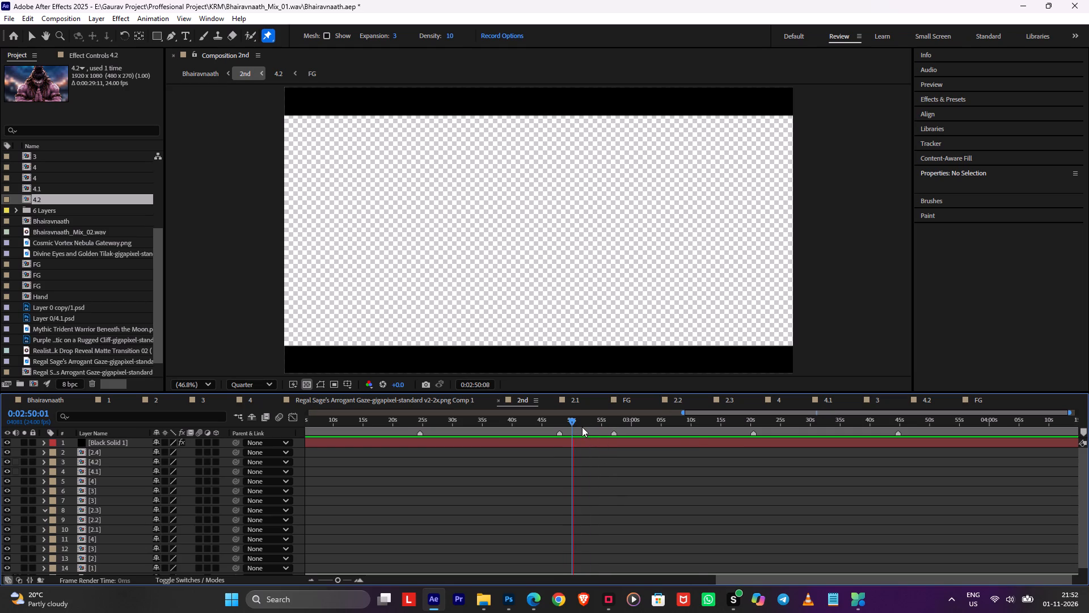
scroll(595, 467, "up", 1, "alt")
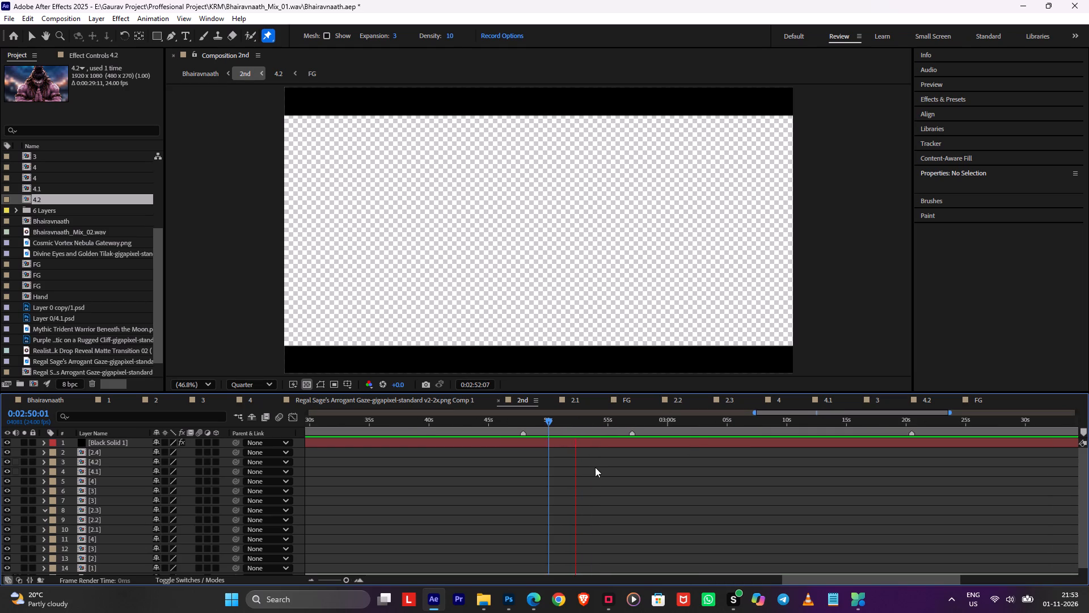
Play the song from the composition marker at 0:02:57:01 and listen on towards the following marker.
left_click_drag(628, 422, 636, 423)
key("space")
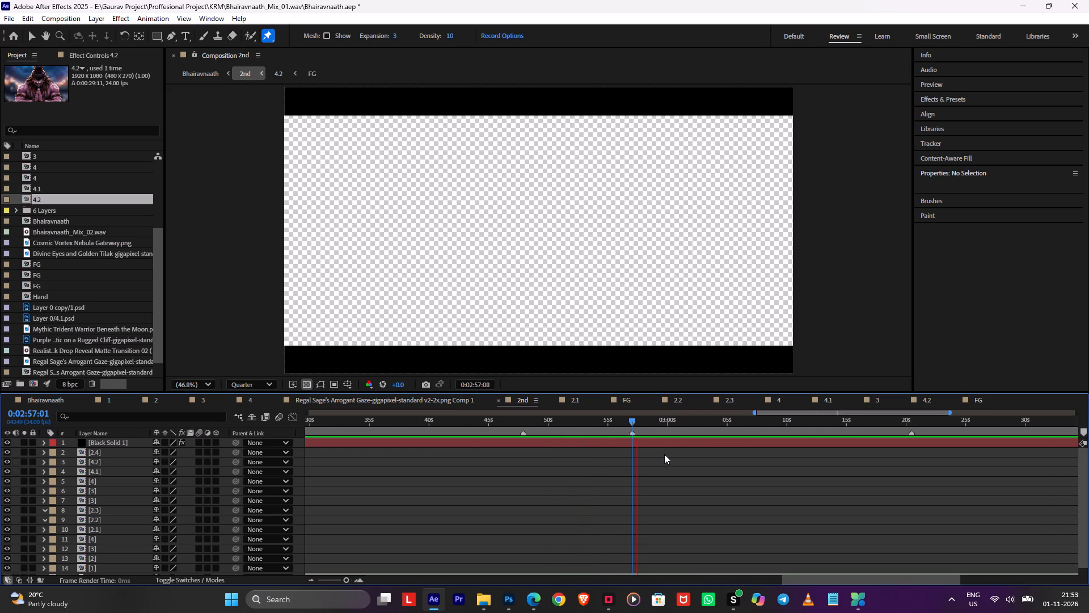
scroll(787, 461, "down", 1, "alt")
middle_click_drag(787, 461, 700, 463)
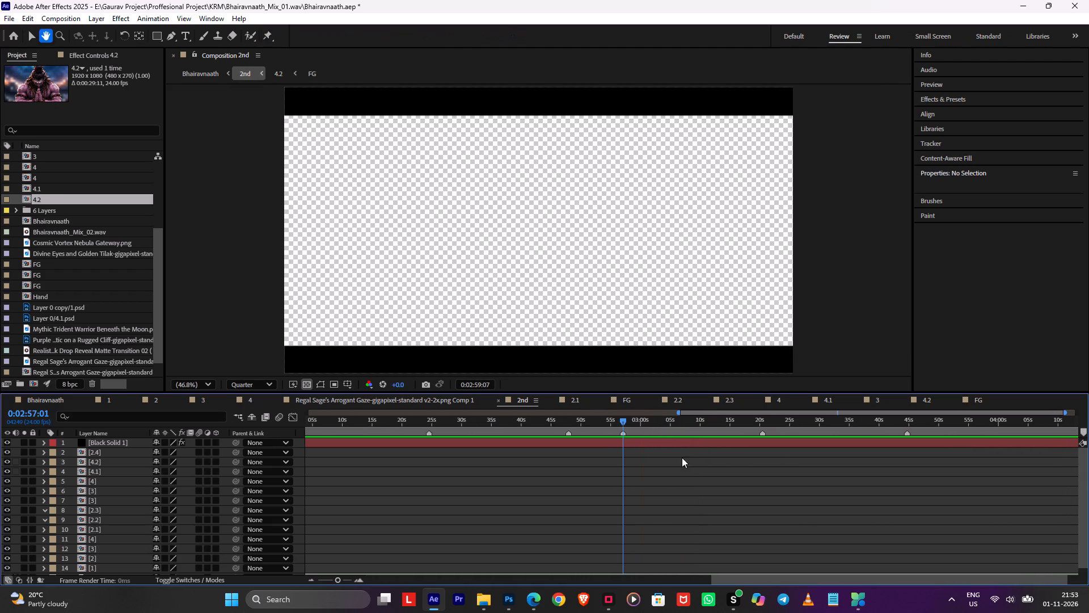
middle_click_drag(662, 452, 600, 461)
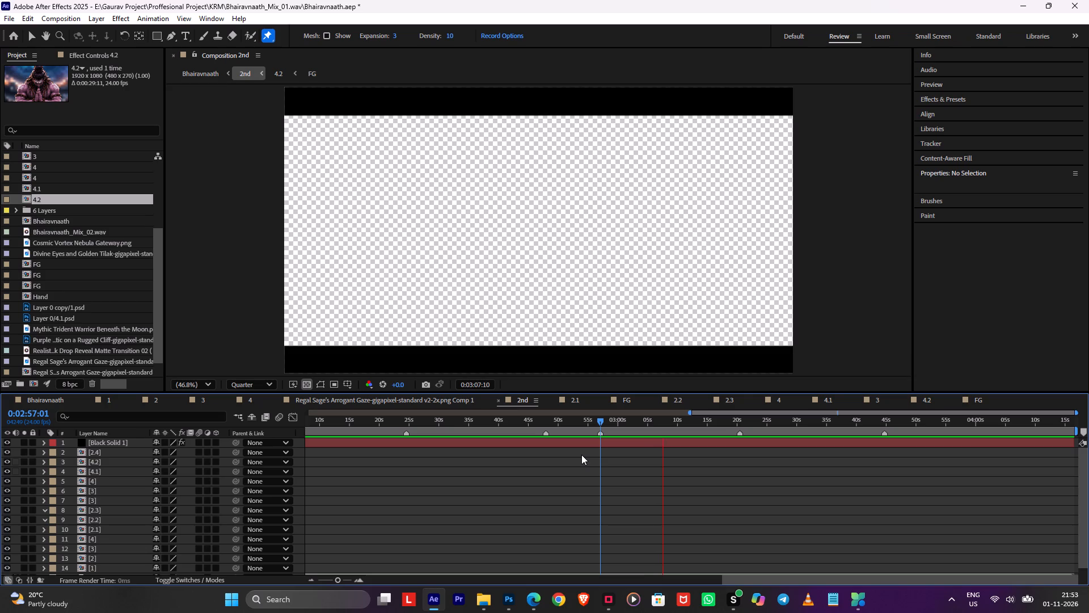
scroll(0, 459, "up", 4)
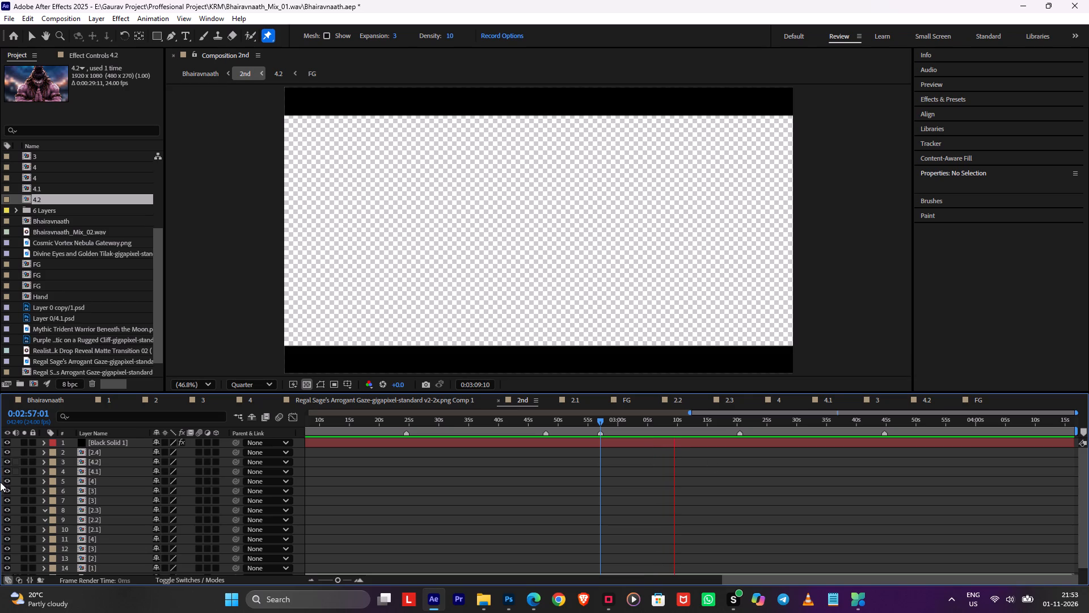
left_click(0, 480)
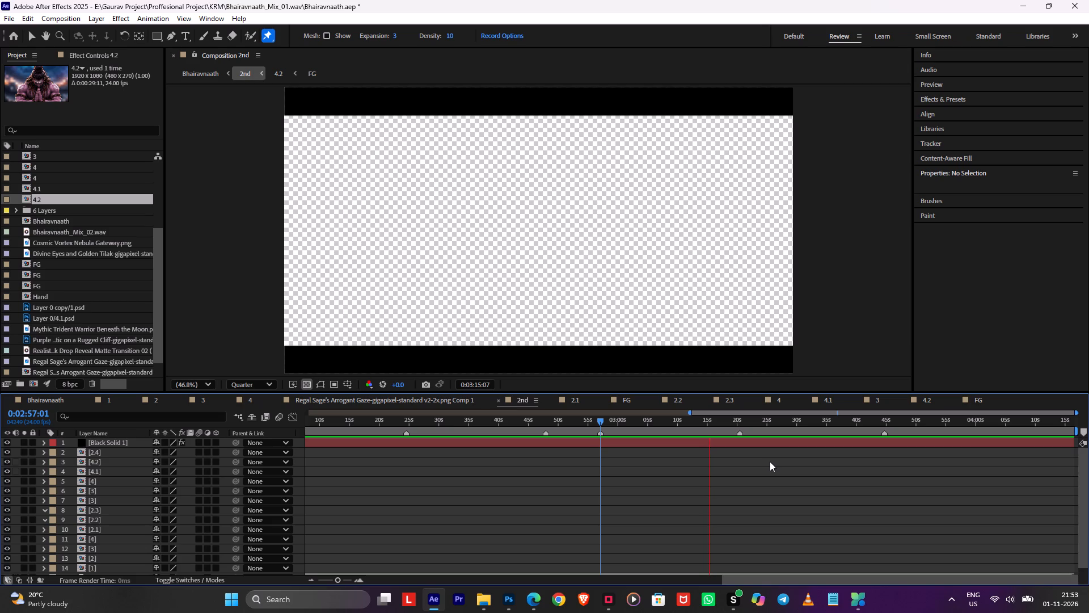
scroll(885, 499, "down", 1, "alt")
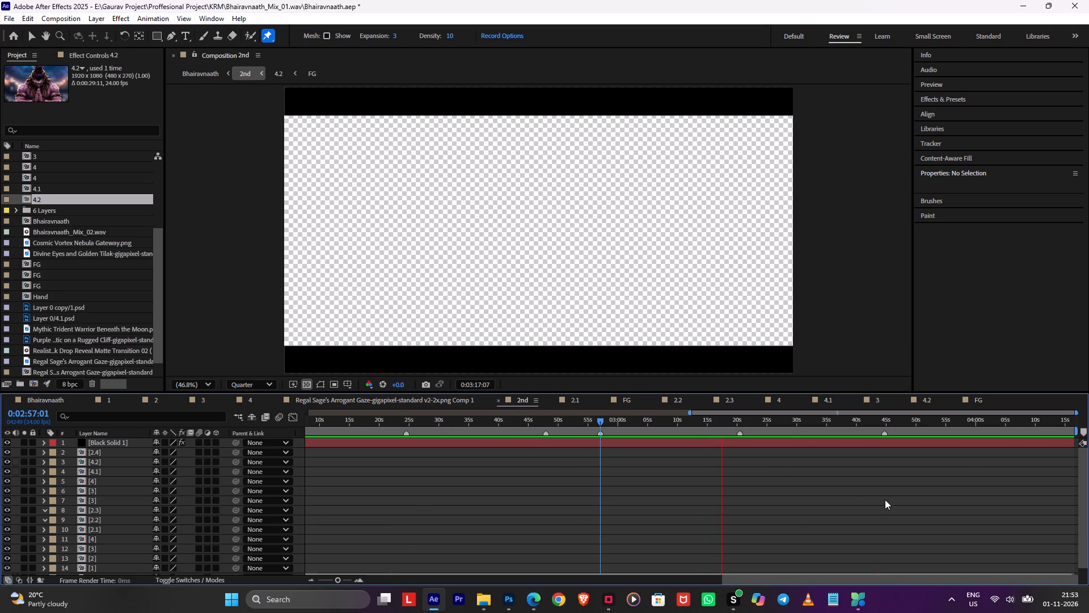
scroll(894, 476, "down", 1)
middle_click_drag(891, 473, 827, 467)
scroll(968, 478, "up", 1, "alt")
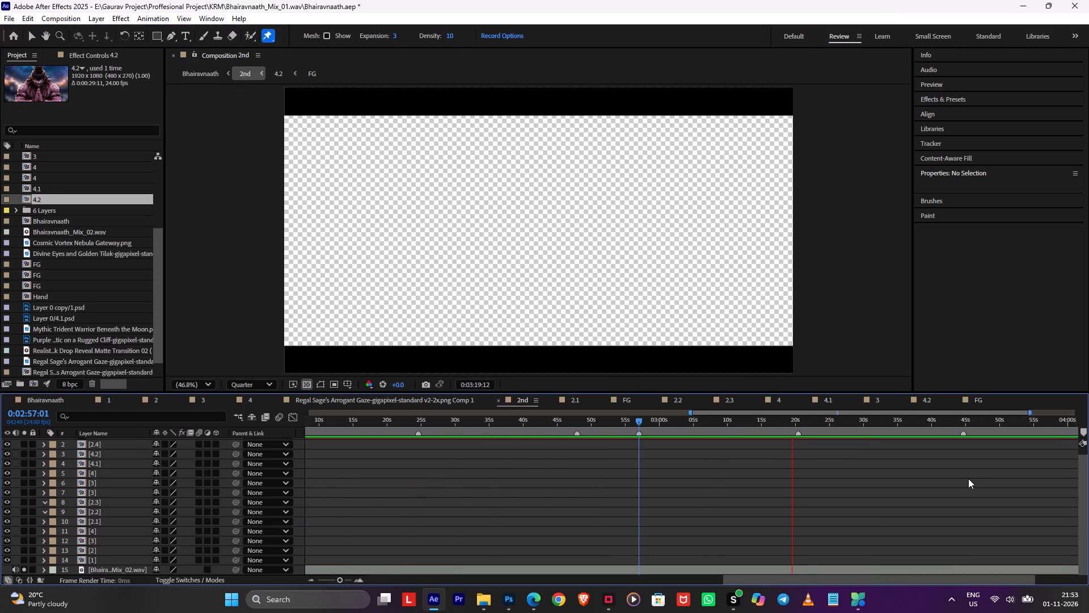
Follow the song's playback in composition 2nd from about 0:03:19 to 0:03:31, comparing it with the markers ahead.
middle_click_drag(968, 478, 798, 540)
key("alt+Tab")
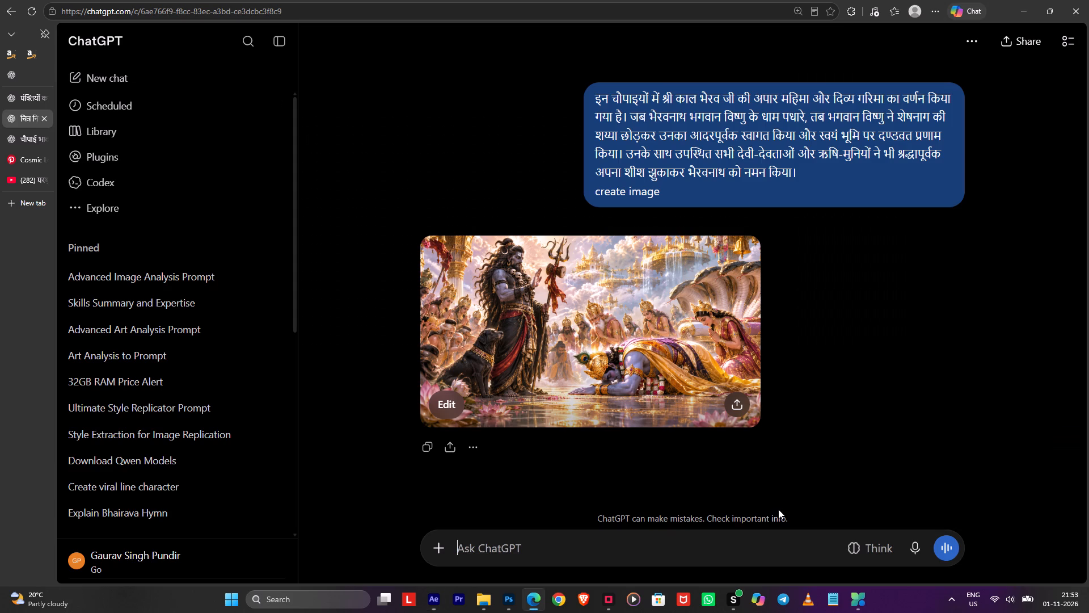
key("alt+Tab")
middle_click_drag(790, 481, 786, 482)
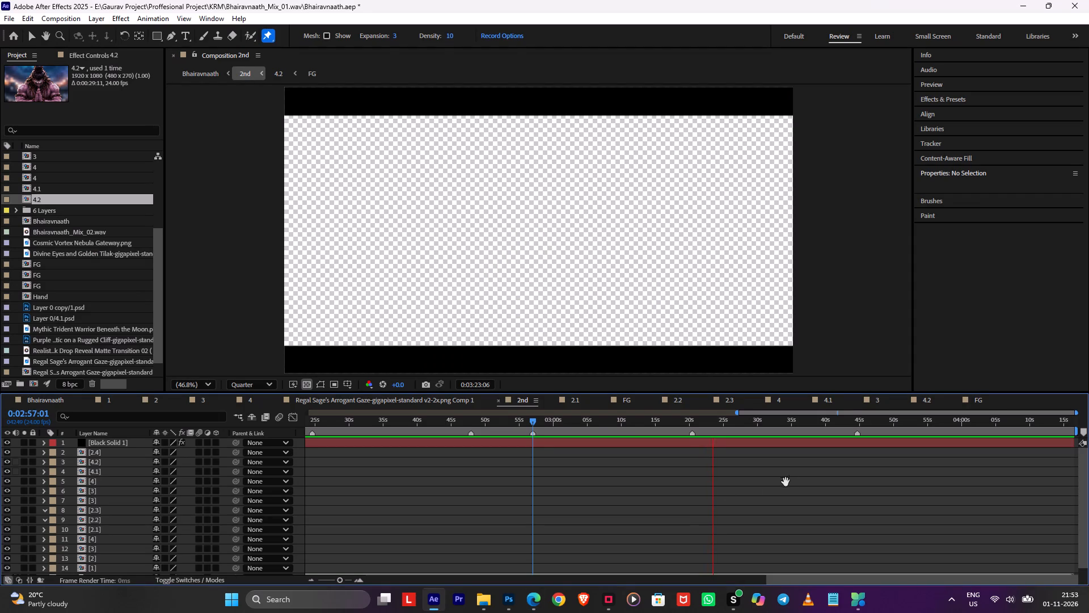
middle_click_drag(786, 482, 692, 501)
scroll(832, 484, "up", 1, "alt")
middle_click_drag(799, 492, 696, 496)
scroll(679, 484, "down", 1, "alt")
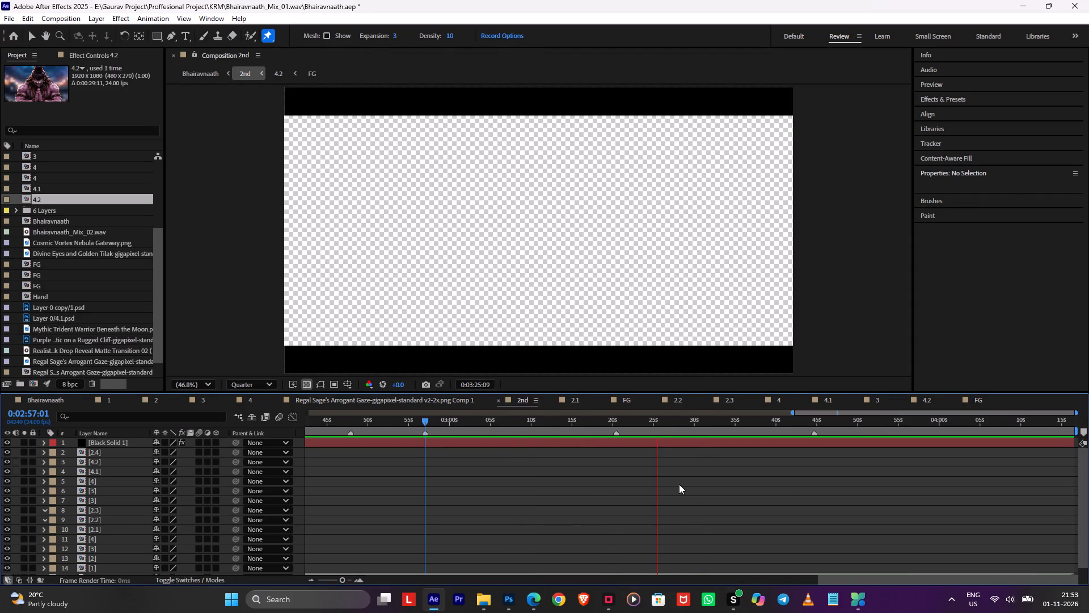
scroll(679, 484, "down", 1, "alt")
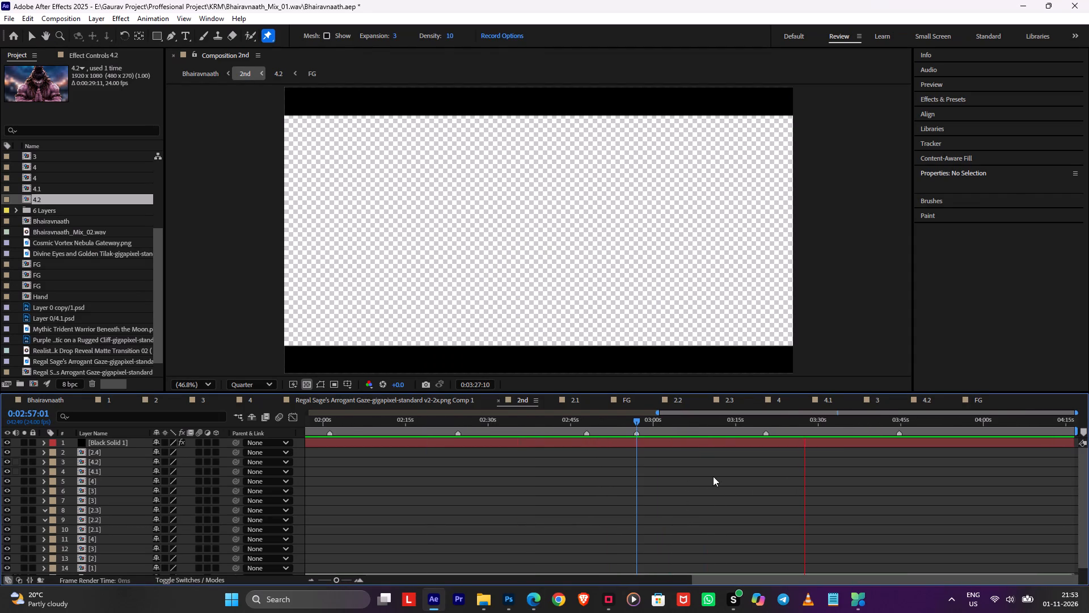
middle_click_drag(812, 475, 700, 478)
scroll(809, 474, "up", 1)
scroll(700, 478, "down", 1)
scroll(880, 480, "up", 2)
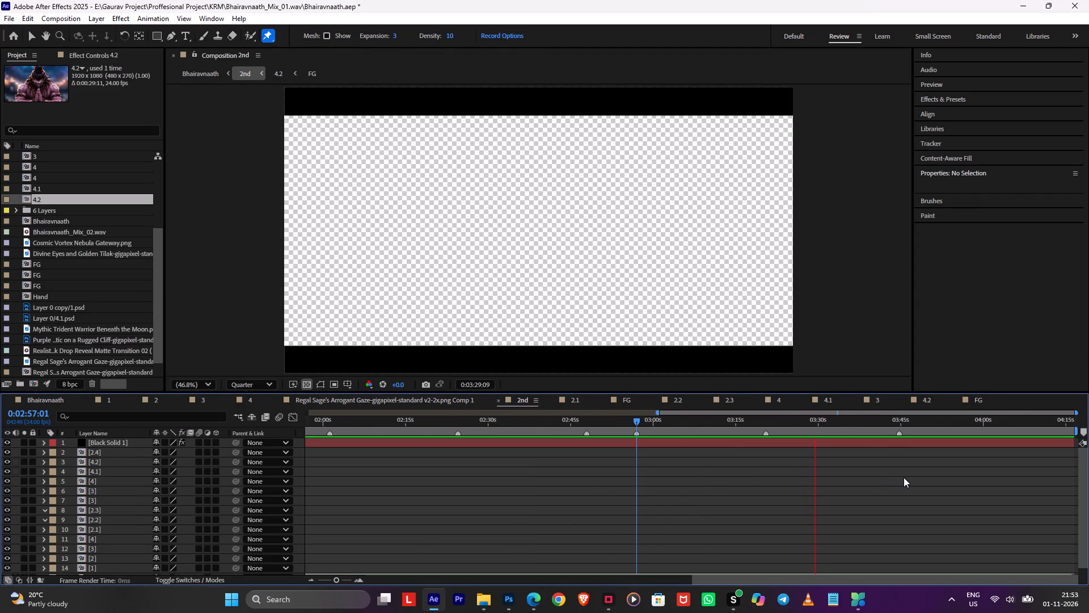
scroll(904, 477, "up", 1, "alt")
middle_click_drag(904, 477, 732, 485)
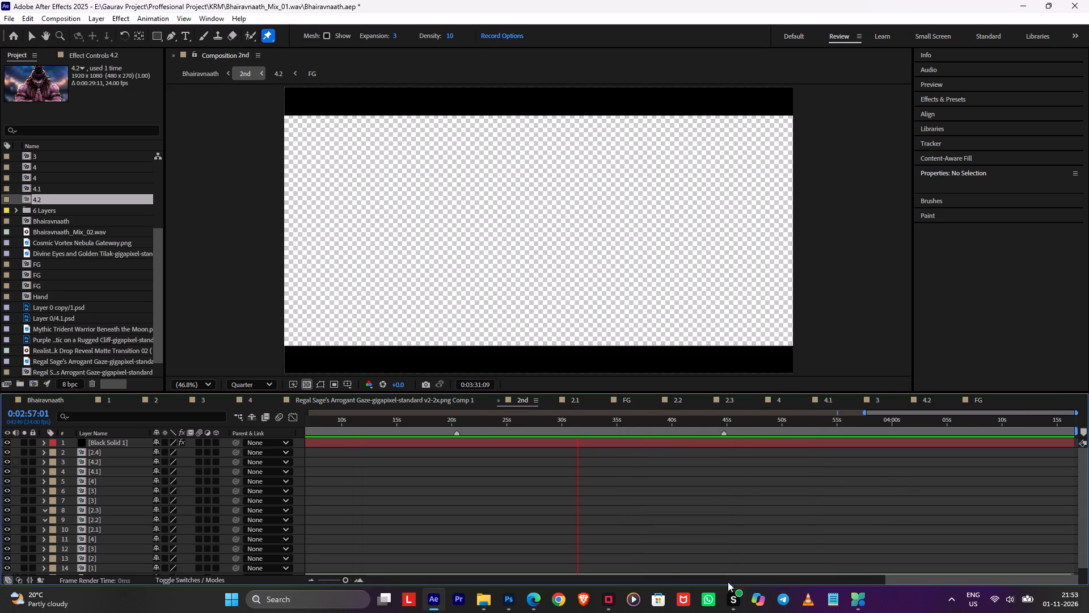